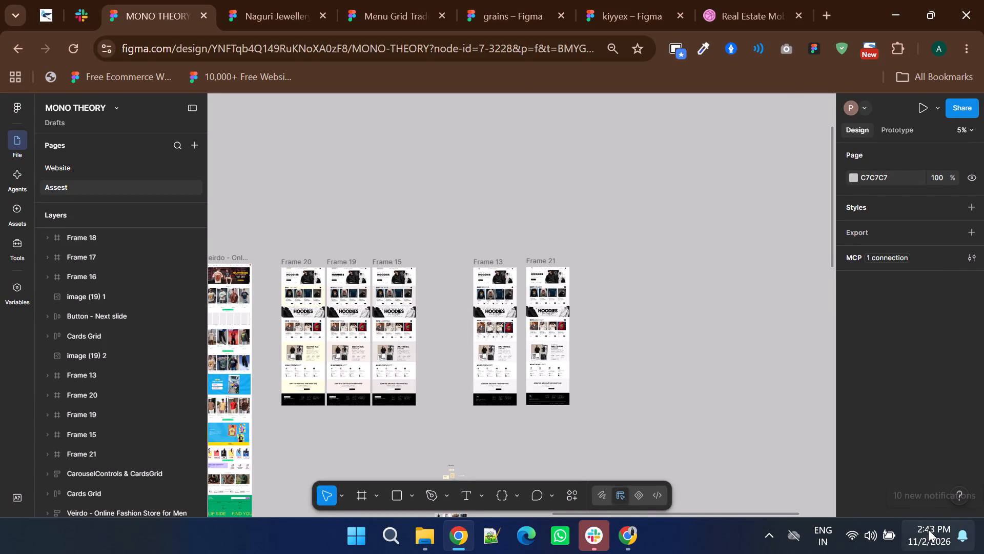
Look through the open Dribbble real estate reference and Figma design files, ending on the grains file.
left_click(750, 20)
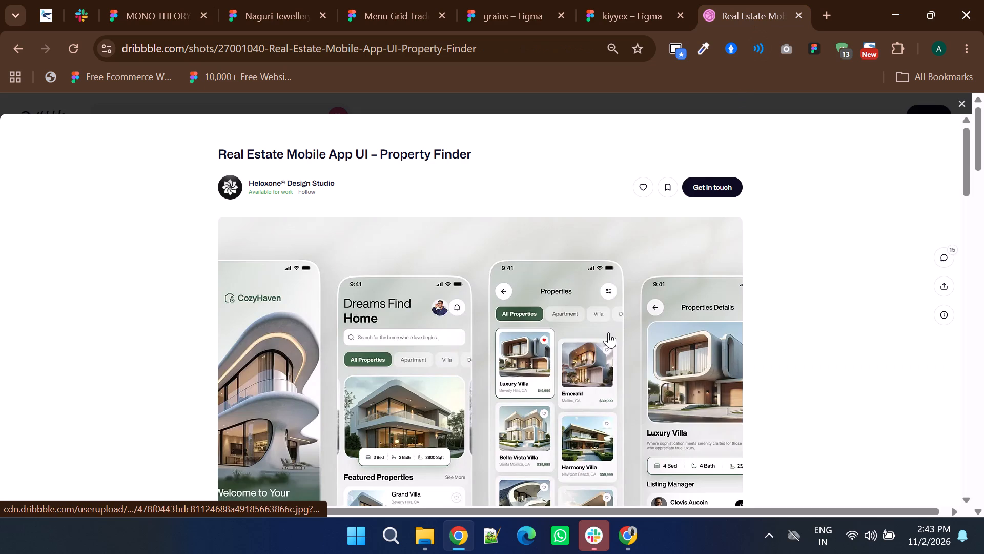
left_click(633, 0)
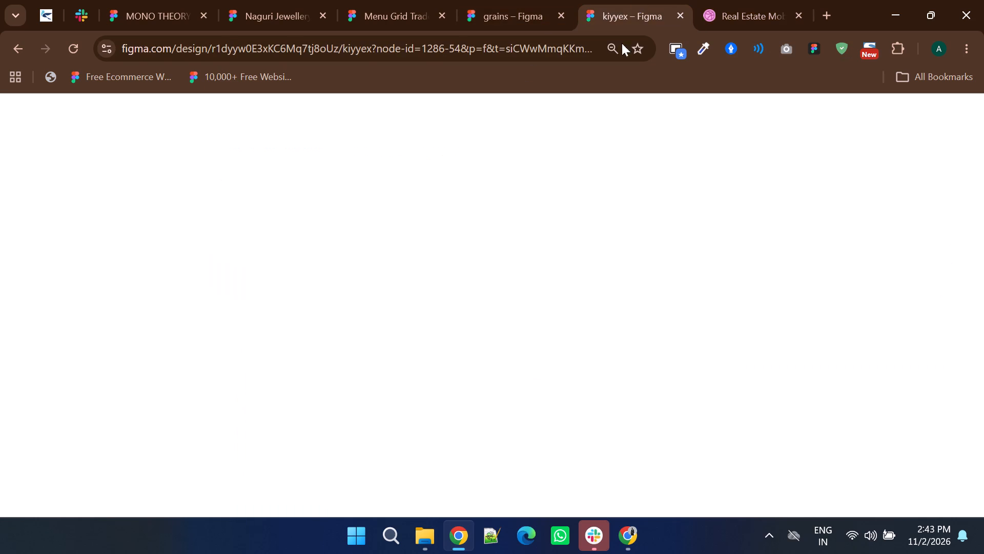
left_click(142, 14)
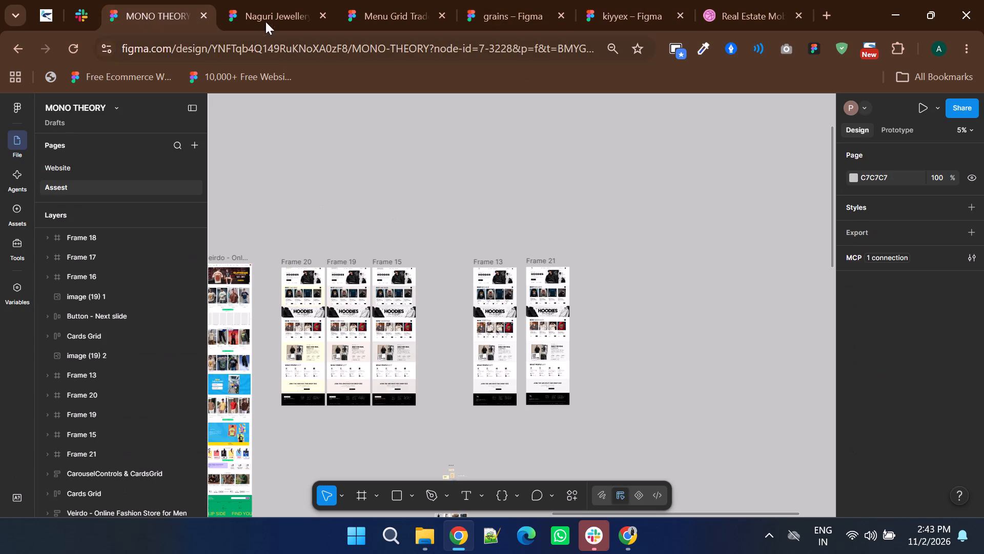
left_click(262, 3)
left_click(380, 12)
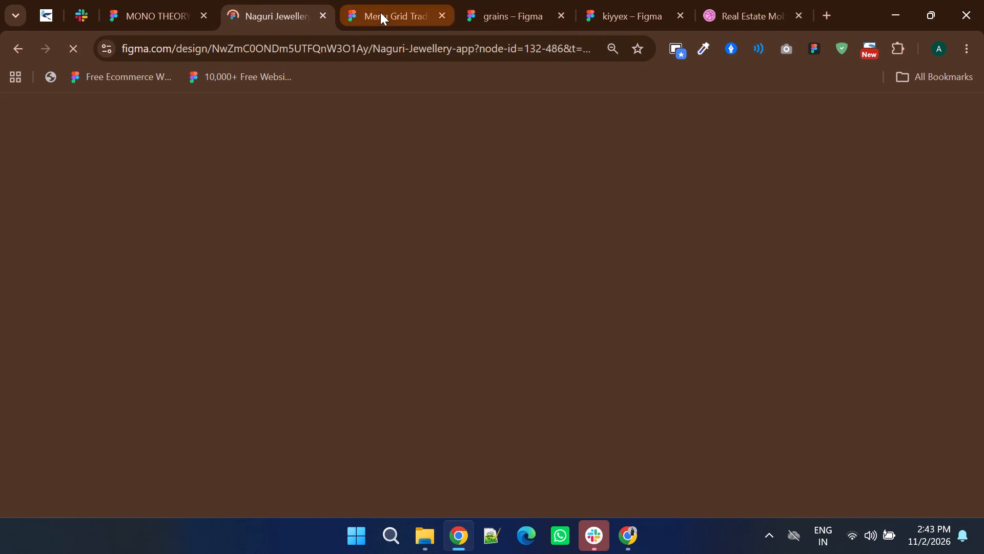
left_click(502, 16)
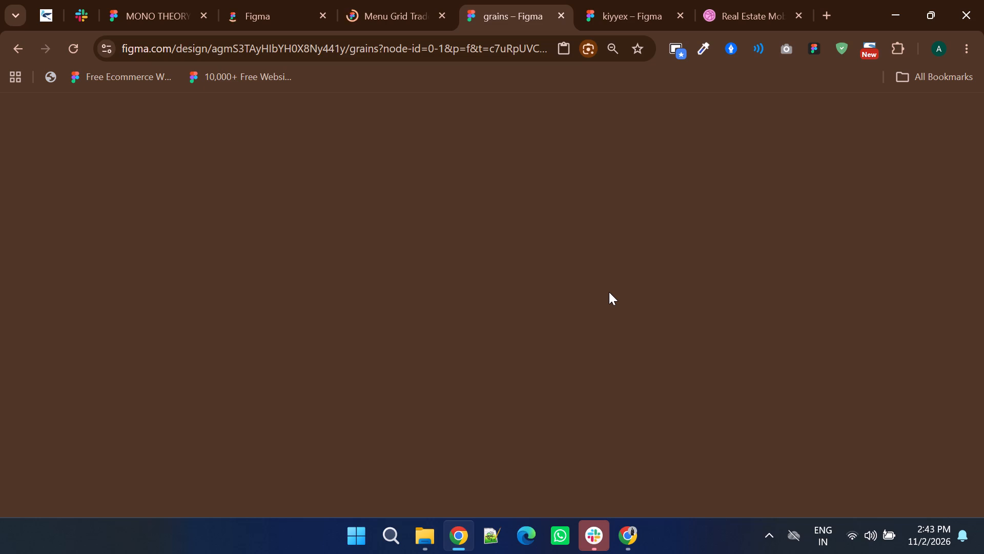
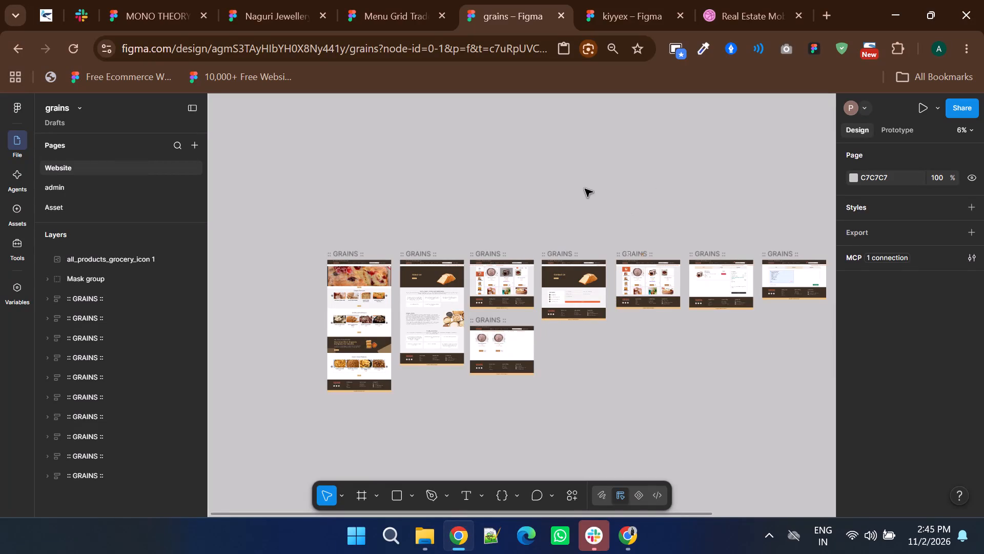
Examine the website page frames in the grains file.
scroll(585, 189, "down", 5, "ctrl")
scroll(585, 189, "down", 1)
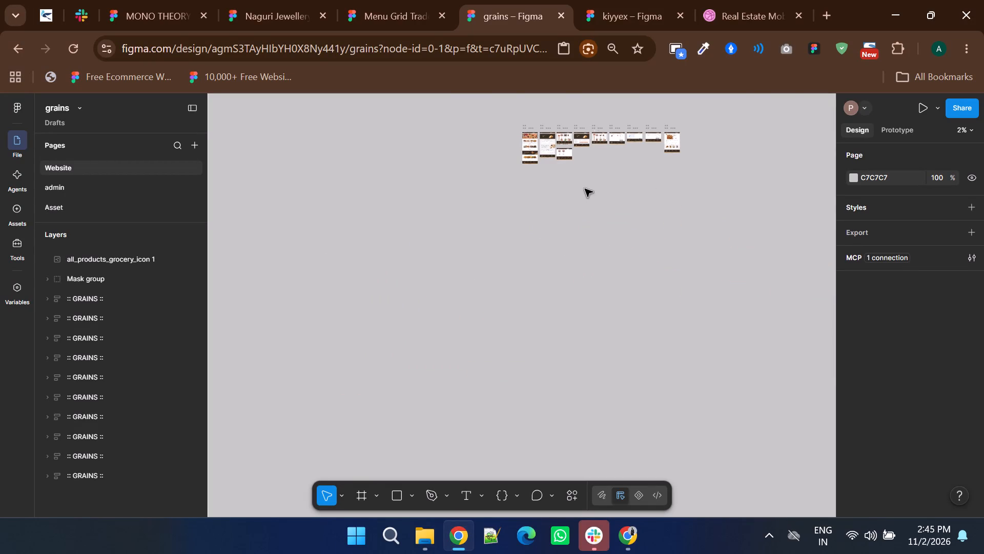
scroll(501, 311, "down", 4, "ctrl")
scroll(527, 287, "up", 1)
scroll(527, 287, "up", 1, "shift")
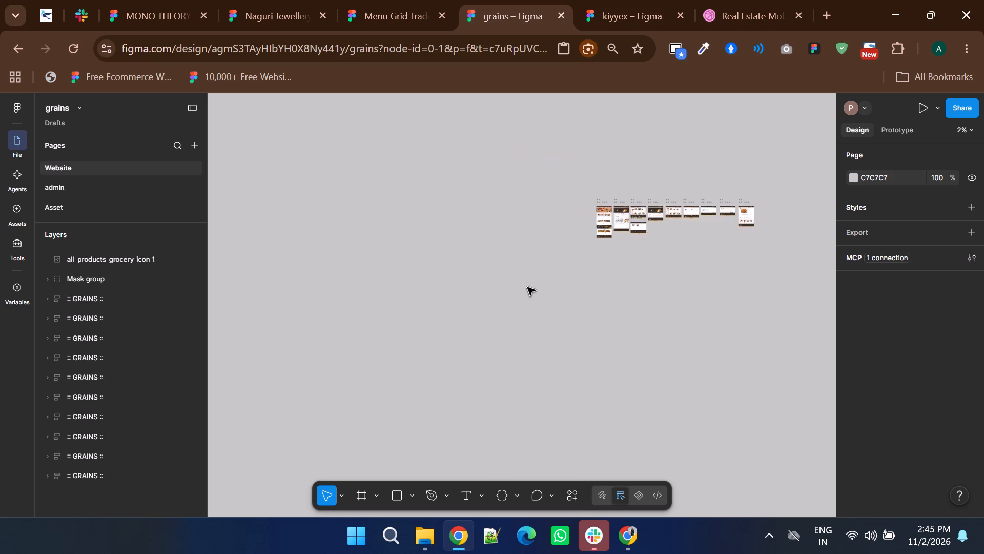
scroll(527, 287, "down", 1, "shift")
scroll(527, 287, "up", 1)
scroll(618, 294, "up", 4, "ctrl")
scroll(560, 302, "down", 1, "shift")
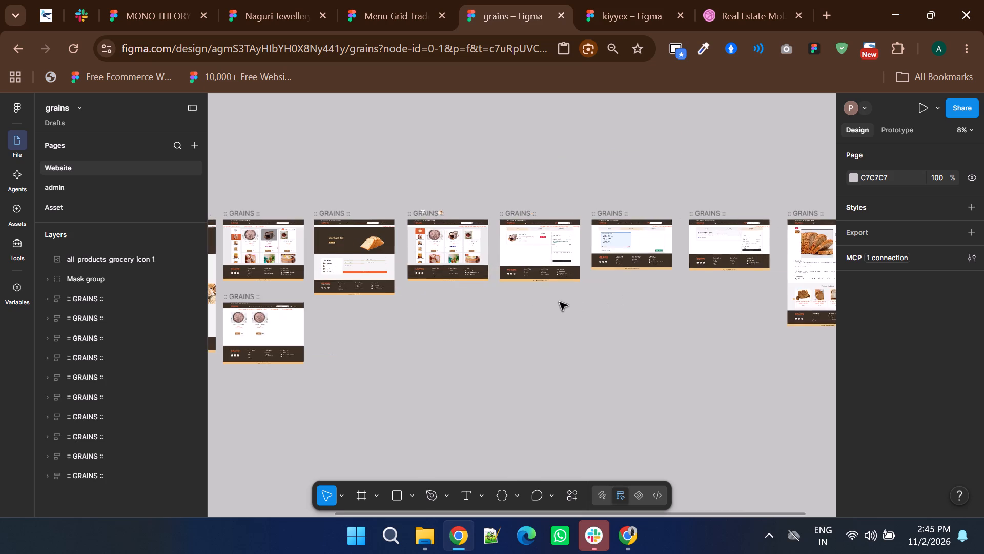
scroll(560, 302, "down", 2, "ctrl")
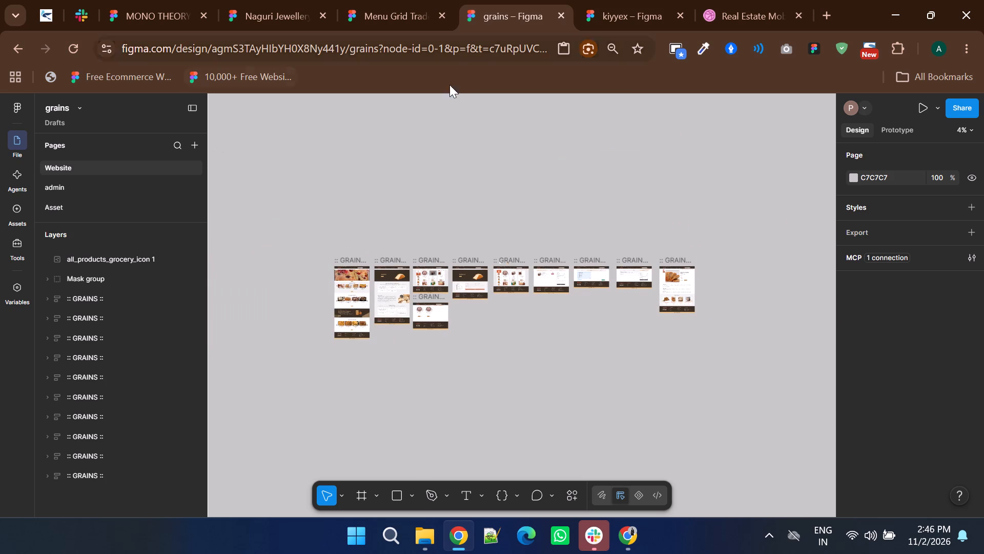
Switch to the kiyyex file and examine its web, app, attendance and library seat management screens.
left_click(662, 7)
scroll(613, 331, "up", 3)
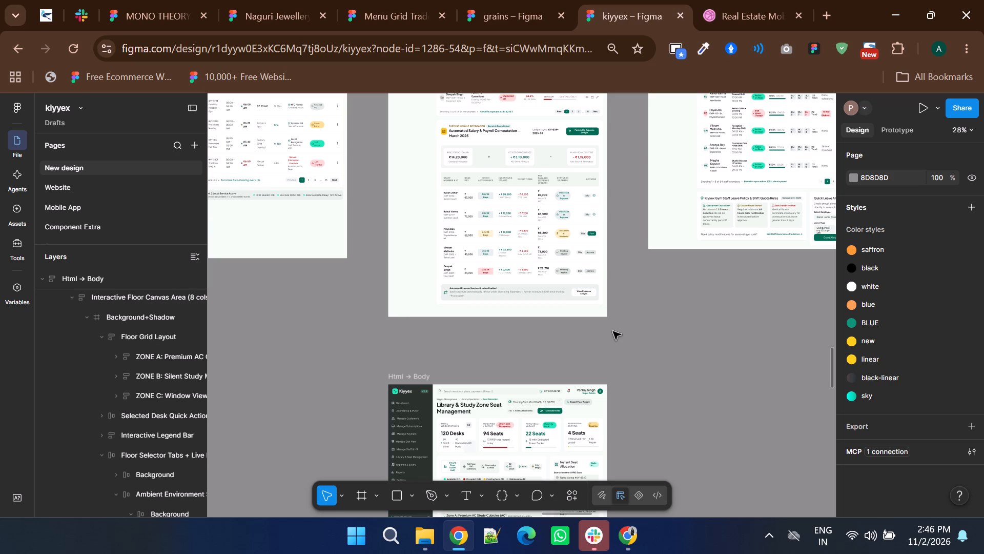
scroll(613, 331, "down", 5, "ctrl")
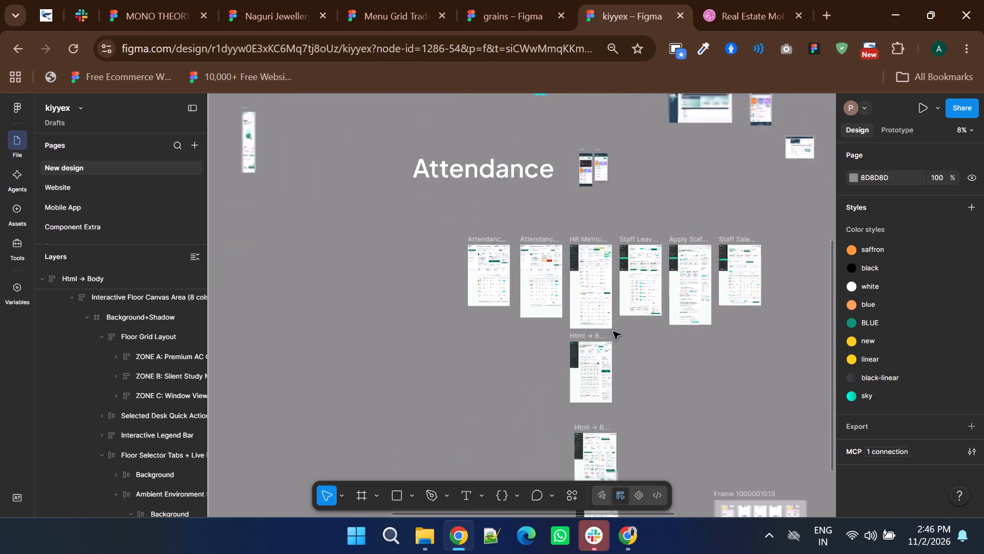
scroll(613, 331, "down", 4, "ctrl")
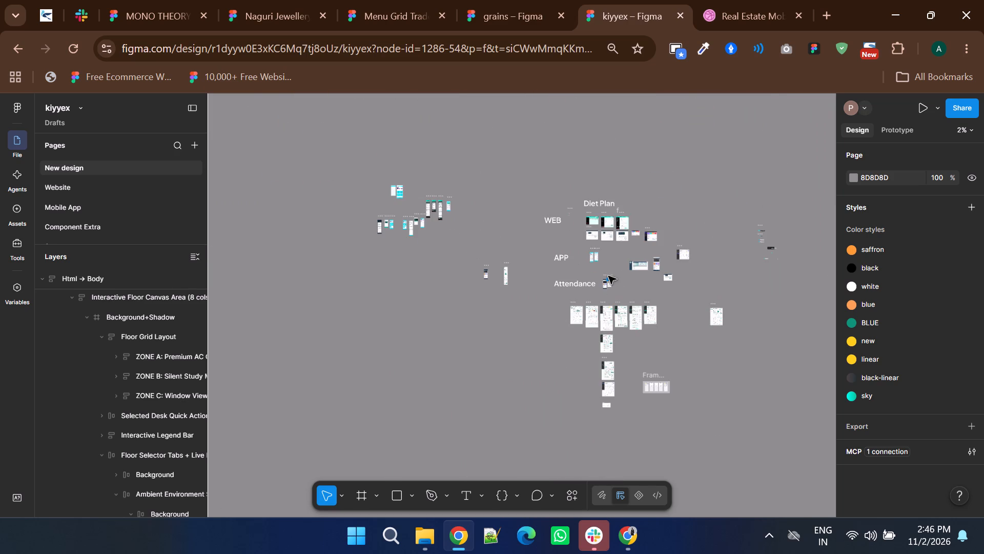
scroll(598, 251, "up", 8, "ctrl")
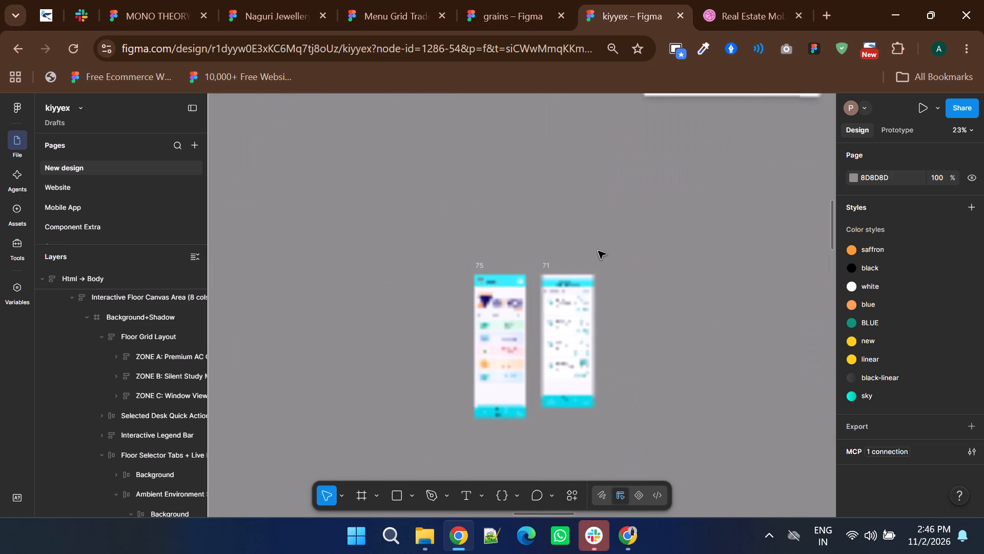
scroll(598, 251, "down", 2, "ctrl")
scroll(598, 251, "down", 2, "shift")
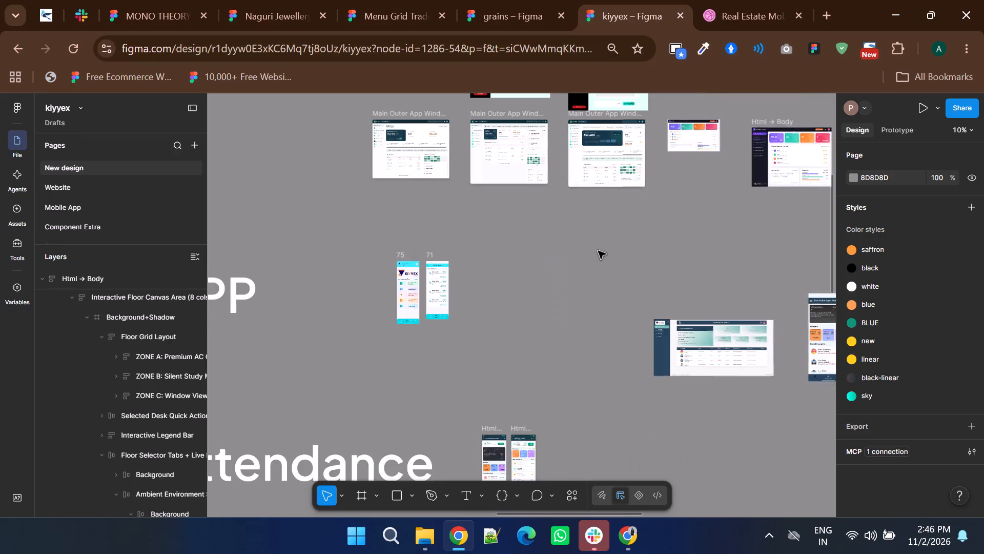
scroll(598, 251, "down", 2, "ctrl")
scroll(712, 285, "up", 5, "ctrl")
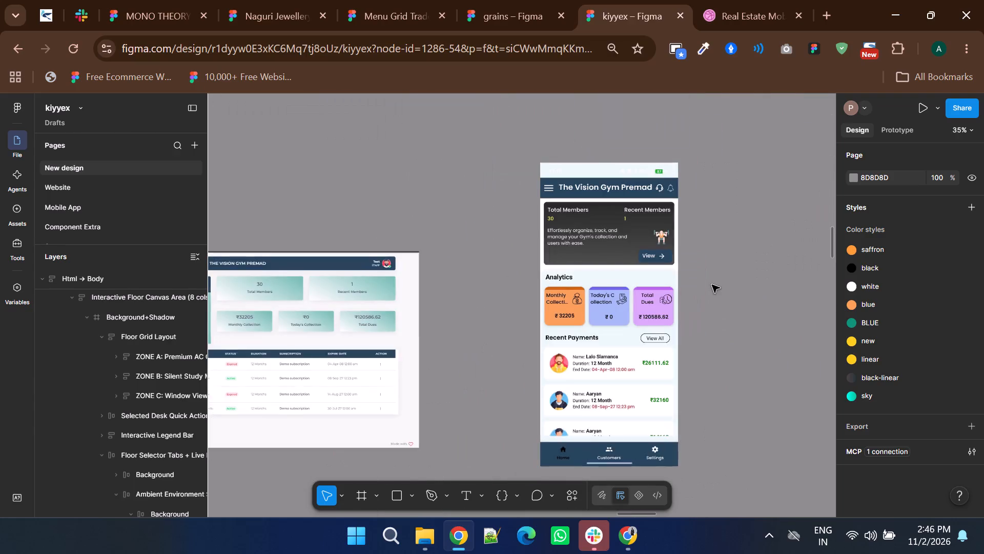
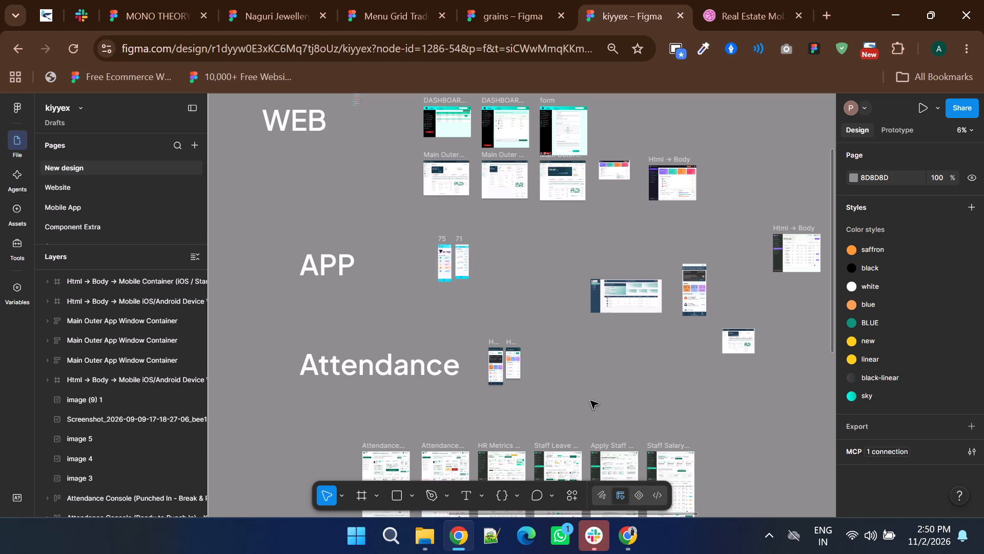
scroll(485, 340, "down", 8, "ctrl")
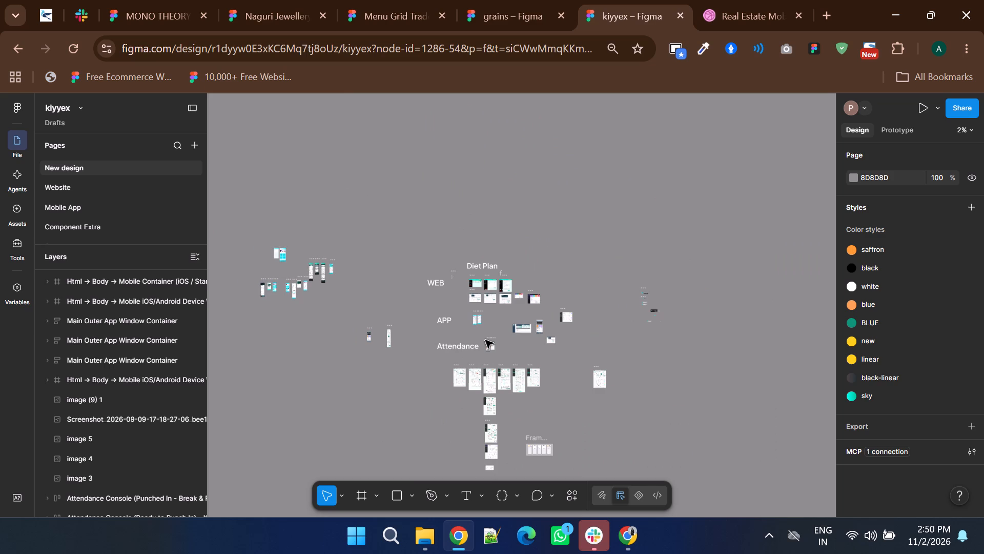
left_click(59, 205)
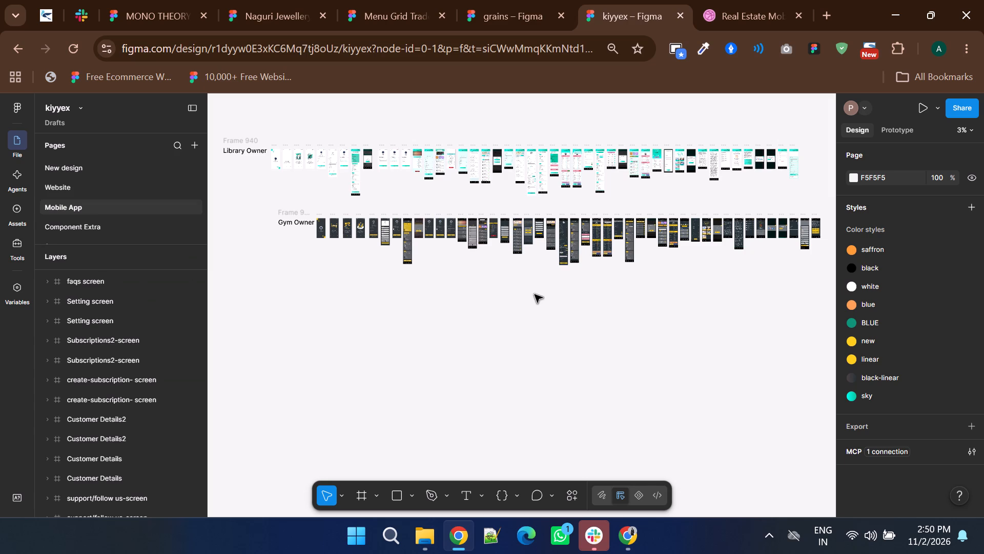
scroll(331, 324, "up", 1)
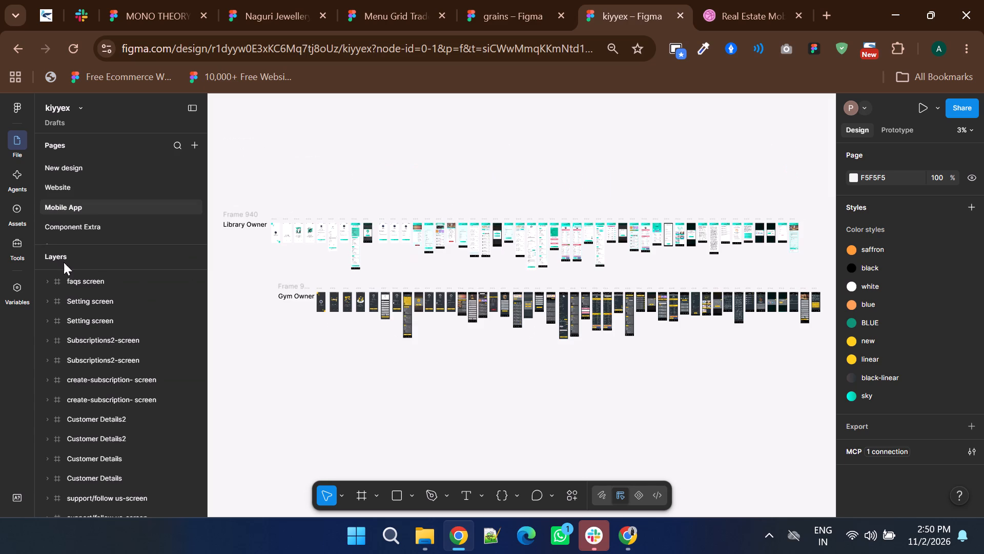
left_click(64, 190)
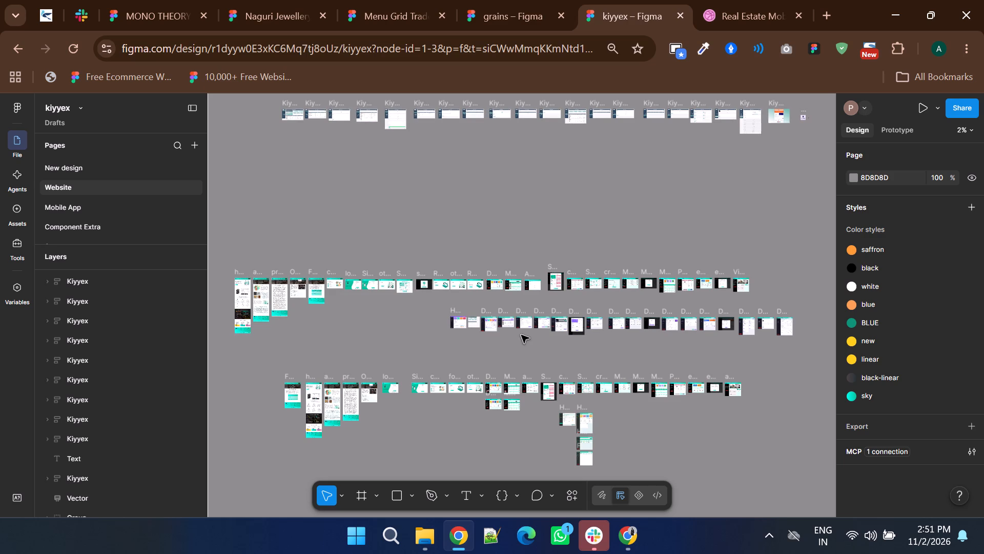
scroll(496, 330, "down", 1)
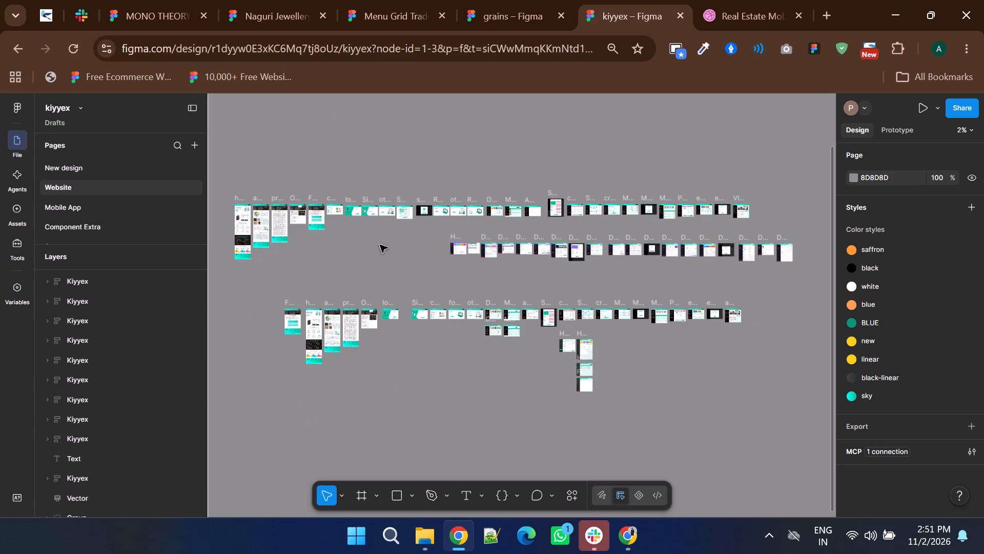
scroll(552, 360, "up", 3)
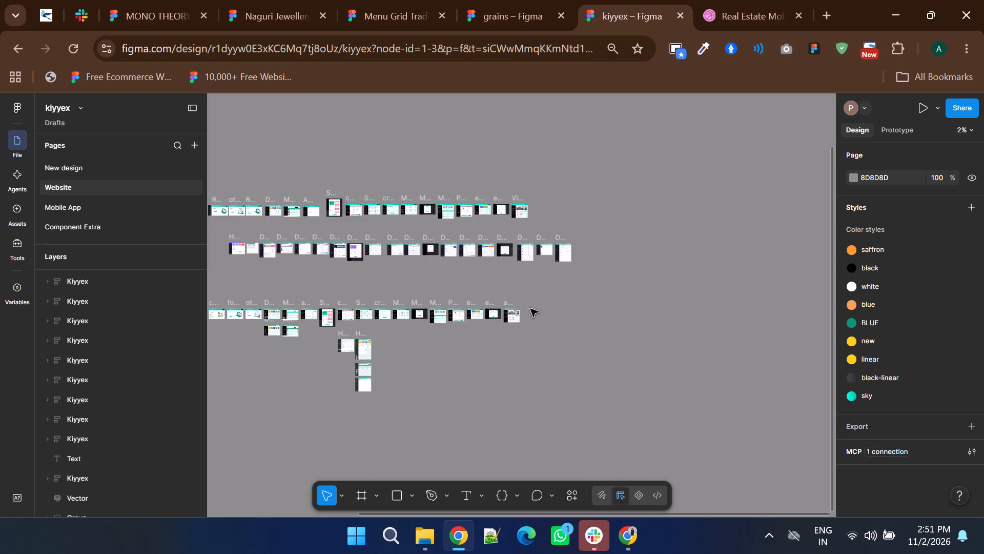
scroll(409, 366, "up", 3, "shift")
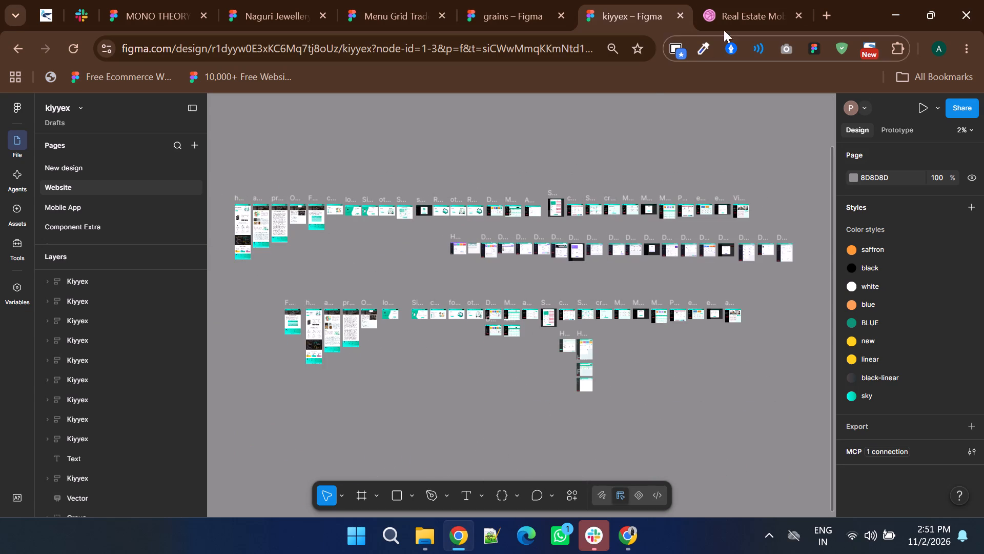
Open the Kiyyex version 2 Figma file in a new browser tab.
left_click(824, 7)
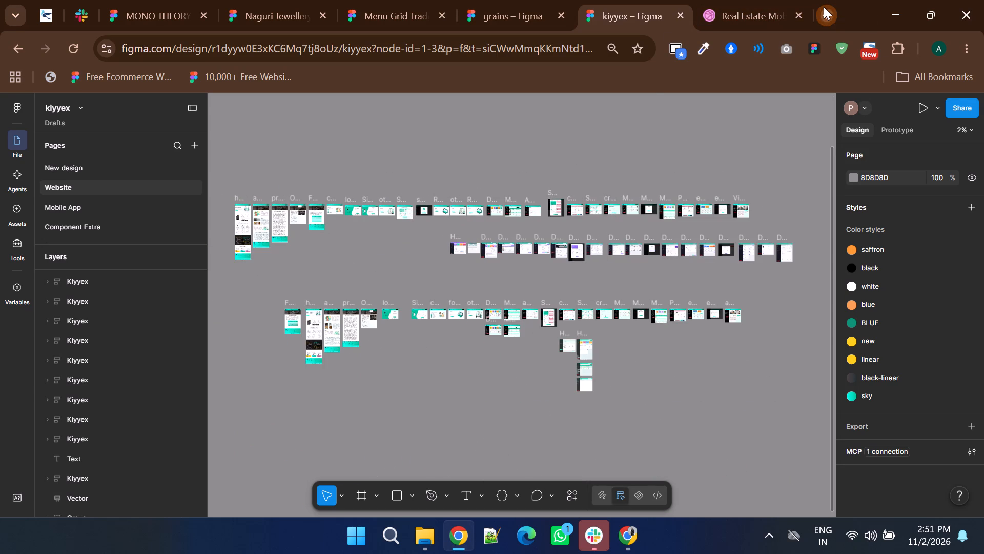
left_click(391, 56)
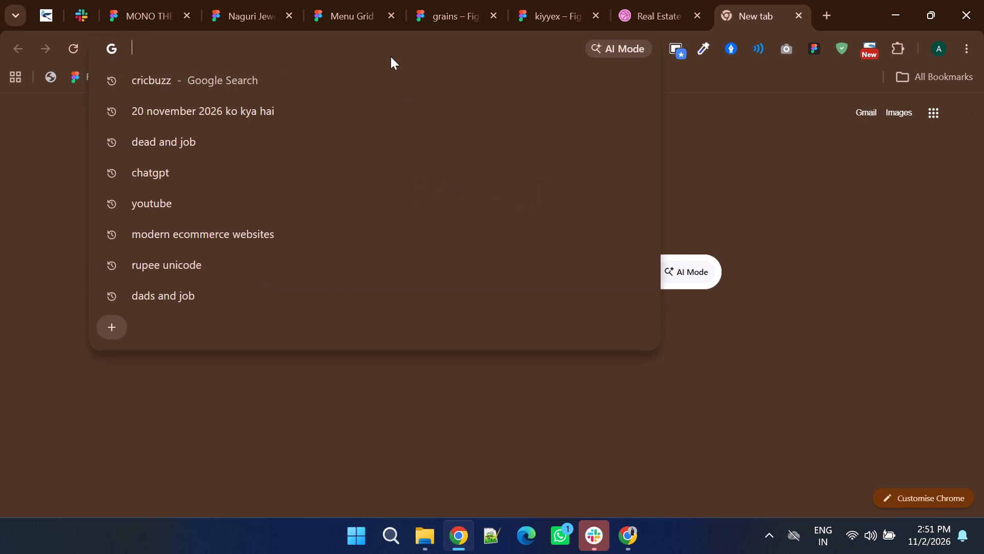
type("ki")
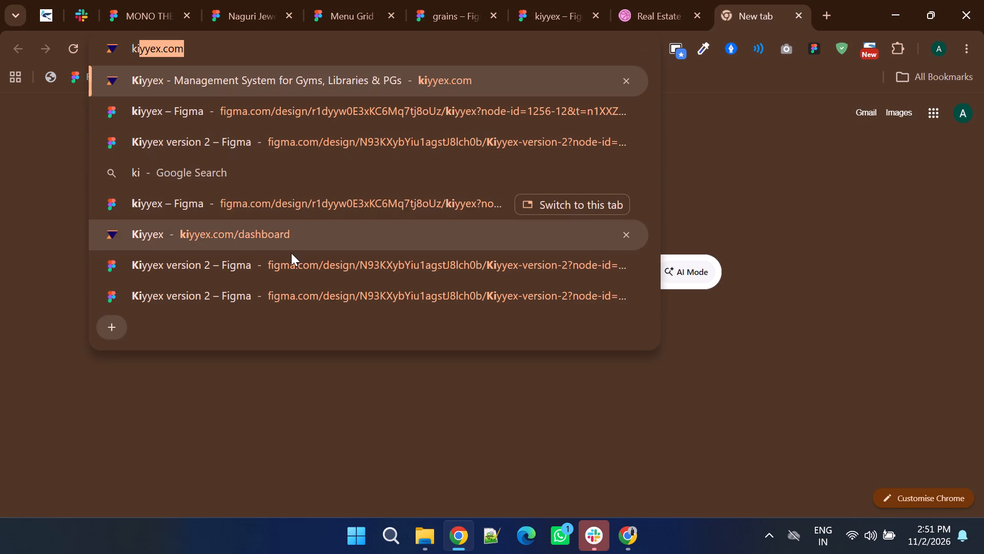
left_click(291, 255)
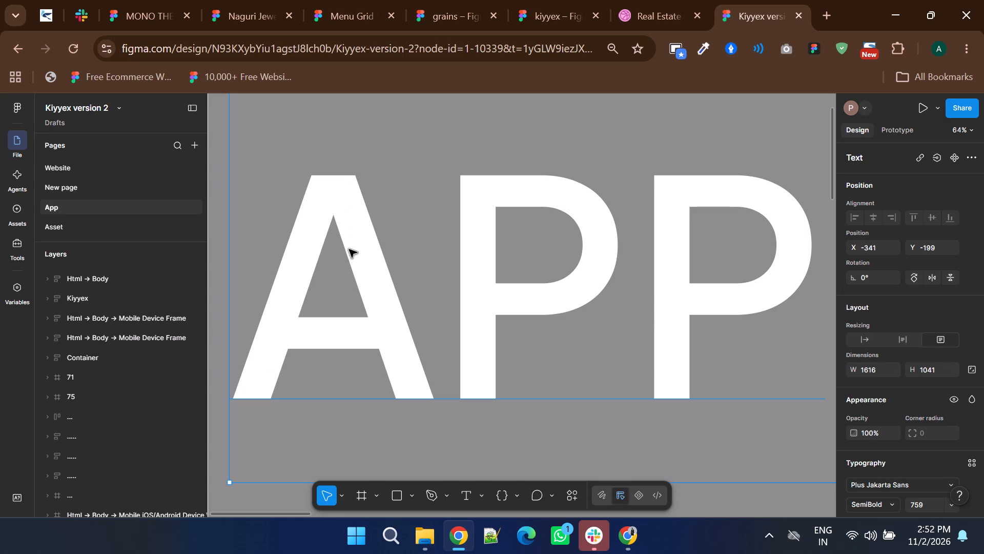
Paste the two copied Library Seat Booking screens onto empty canvas beside the existing screens on the App page.
scroll(349, 249, "down", 5, "ctrl")
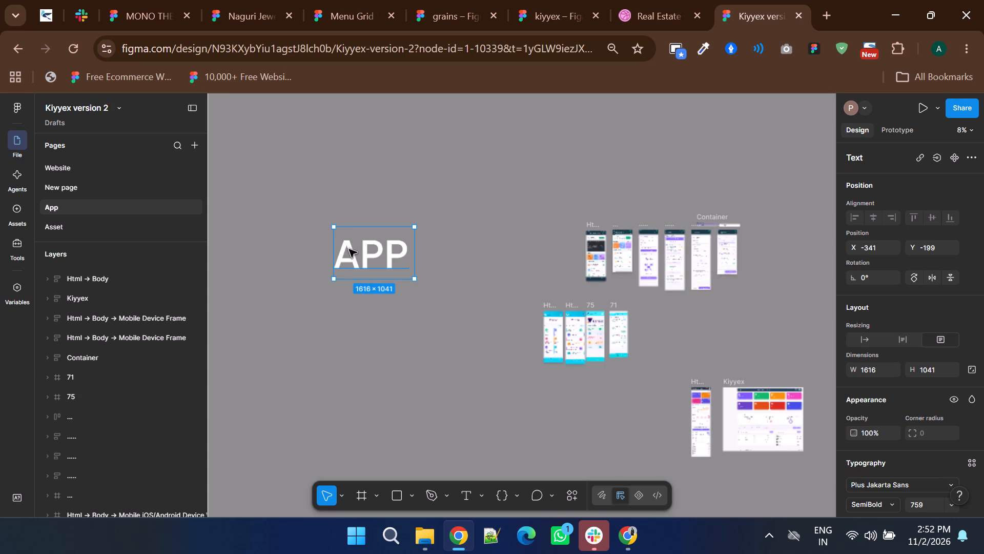
scroll(349, 249, "down", 3, "ctrl")
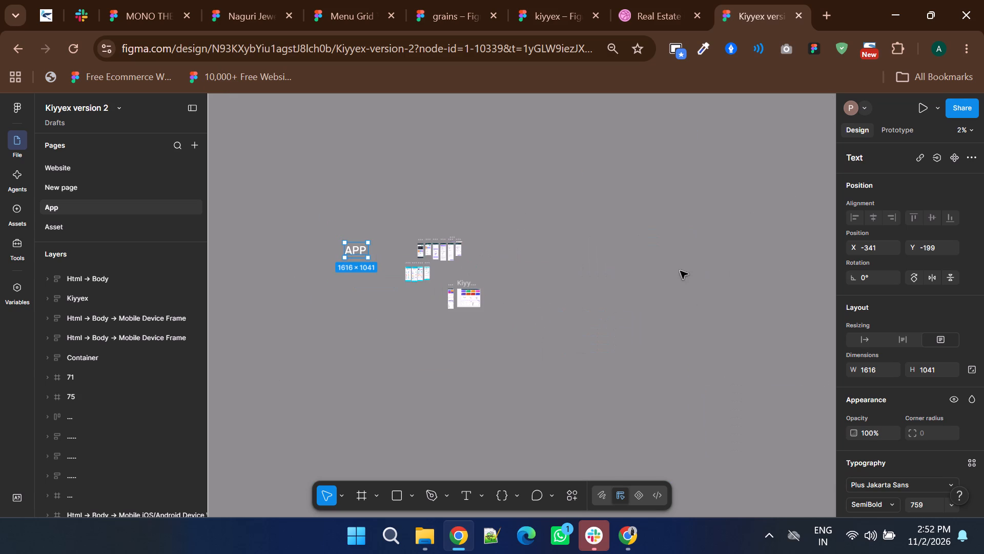
left_click(680, 271)
scroll(497, 242, "up", 5, "ctrl")
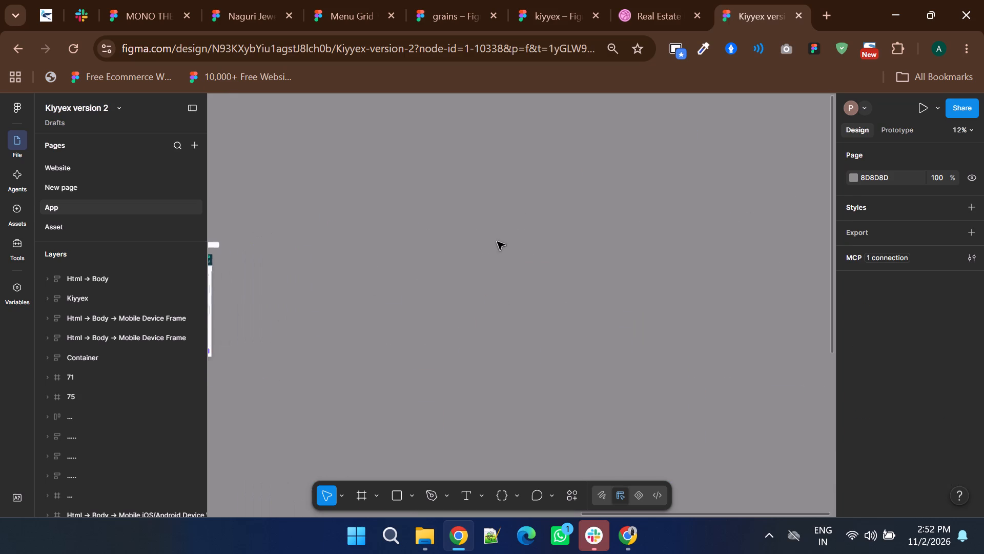
right_click(498, 242)
left_click(524, 253)
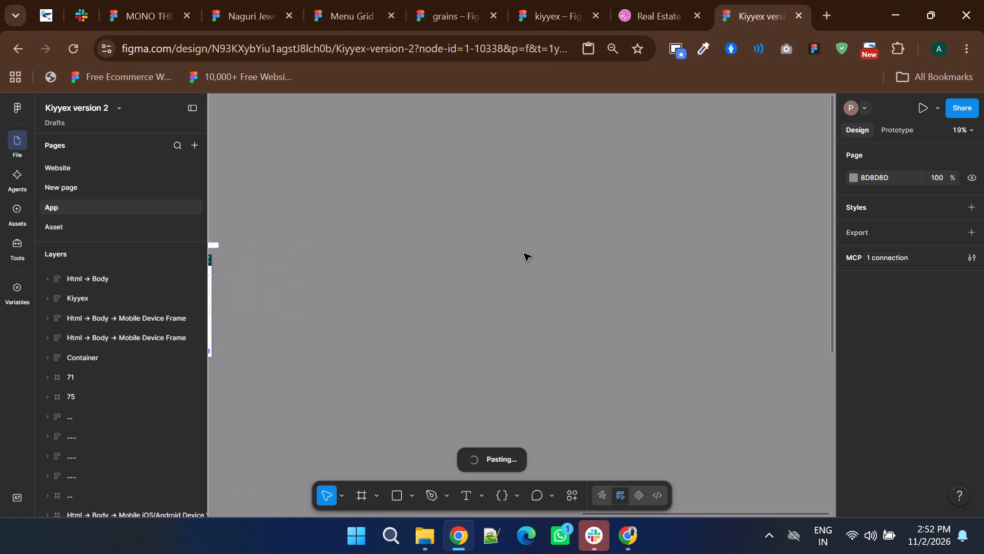
left_click(449, 282)
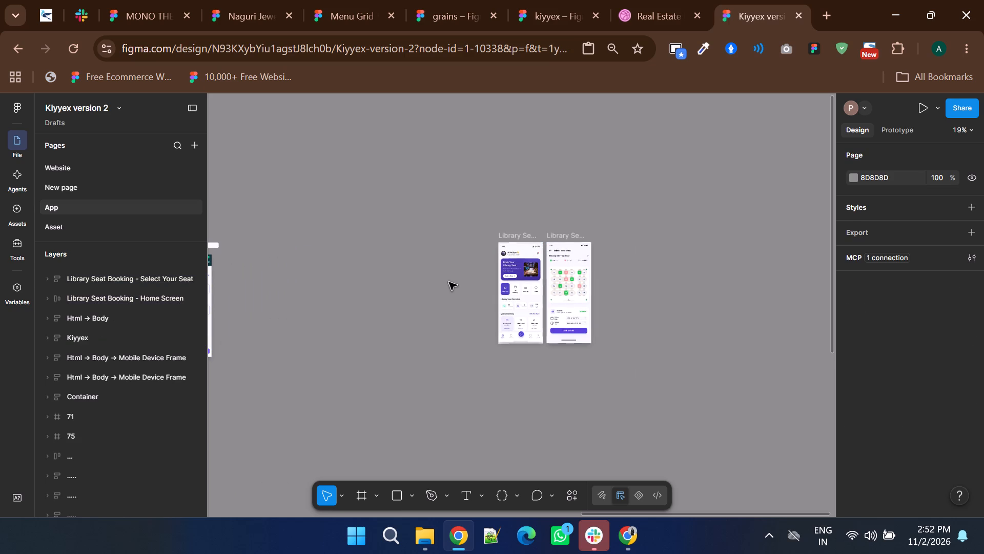
Move both Library Seat Booking screens together next to the upper row of existing mobile screens, aligned with that row.
scroll(540, 287, "up", 3, "ctrl")
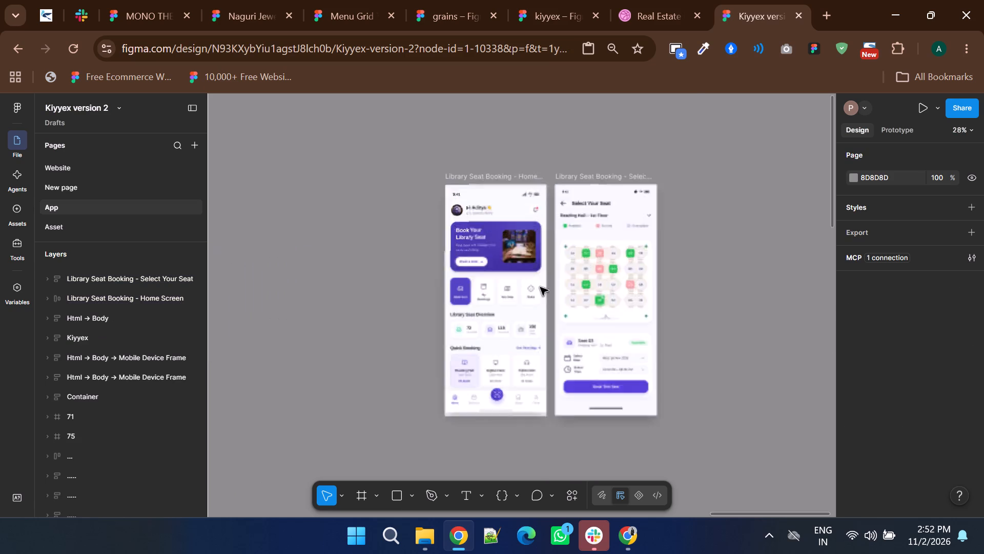
scroll(540, 287, "up", 1, "ctrl")
scroll(540, 287, "down", 4, "ctrl")
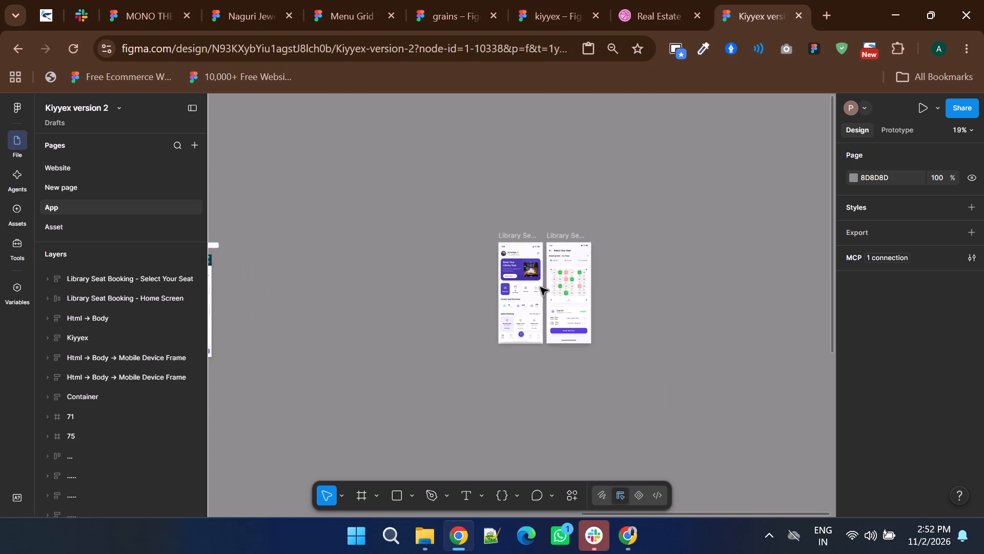
scroll(540, 287, "down", 2, "ctrl")
left_click_drag(486, 227, 623, 350)
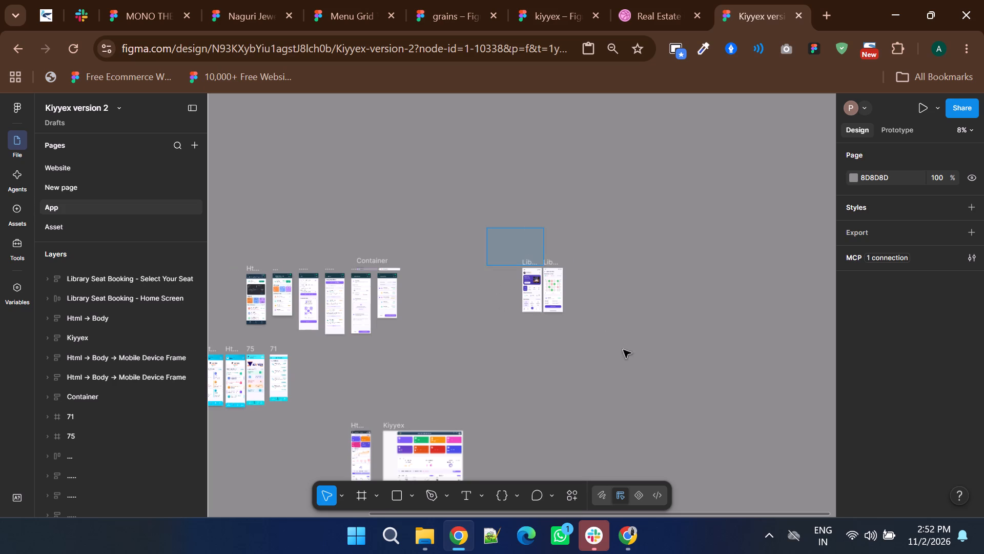
left_click_drag(623, 350, 629, 357)
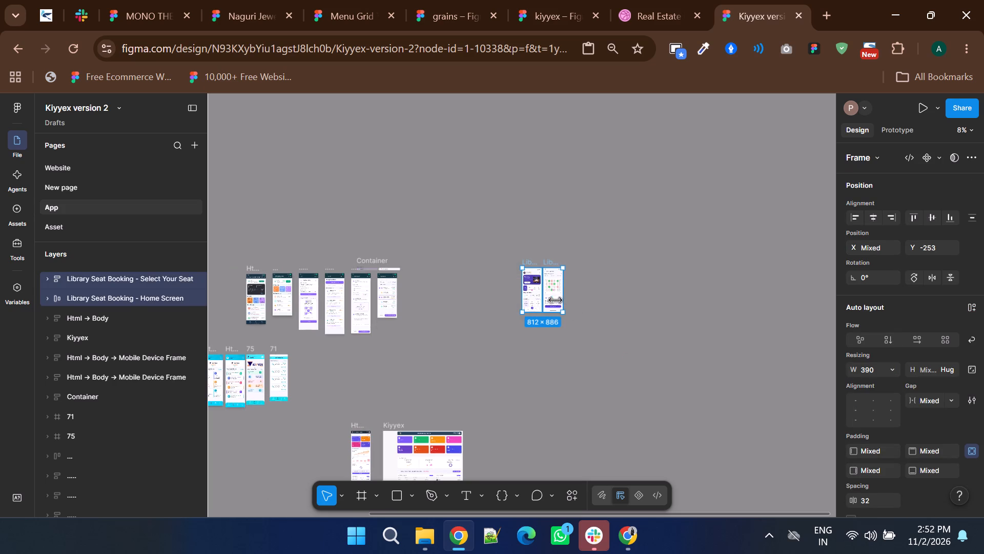
left_click_drag(545, 299, 452, 302)
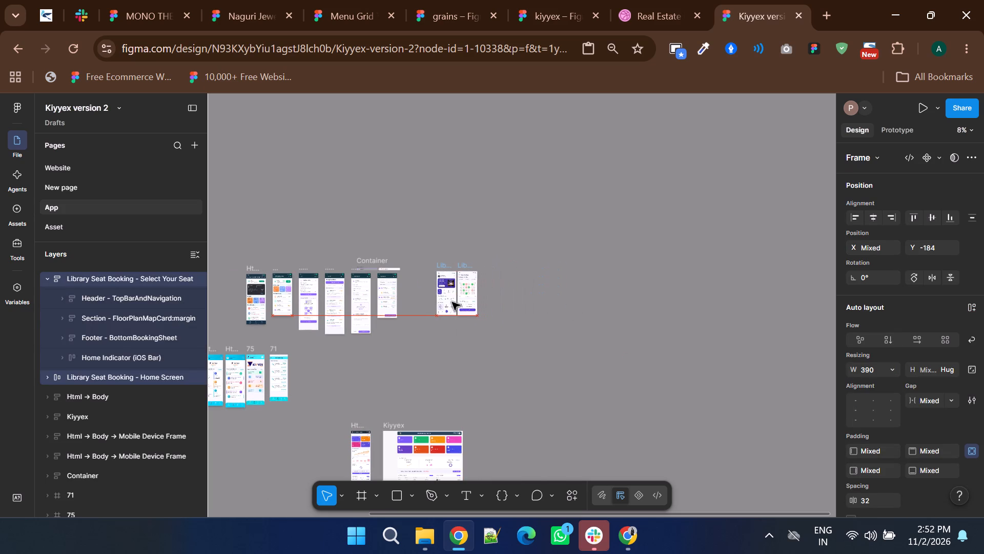
left_click_drag(452, 302, 448, 306)
left_click(544, 331)
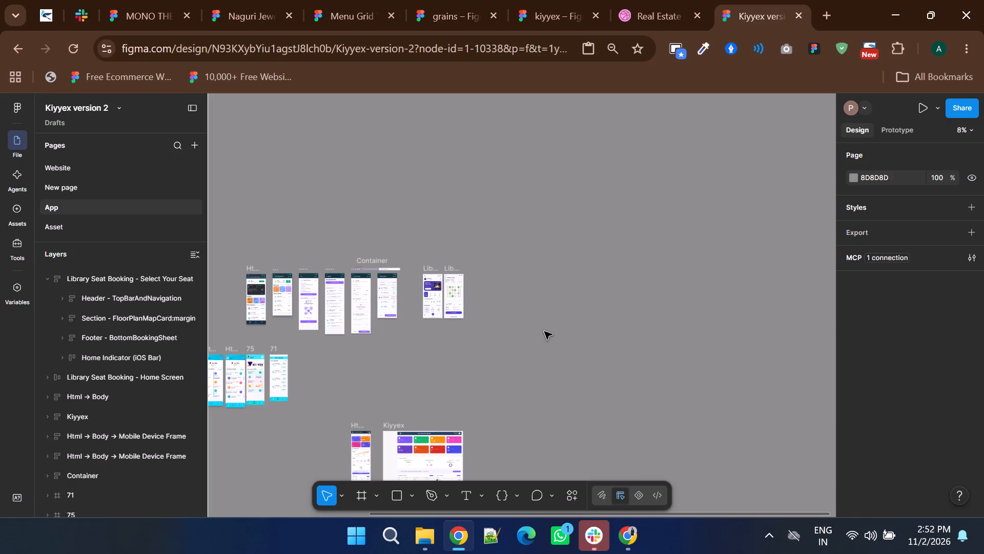
Replace color 5243C2 in the Library Seat Booking home screen with purple 8D66FE sampled from the neighbouring screen's Share Plan button.
scroll(427, 303, "up", 5, "ctrl")
scroll(427, 303, "down", 1, "ctrl")
left_click_drag(368, 129, 703, 385)
left_click(716, 391)
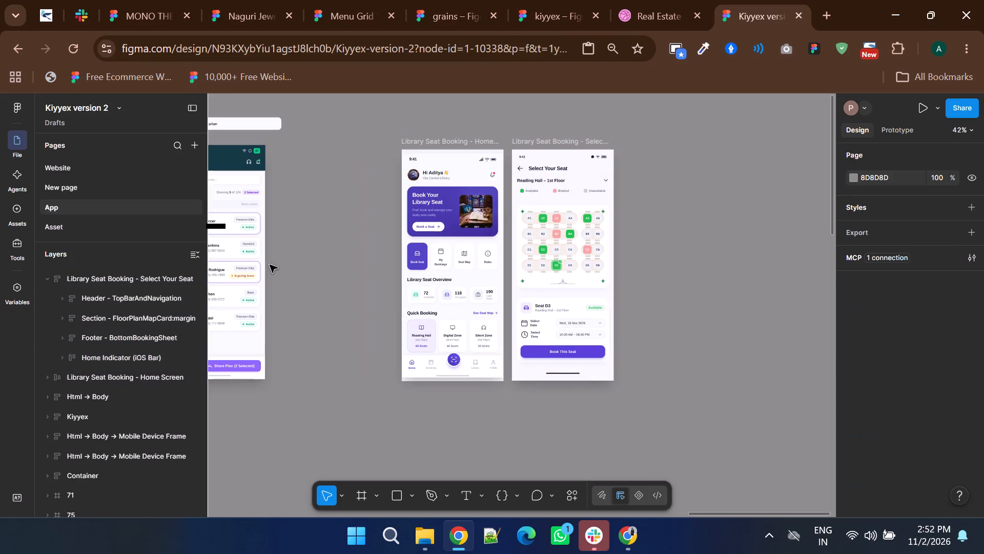
left_click(414, 143)
scroll(976, 304, "down", 6)
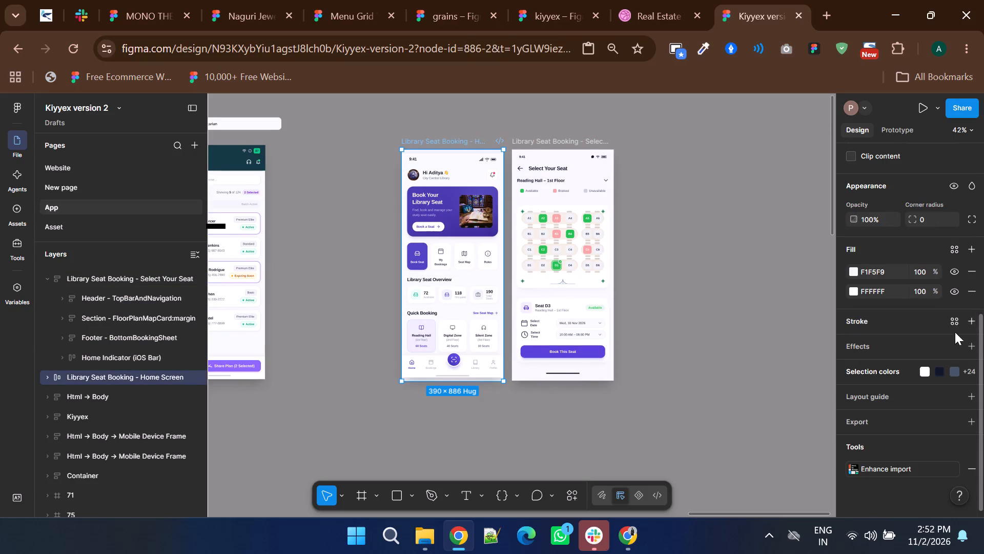
left_click(968, 370)
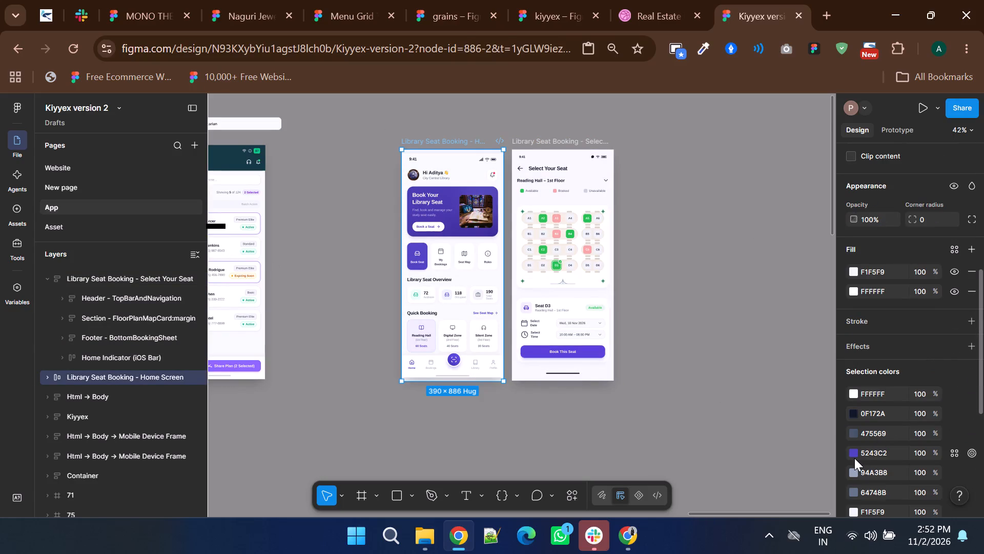
left_click(854, 454)
left_click(702, 399)
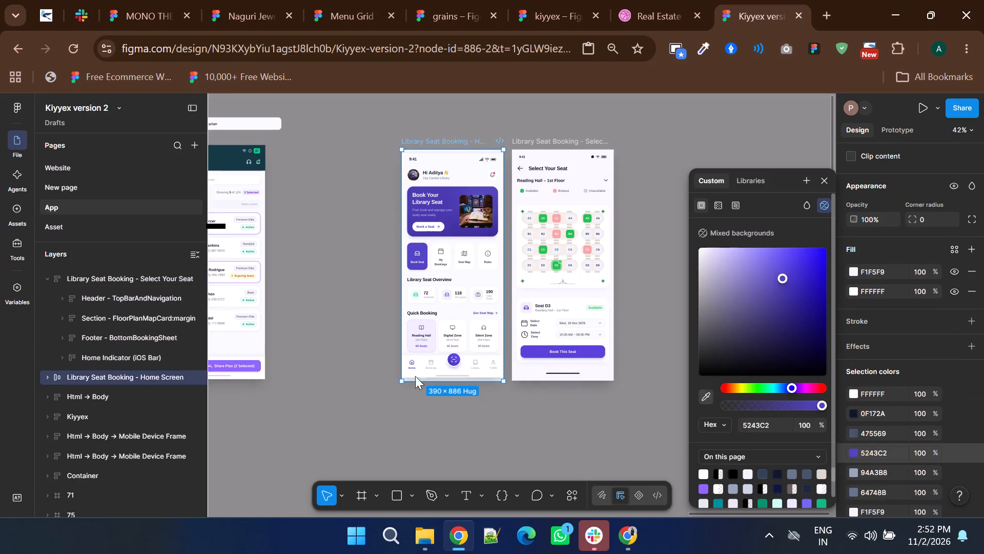
scroll(246, 364, "up", 4, "ctrl")
left_click(254, 358)
scroll(254, 358, "down", 1, "ctrl")
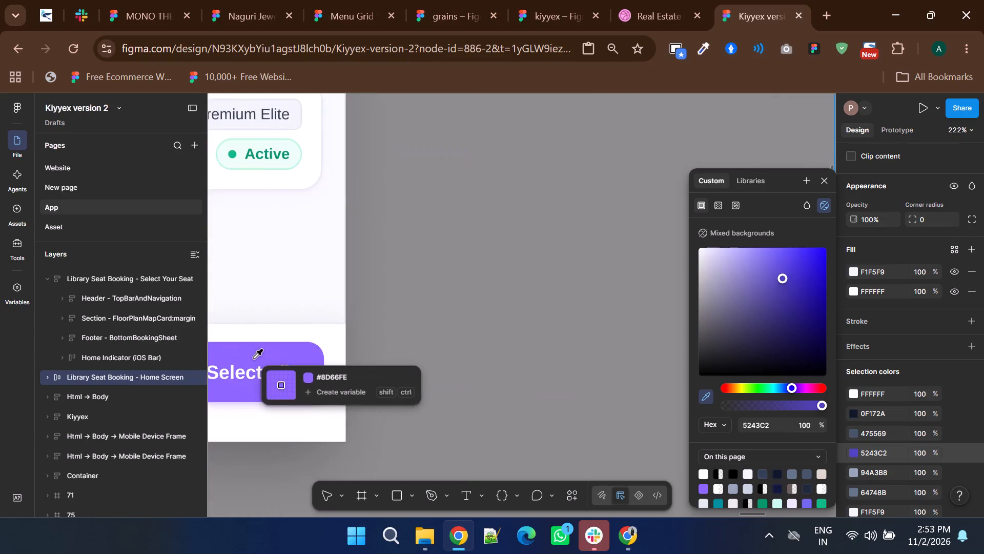
scroll(254, 358, "down", 3, "ctrl")
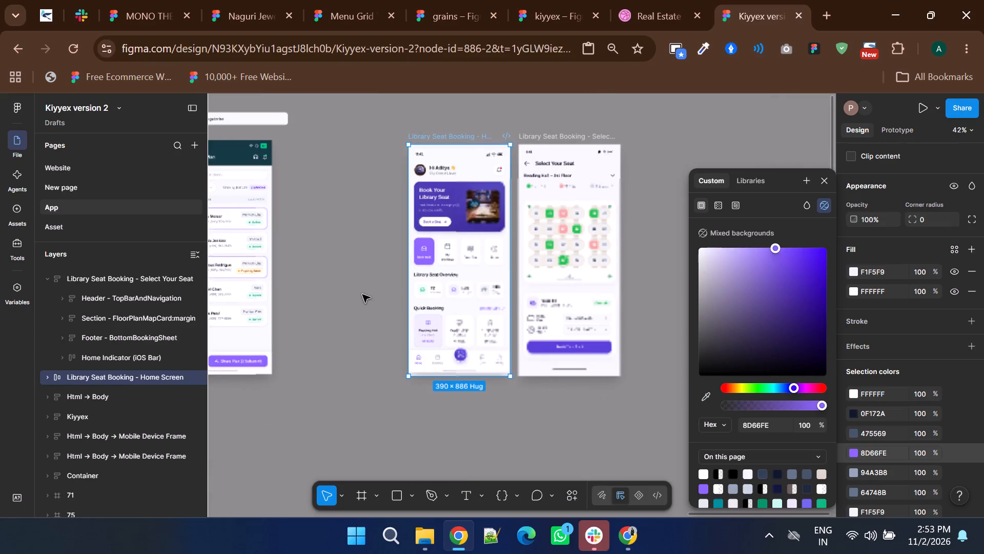
Show all selection colors of the Library Seat Booking home screen and examine its purple elements up close.
scroll(884, 417, "down", 1)
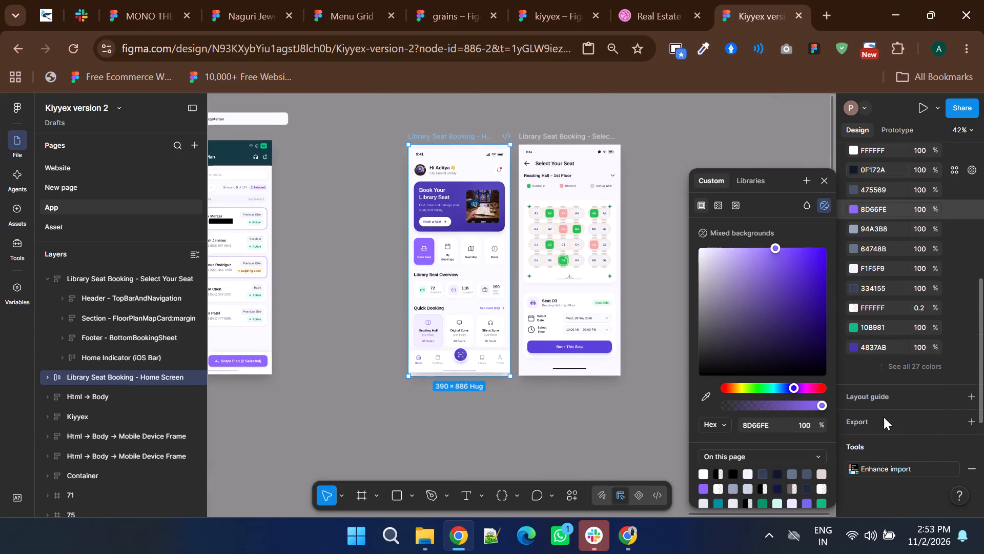
left_click(879, 363)
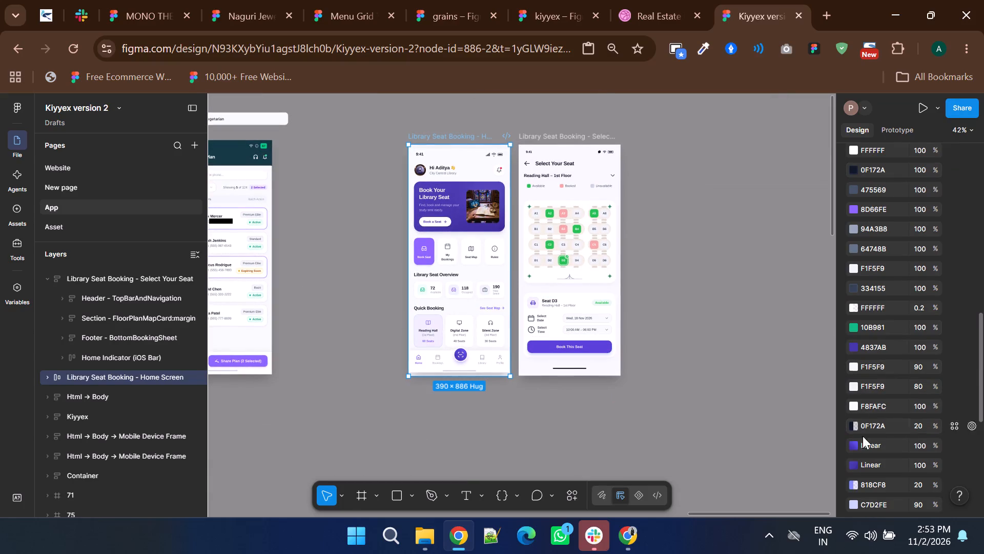
scroll(459, 183, "up", 2, "ctrl")
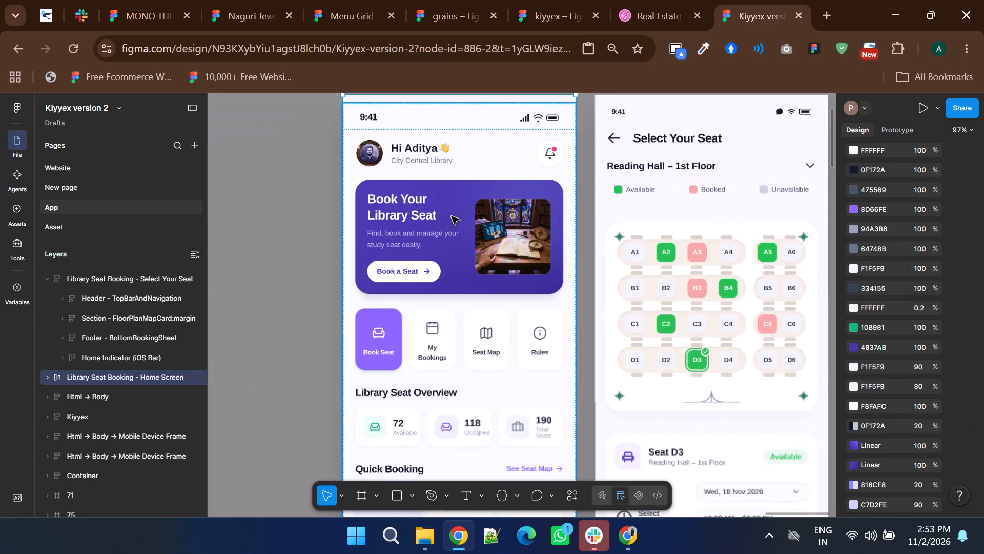
scroll(467, 299, "down", 3)
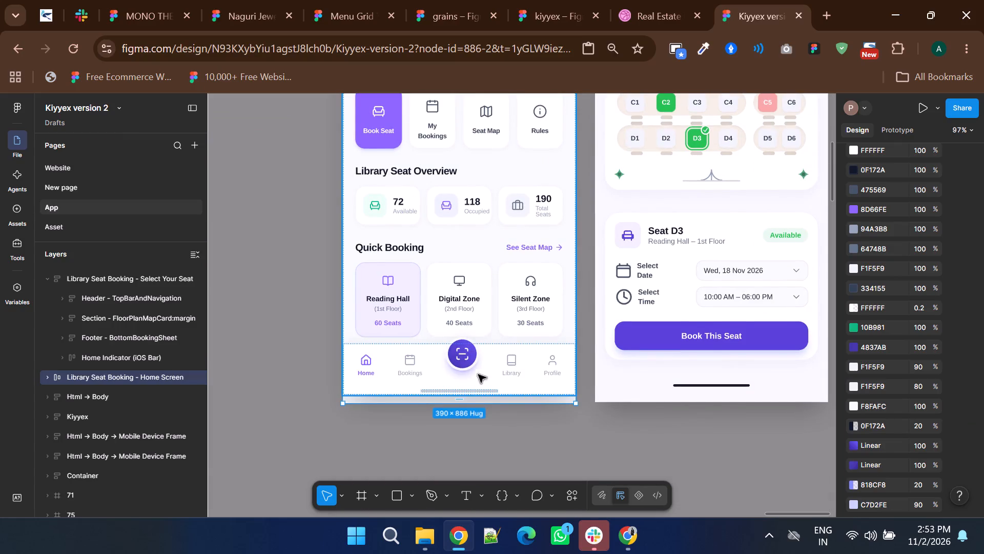
Replace the Library Seat Booking home screen's bottom navigation with a copy of the gym dashboard's dark Home, Customers, Settings footer.
scroll(583, 419, "down", 3, "ctrl")
scroll(583, 419, "down", 1)
scroll(583, 419, "up", 4, "shift")
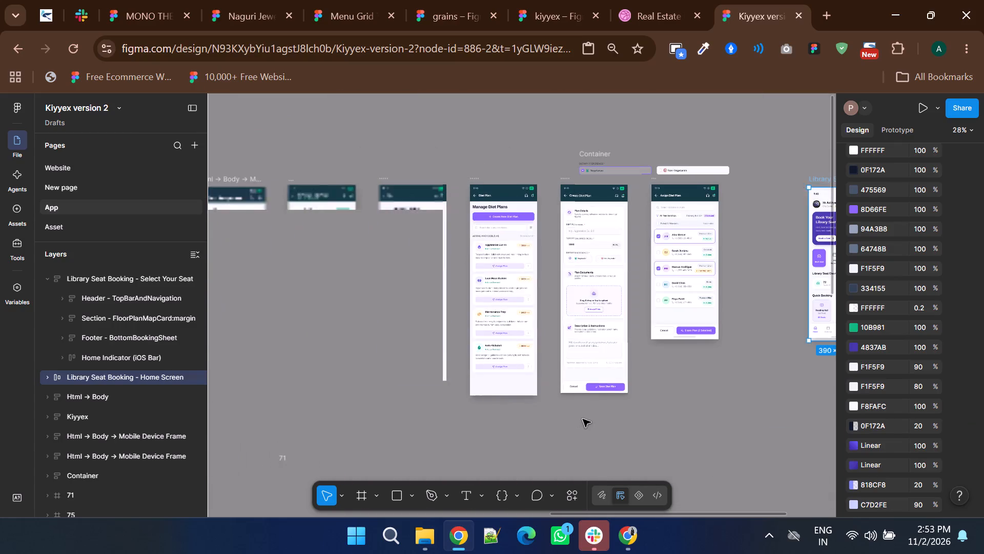
scroll(583, 419, "up", 1, "shift")
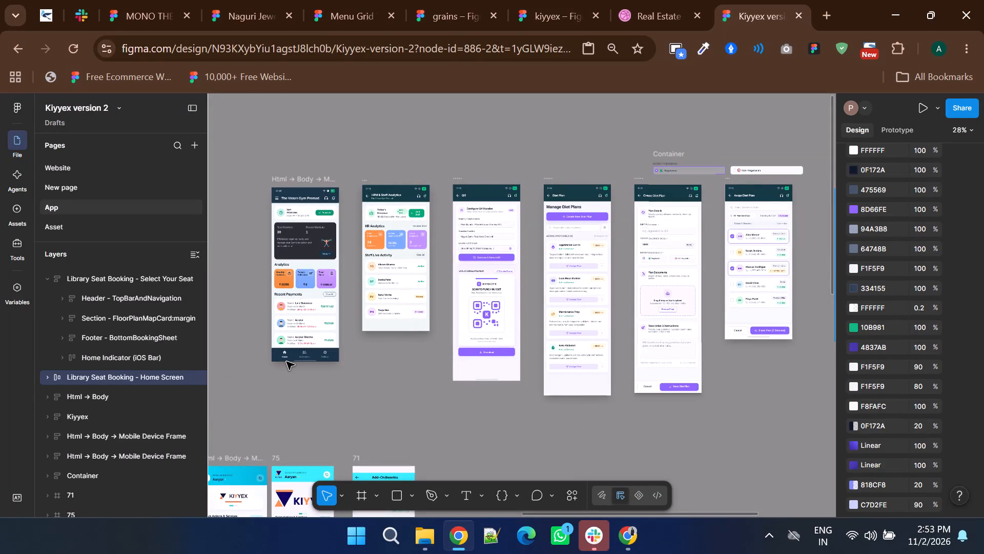
left_click(286, 358)
right_click(286, 358)
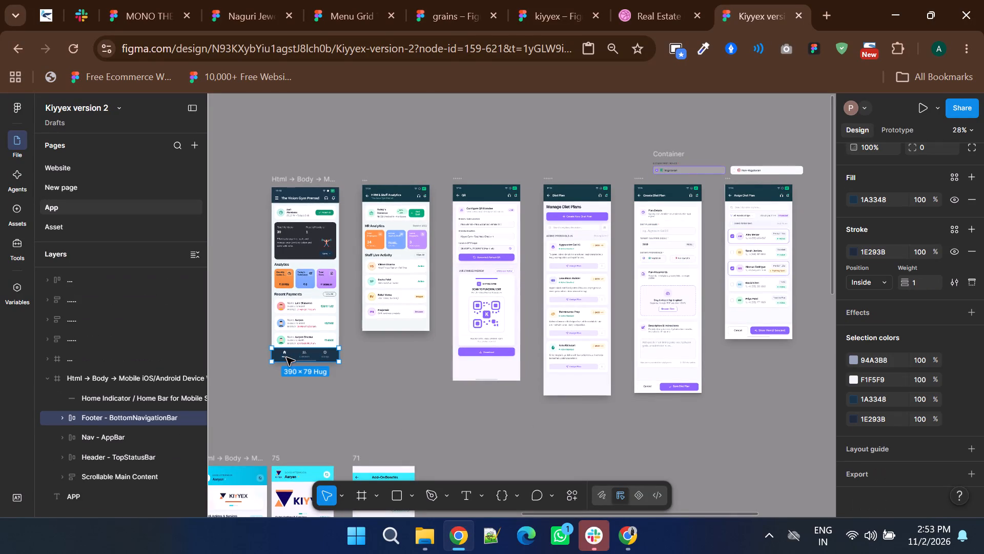
left_click(315, 140)
scroll(315, 140, "down", 4, "shift")
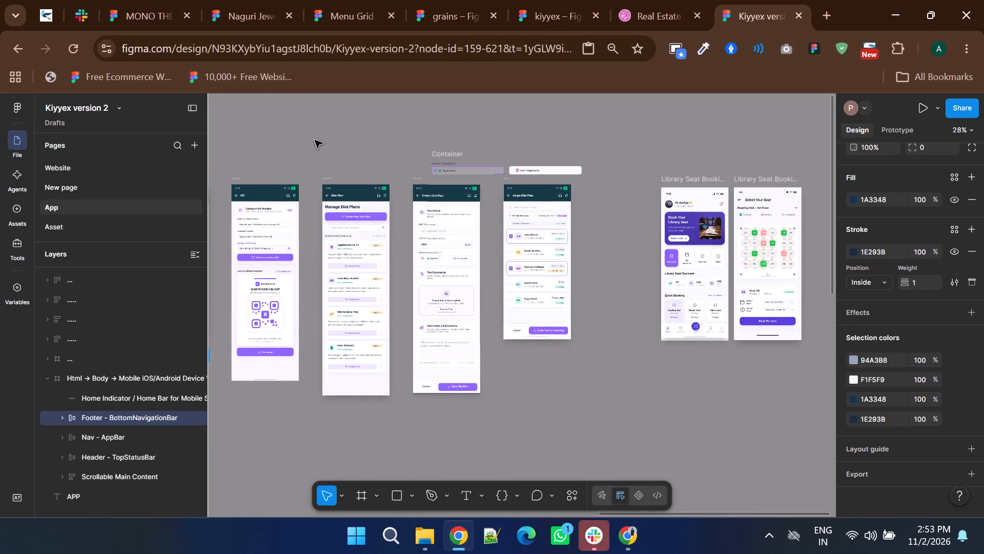
scroll(315, 140, "down", 4, "shift")
scroll(281, 326, "up", 2, "ctrl")
double_click(350, 341)
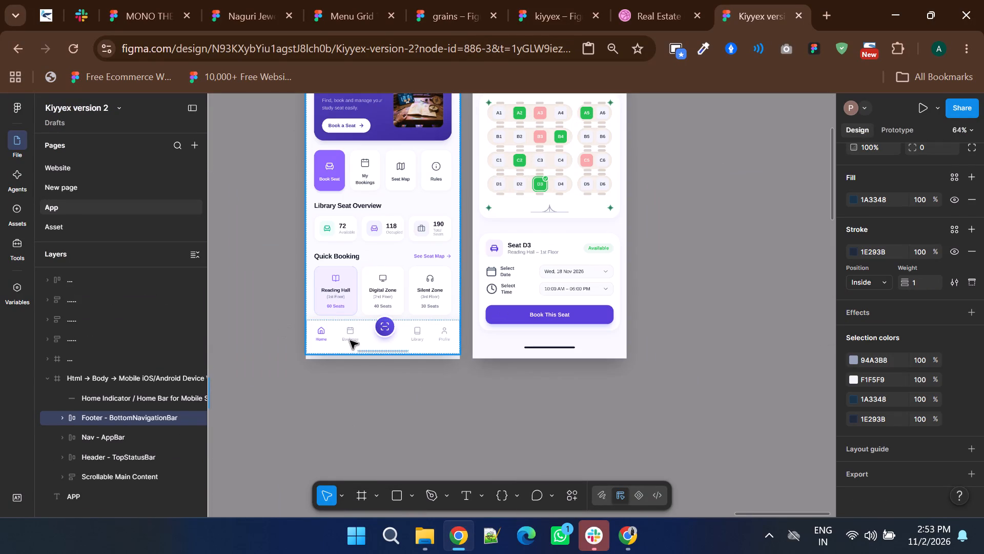
right_click(350, 341)
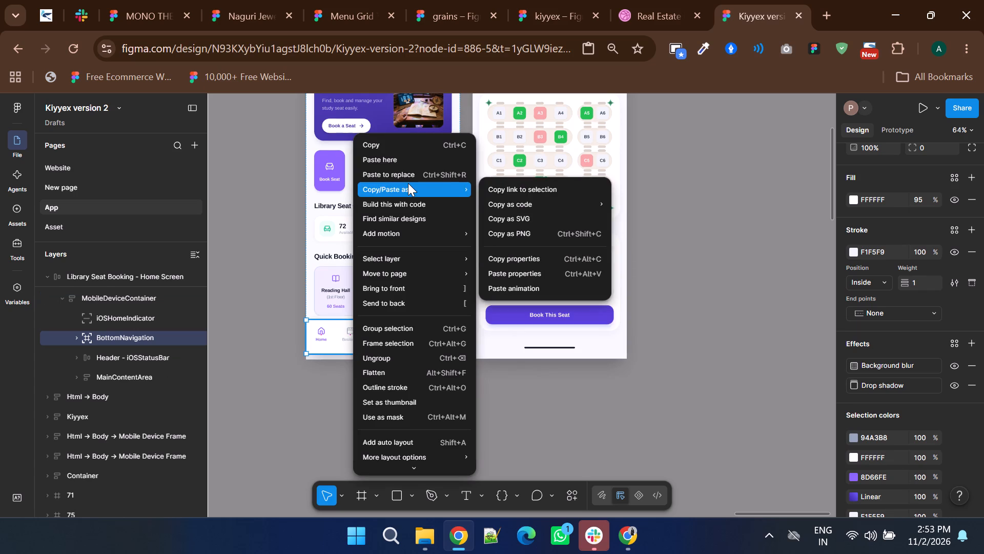
left_click(405, 176)
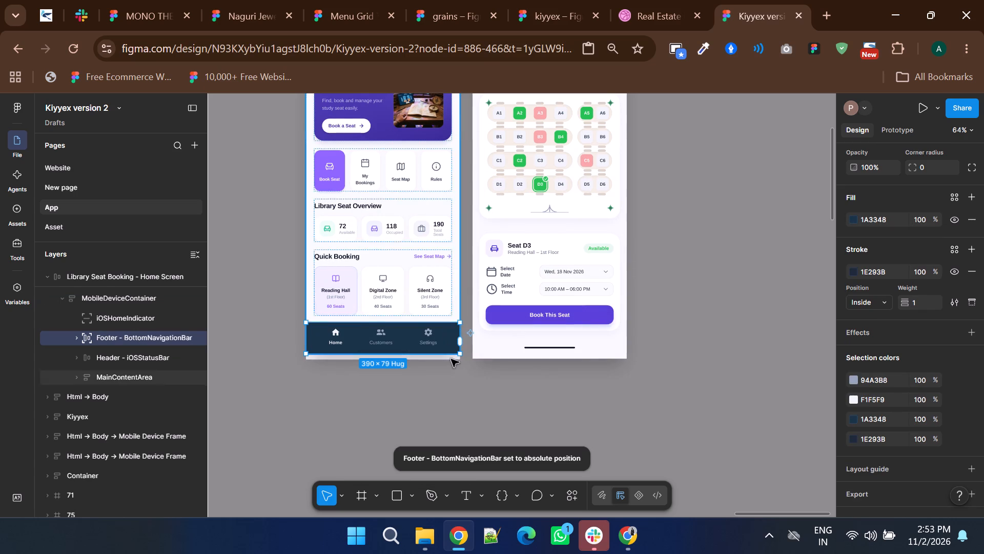
left_click(466, 387)
Shorten the Library Seat Booking home screen frame to a height of 857 so it ends at the dark footer's bottom edge.
scroll(466, 387, "up", 2, "shift")
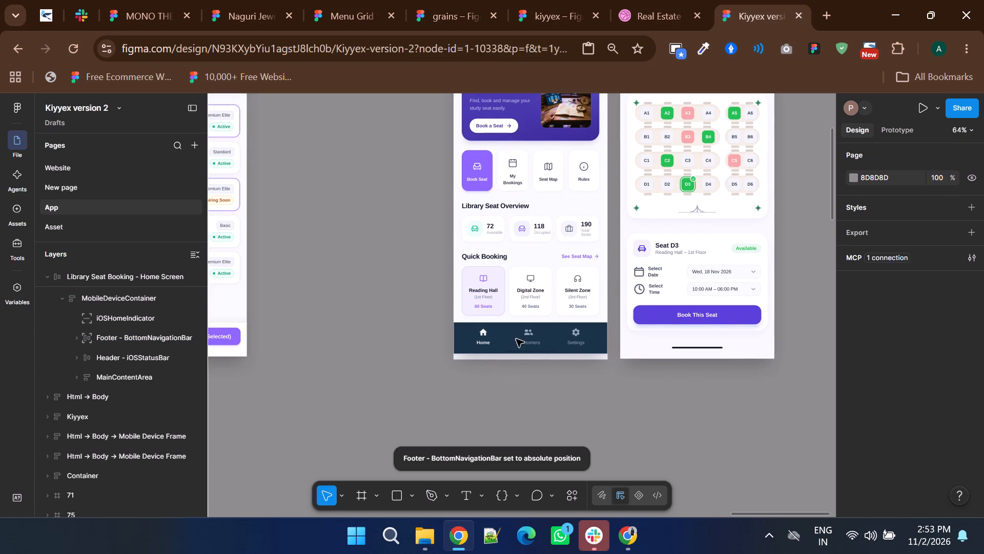
left_click(526, 329)
scroll(524, 335, "up", 3, "ctrl")
left_click(503, 418)
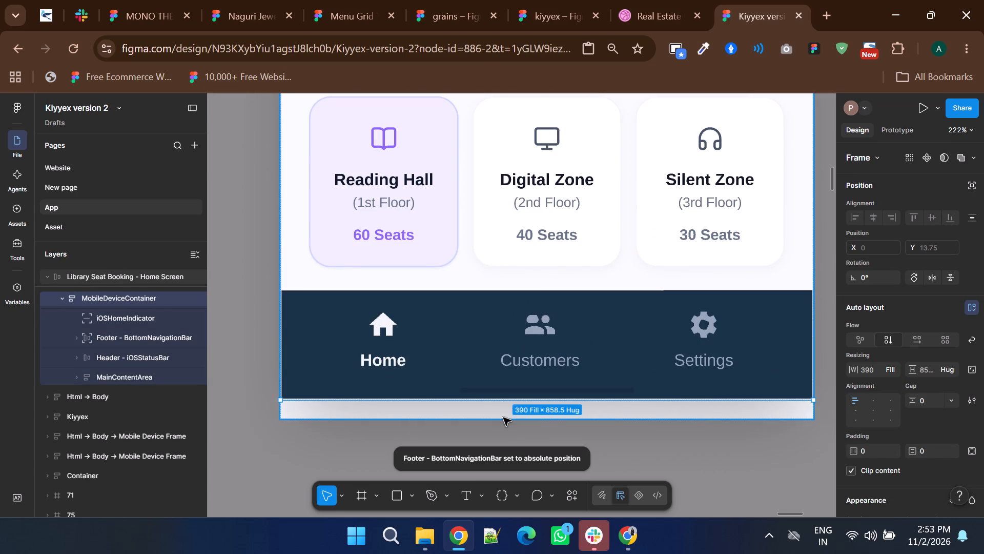
left_click_drag(501, 419, 495, 391, "ctrl")
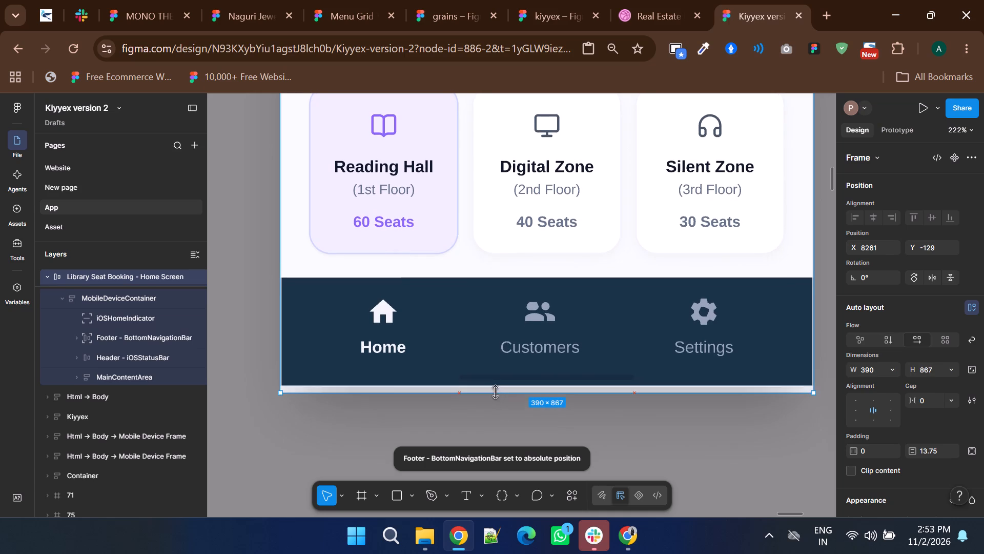
left_click_drag(495, 391, 487, 379, "ctrl")
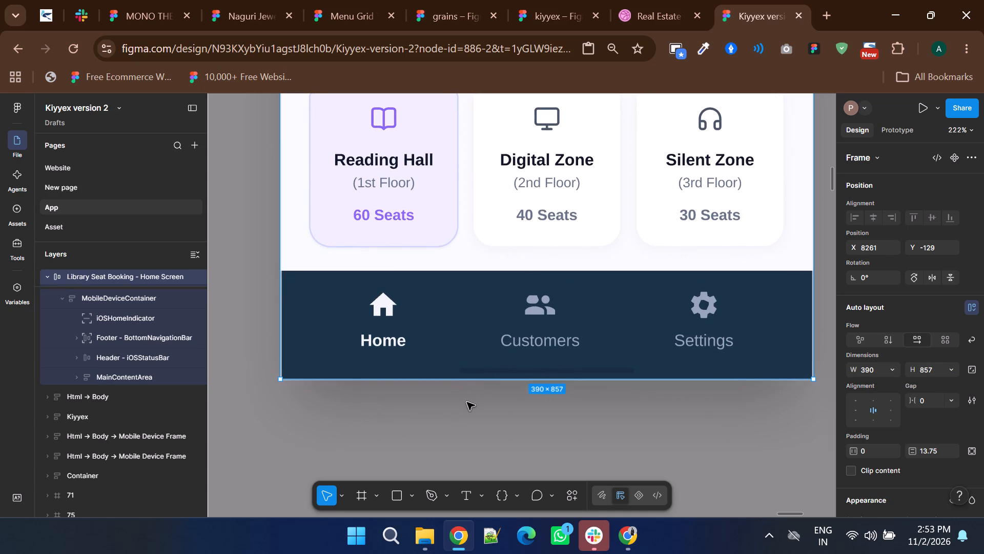
scroll(467, 402, "down", 3, "ctrl")
left_click(322, 420)
Change the Book Your Library Seat hero card's gradient fill to solid purple 8D66FE sampled from the Book Seat tile.
scroll(302, 355, "up", 2)
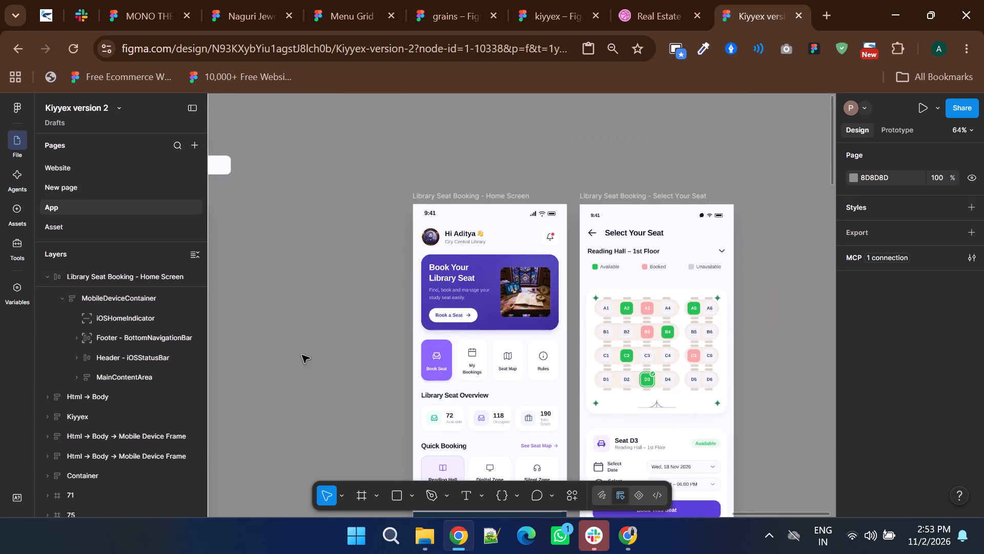
scroll(302, 355, "down", 2)
scroll(302, 355, "up", 1)
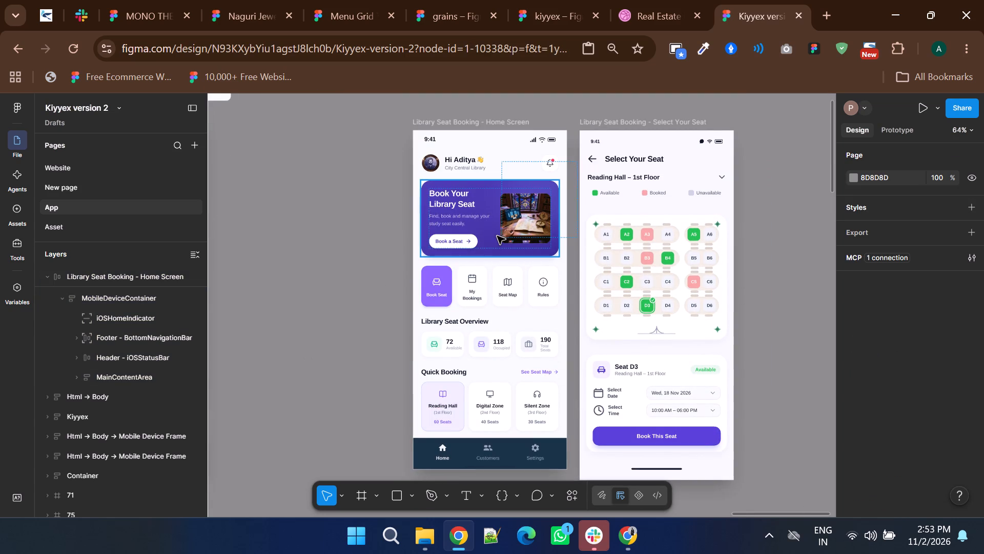
left_click(487, 233, "ctrl")
scroll(923, 354, "down", 2)
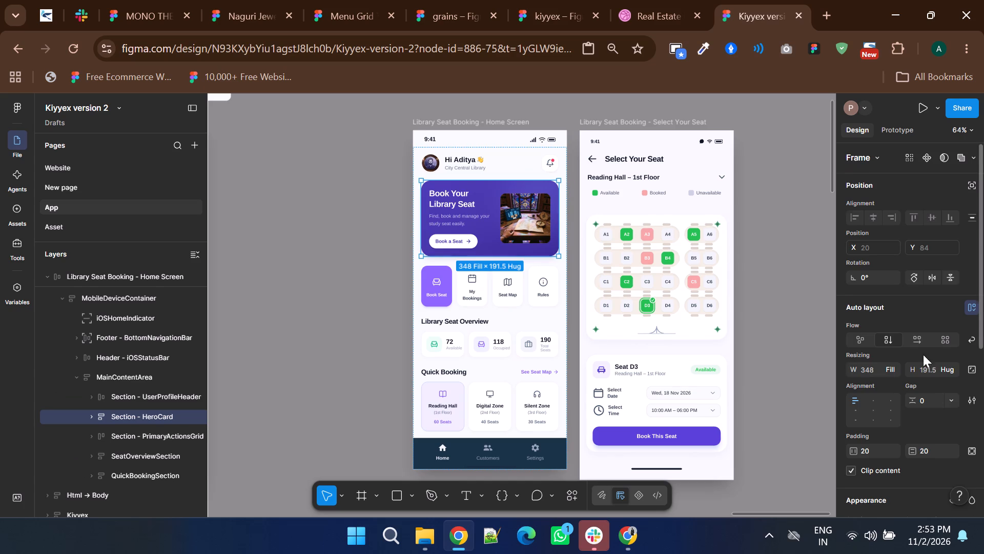
scroll(923, 354, "down", 2)
left_click(854, 296)
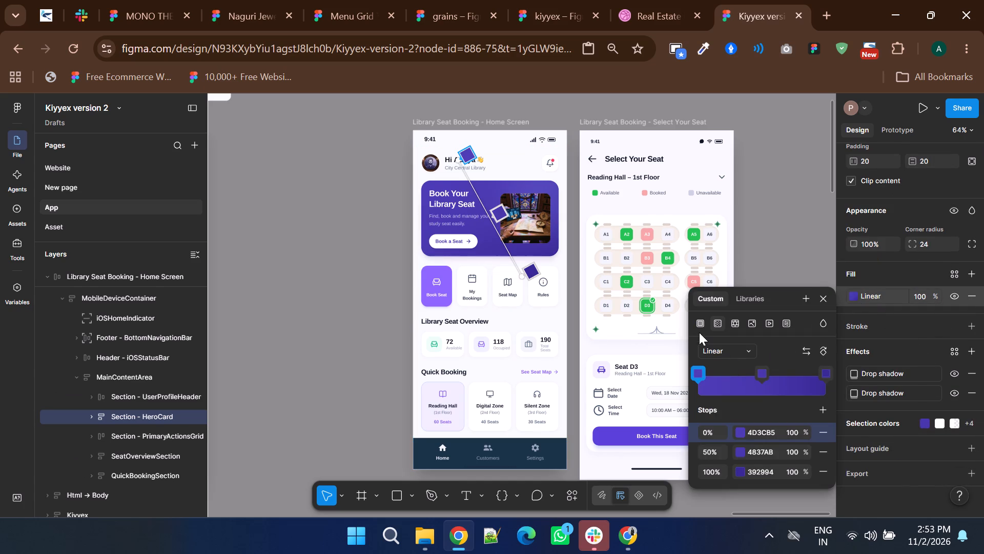
left_click(694, 325)
left_click(702, 325)
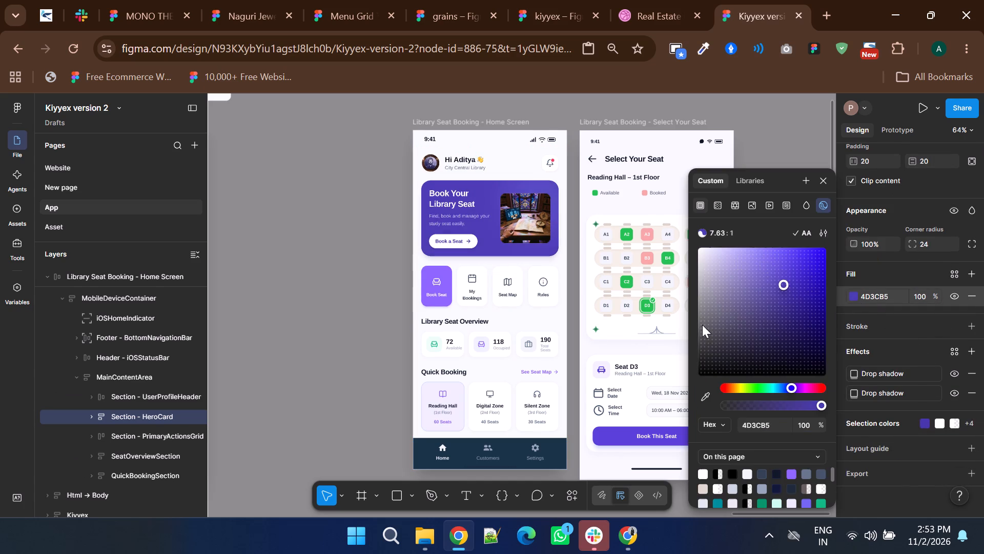
left_click(704, 395)
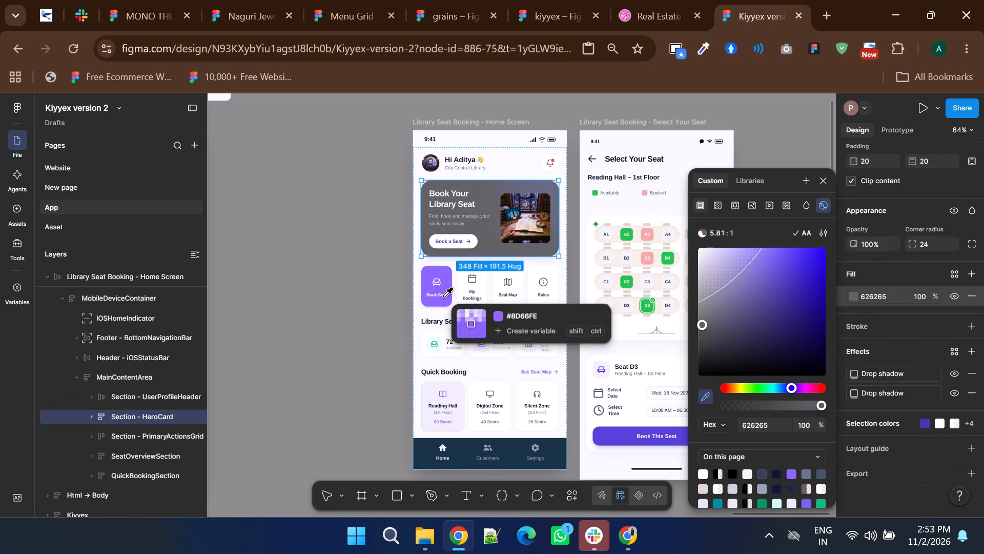
scroll(444, 296, "up", 2, "ctrl")
left_click(445, 271)
scroll(527, 327, "down", 1, "ctrl")
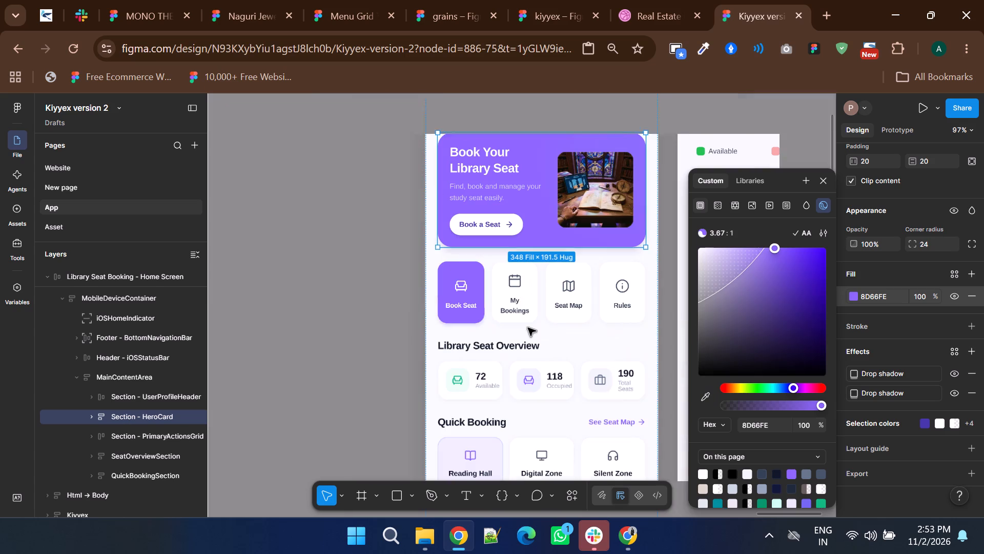
left_click(319, 334)
Recolor the Book This Seat button on the Select Your Seat screen to purple 8C66FE sampled from the home screen's hero card.
scroll(319, 334, "down", 2, "ctrl")
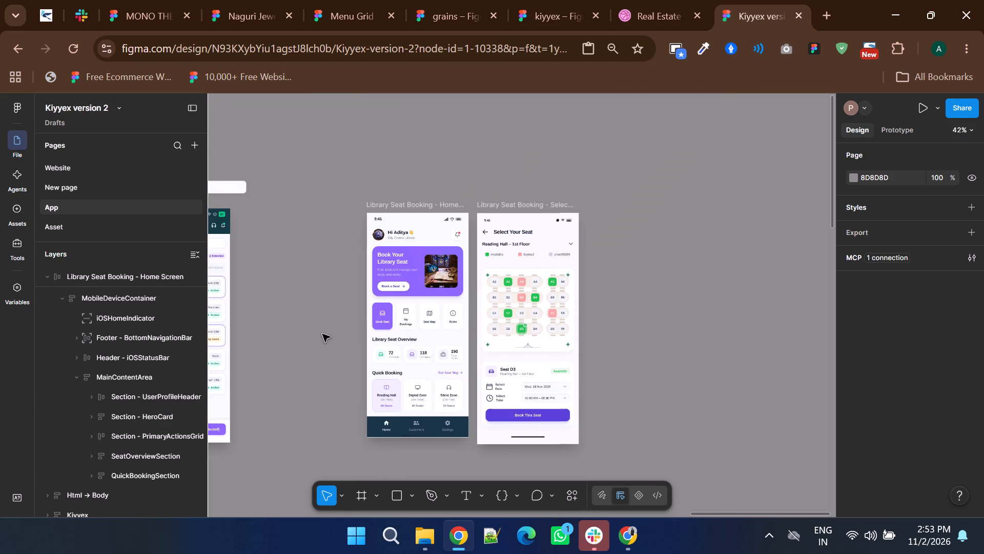
scroll(503, 425, "up", 1, "ctrl")
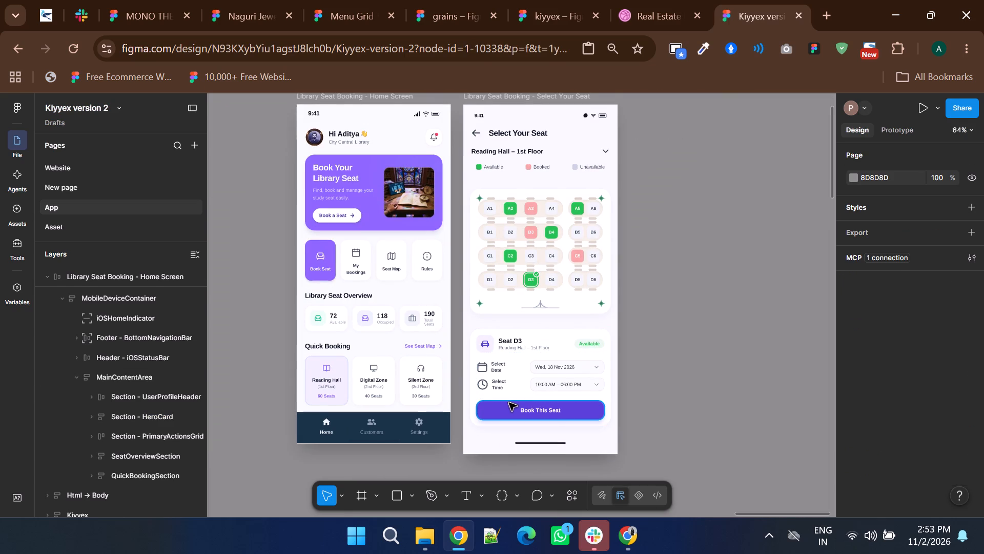
left_click(509, 403, "ctrl")
scroll(868, 355, "down", 3)
left_click(755, 377)
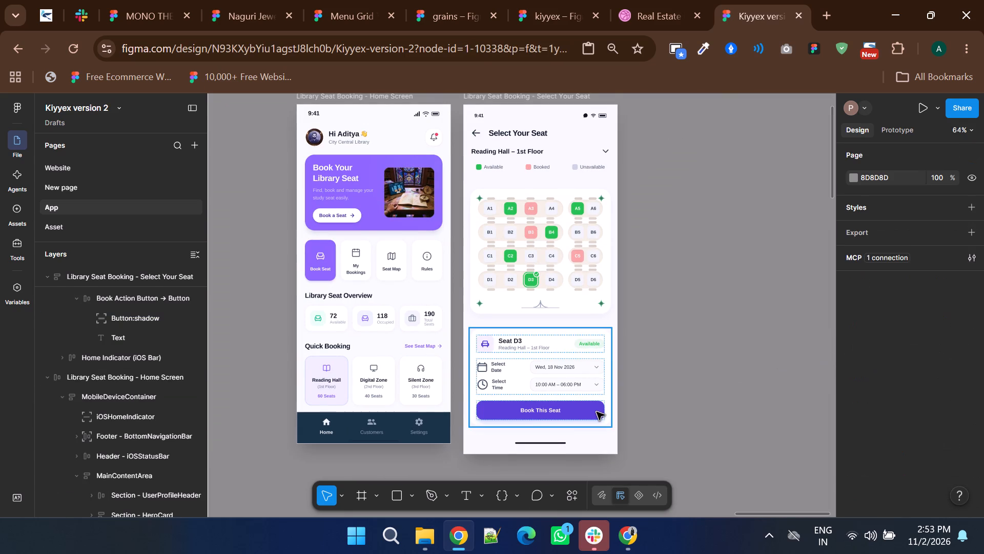
double_click(592, 412)
scroll(836, 341, "down", 2)
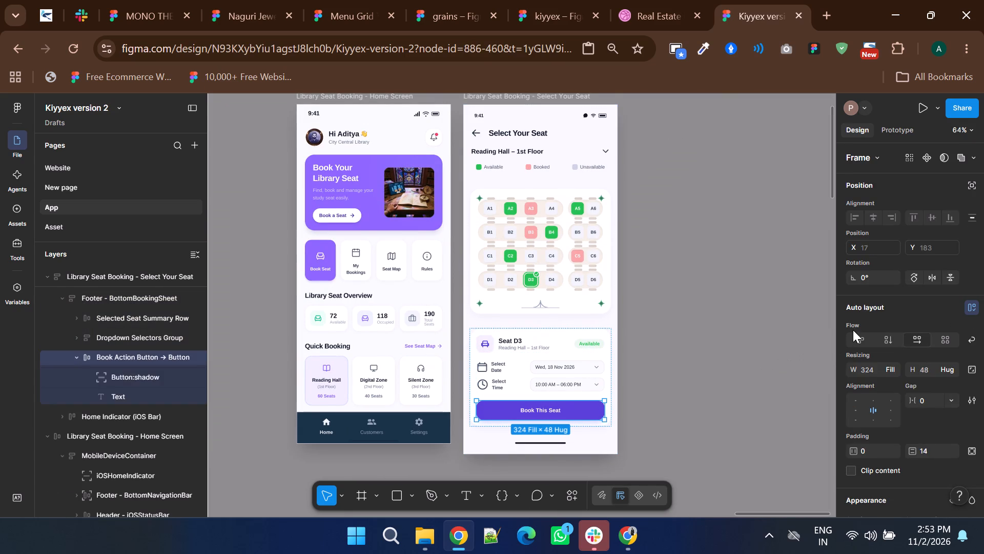
scroll(853, 330, "down", 1)
left_click(853, 275)
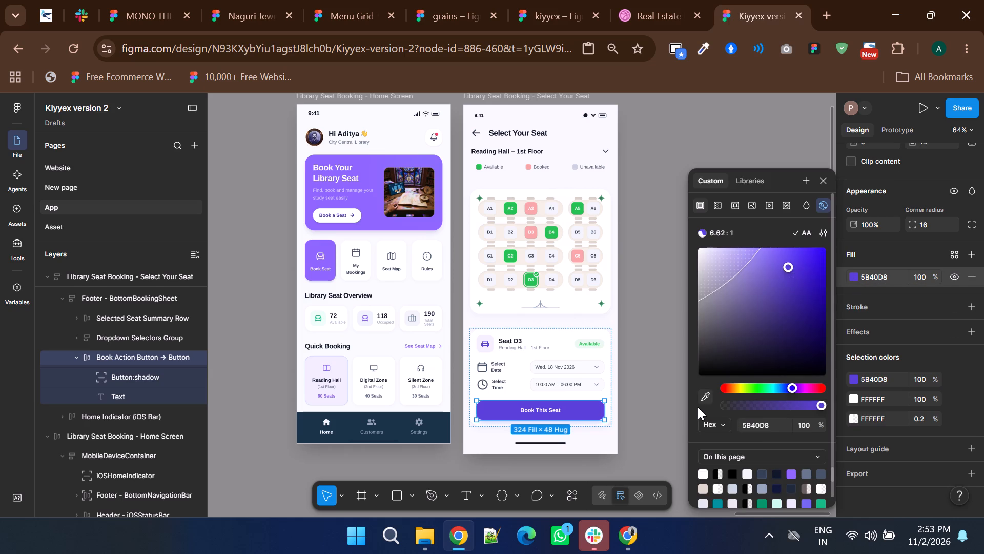
left_click(700, 398)
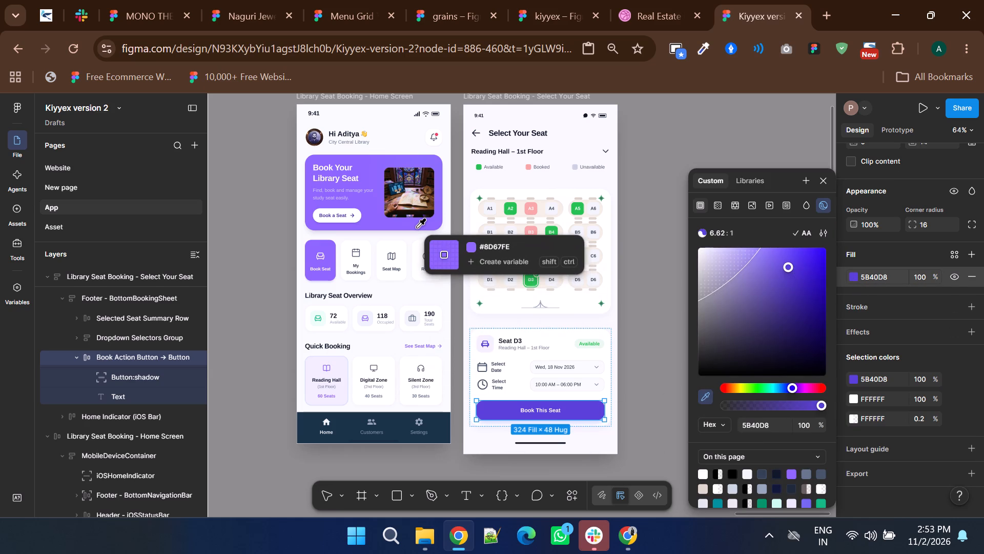
left_click(416, 227)
left_click(647, 353)
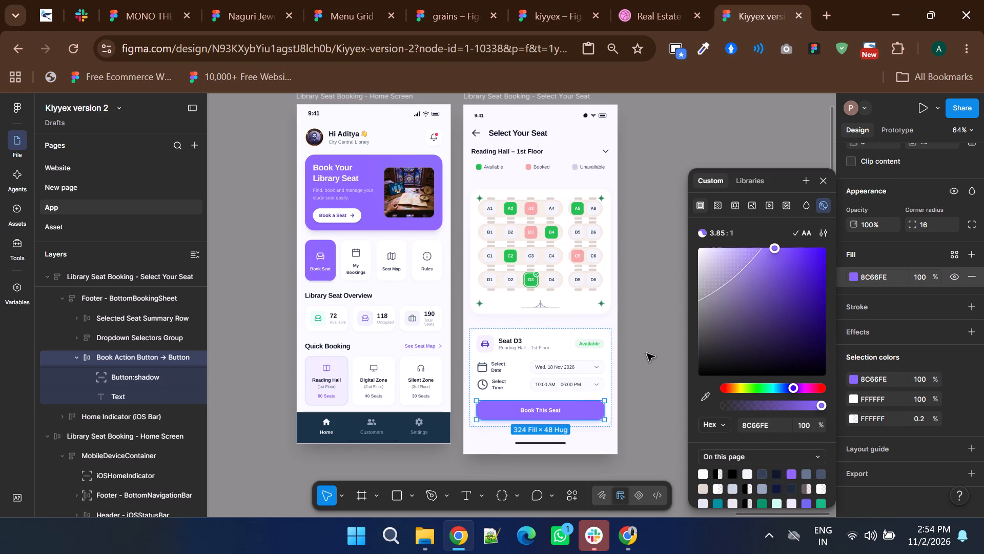
left_click(647, 353)
right_click_drag(795, 260, 839, 261)
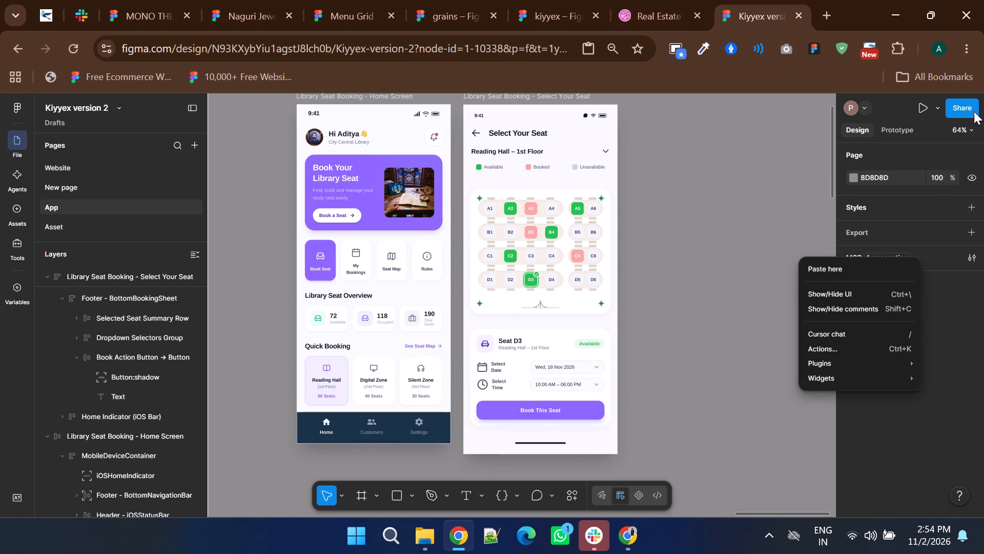
Copy the share link of the Kiyyex version 2 file and close the sharing dialog.
left_click(966, 108)
left_click(966, 108)
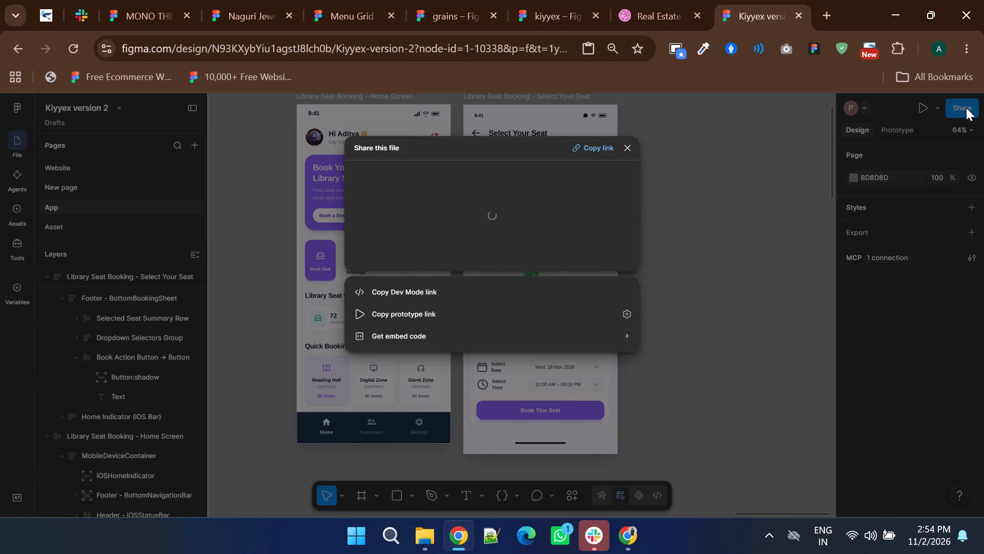
left_click(600, 146)
left_click(671, 193)
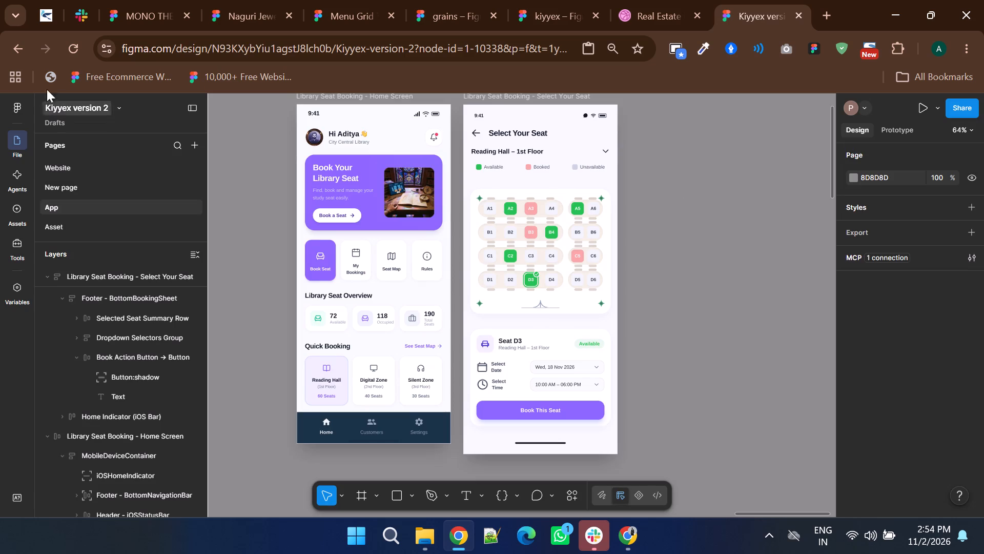
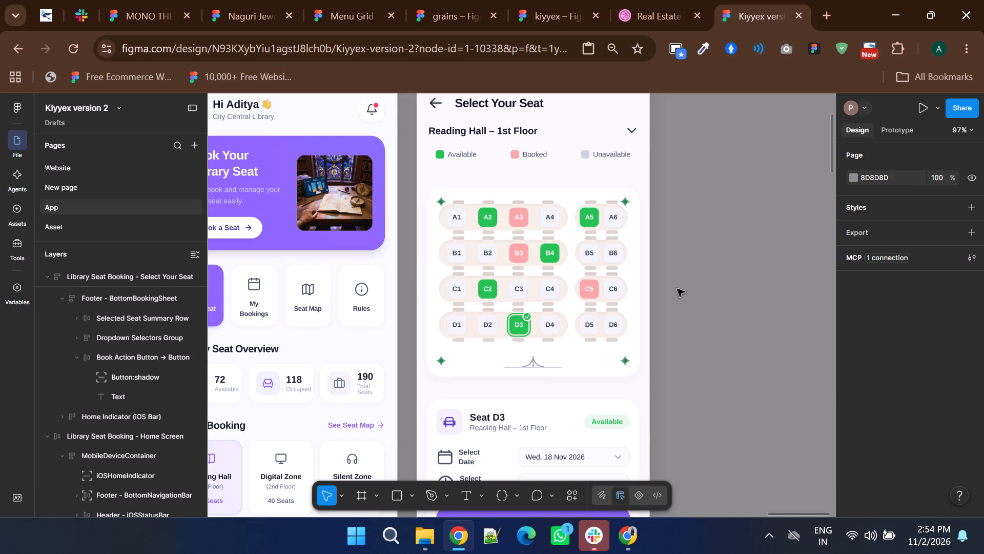
Review the restyled Library Seat Booking home and Select Your Seat screens up close and alongside the existing diet plan screens.
scroll(677, 289, "down", 2)
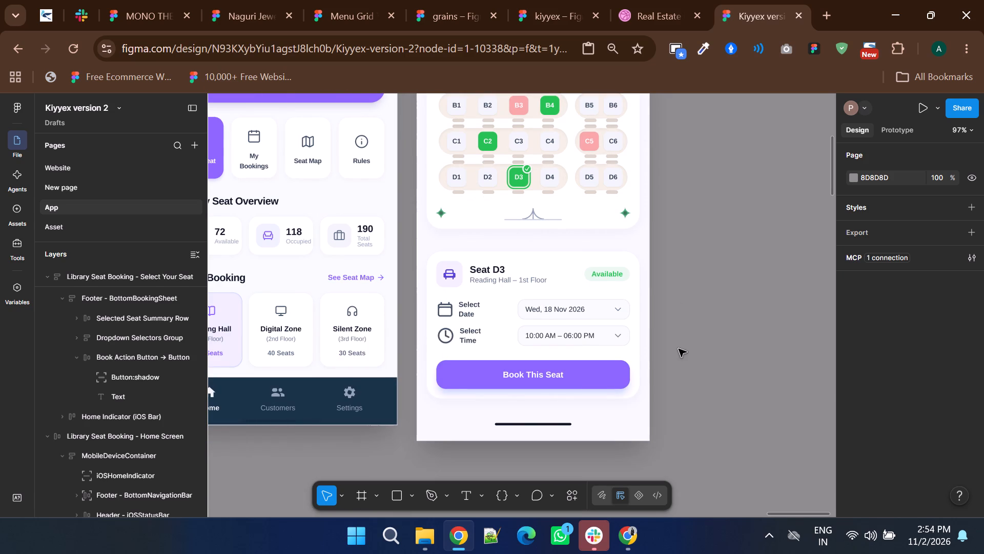
scroll(679, 349, "down", 1, "shift")
scroll(679, 349, "down", 1, "ctrl")
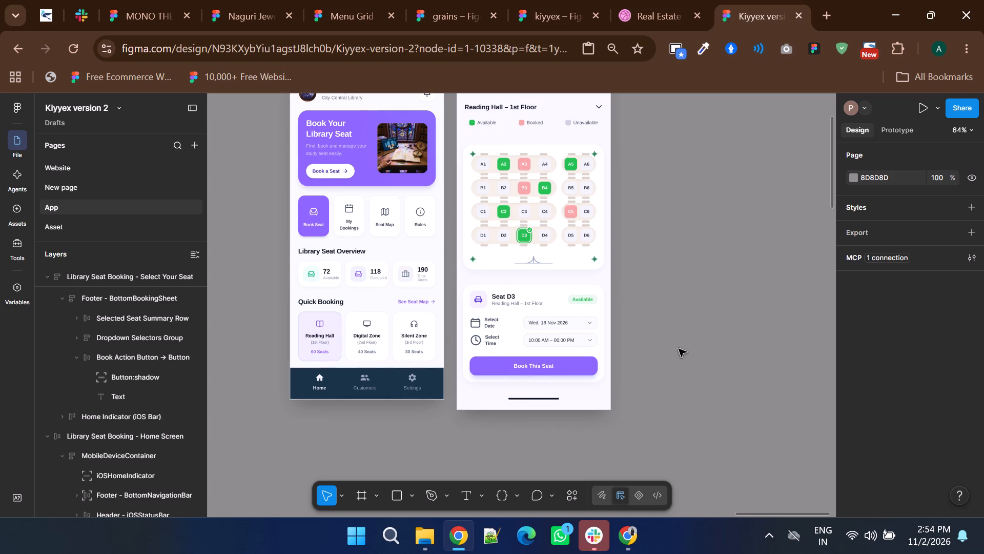
scroll(679, 385, "down", 2, "ctrl")
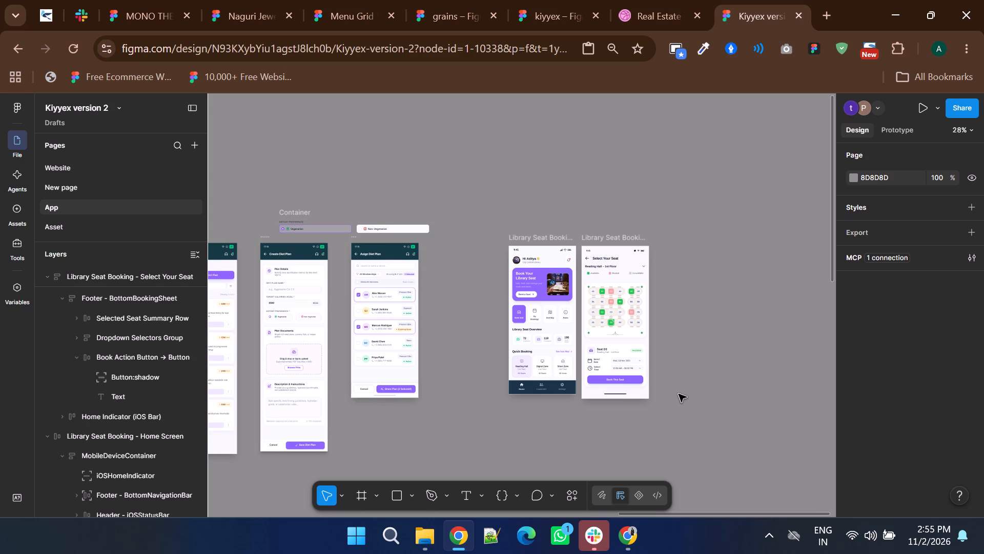
scroll(517, 275, "up", 3, "ctrl")
scroll(521, 274, "down", 1)
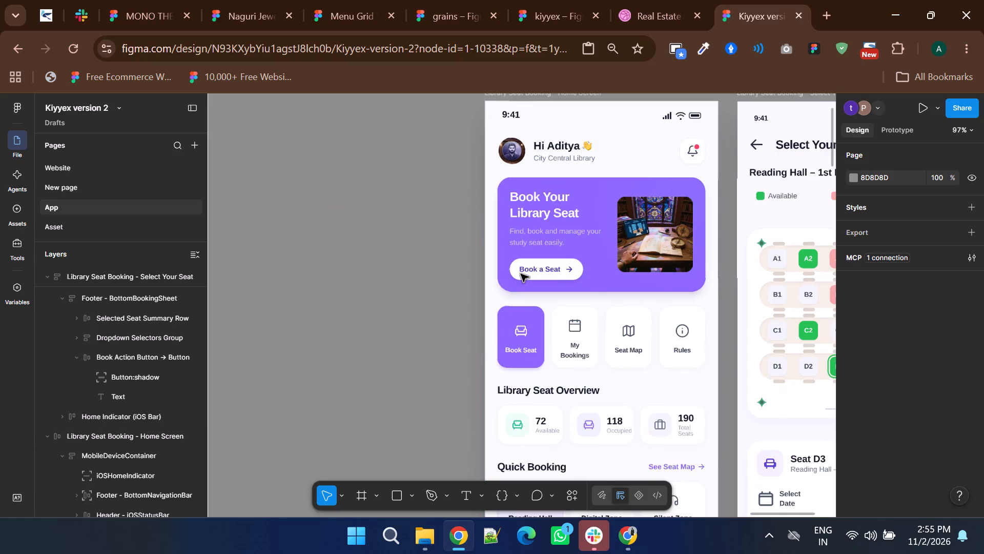
scroll(521, 274, "down", 2, "shift")
scroll(532, 314, "down", 2, "ctrl")
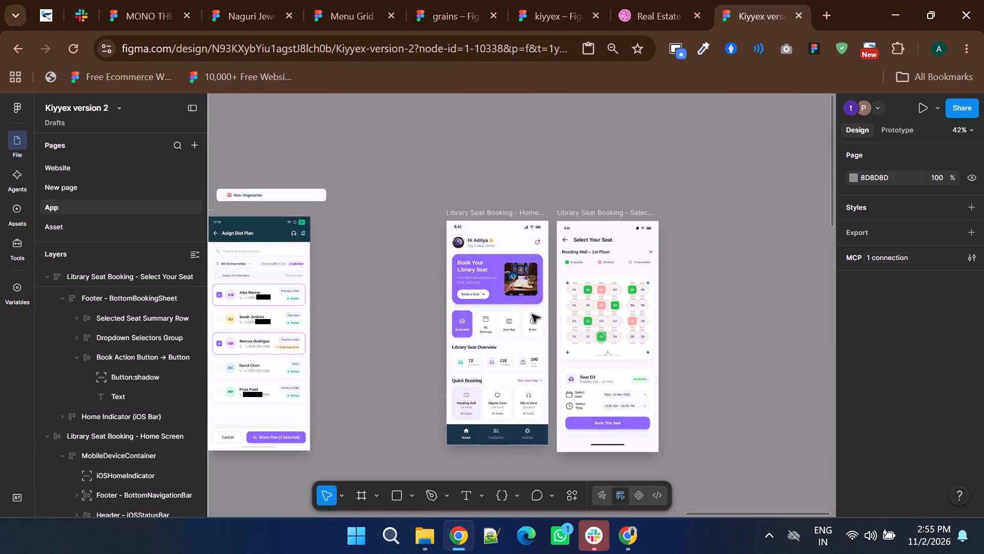
scroll(471, 340, "up", 3, "ctrl")
scroll(471, 340, "down", 1)
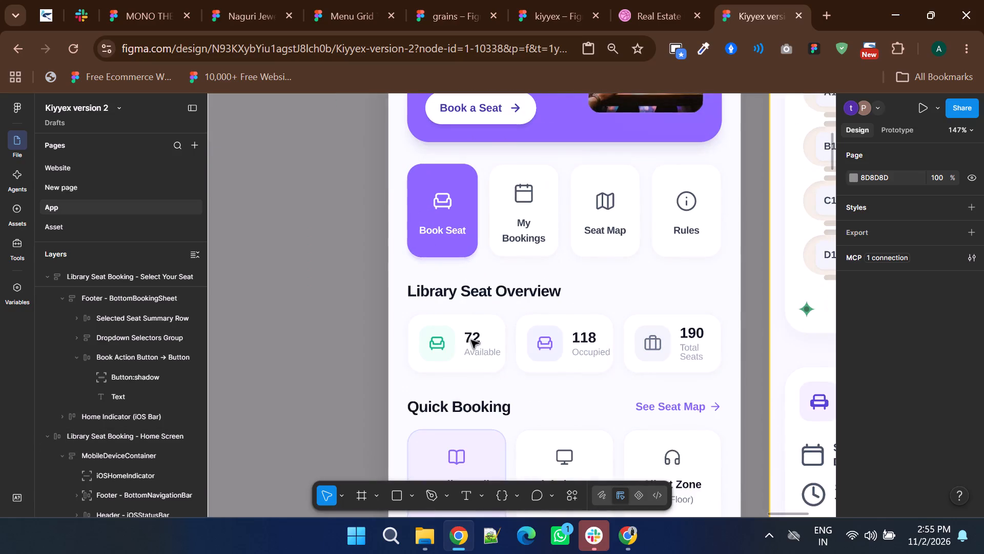
scroll(471, 340, "down", 2, "ctrl")
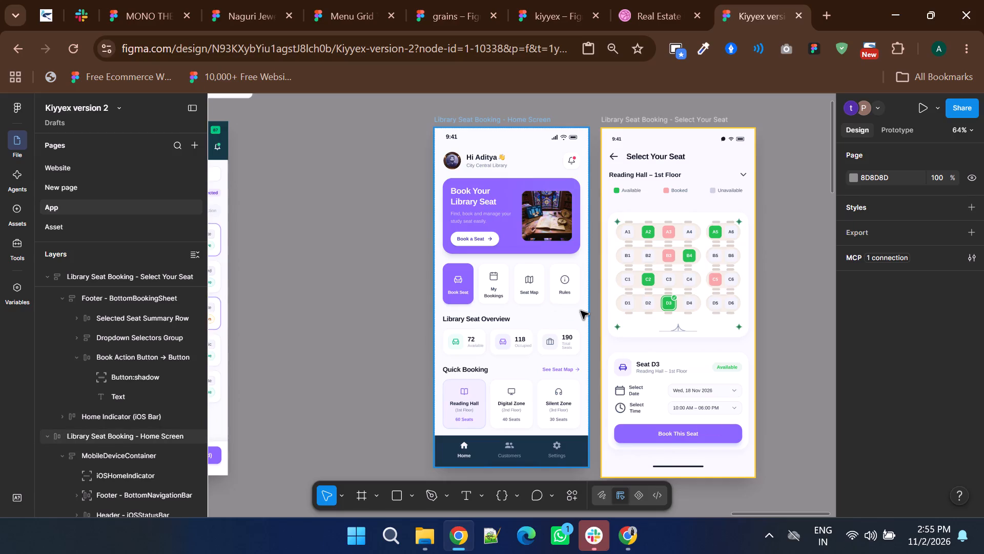
scroll(581, 311, "down", 2, "ctrl")
left_click(717, 342)
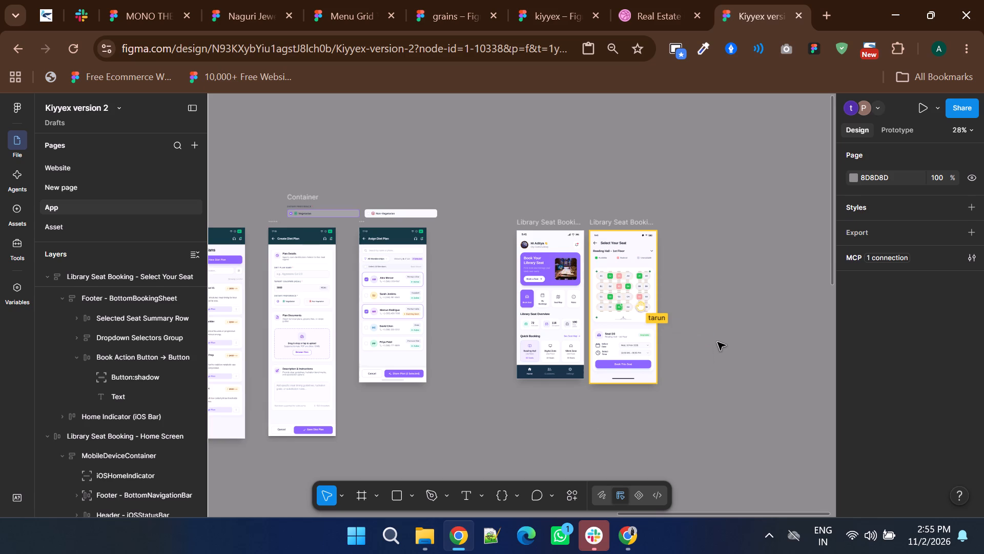
scroll(637, 284, "up", 4, "ctrl")
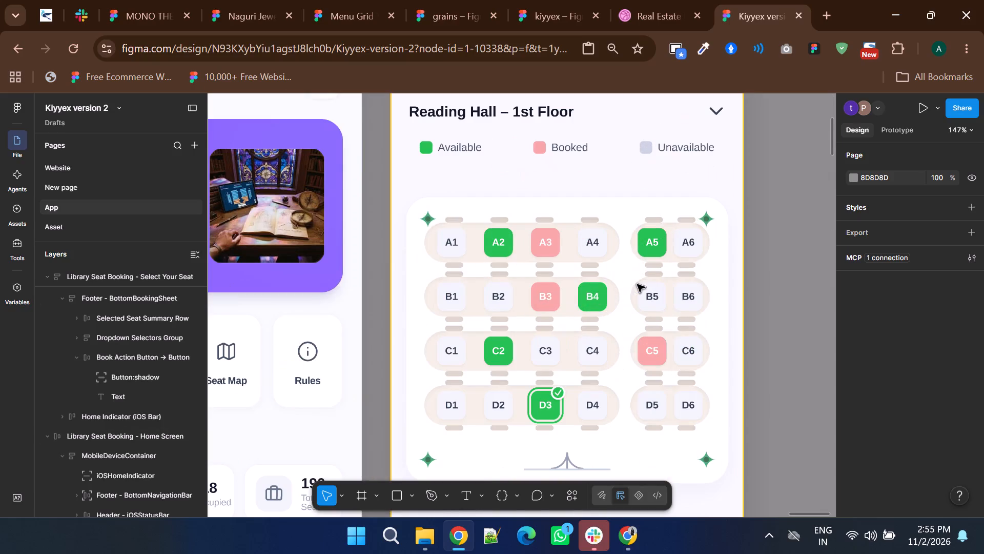
scroll(637, 284, "down", 2, "ctrl")
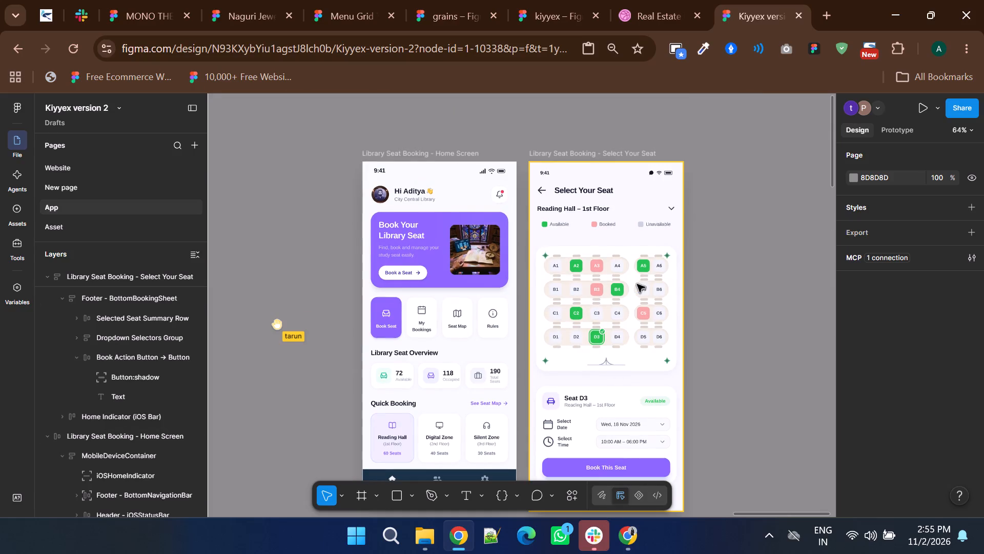
scroll(637, 284, "down", 2, "ctrl")
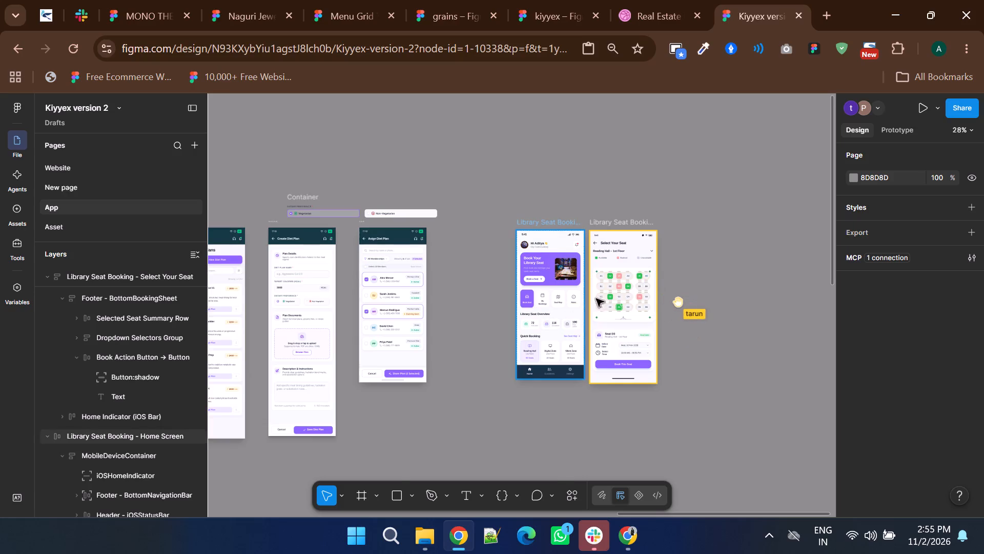
scroll(605, 296, "up", 2, "ctrl")
scroll(606, 296, "down", 1)
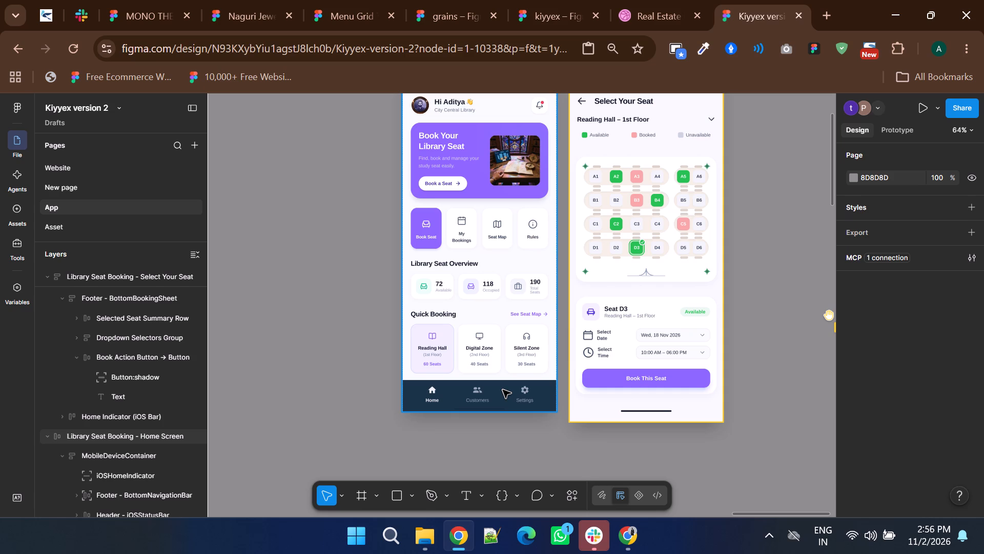
scroll(503, 390, "down", 1, "shift")
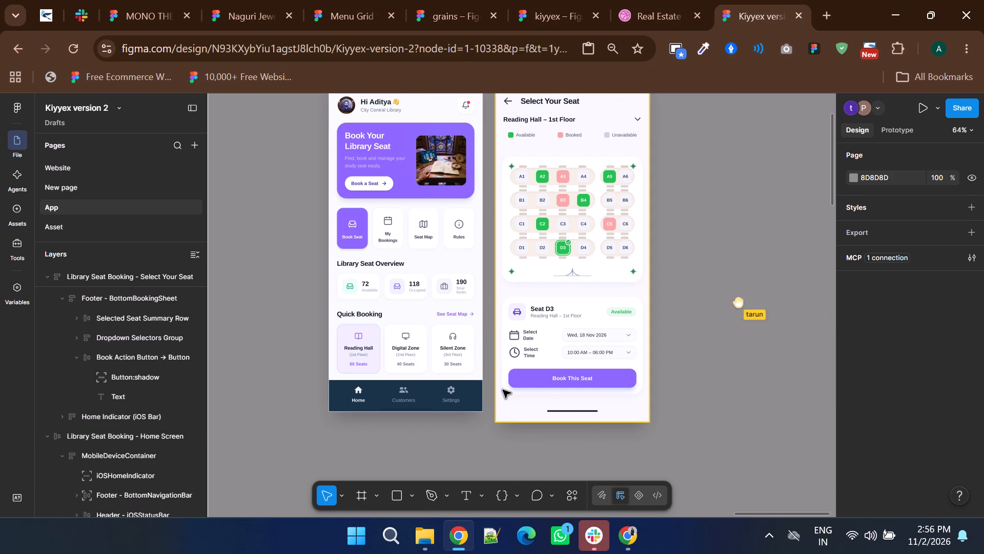
scroll(503, 390, "down", 1, "ctrl")
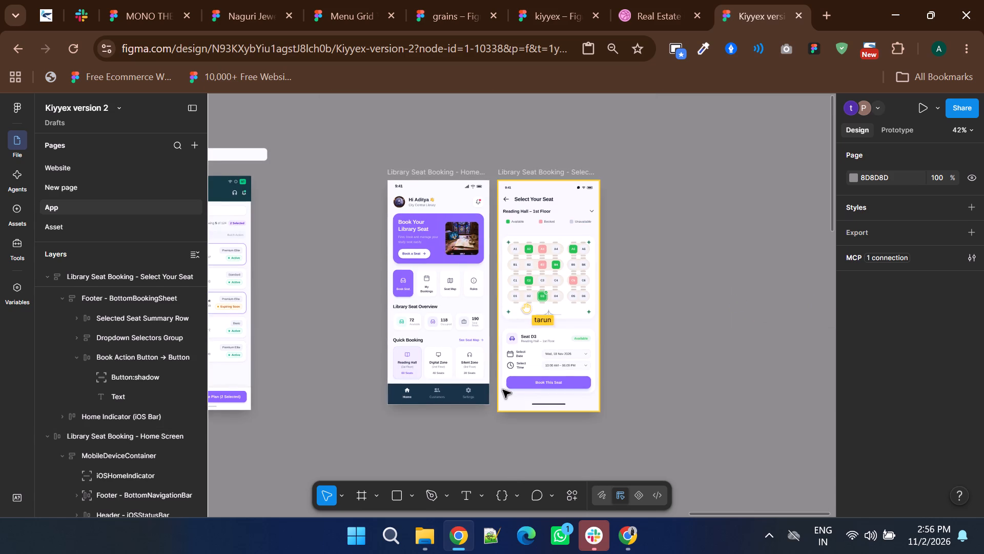
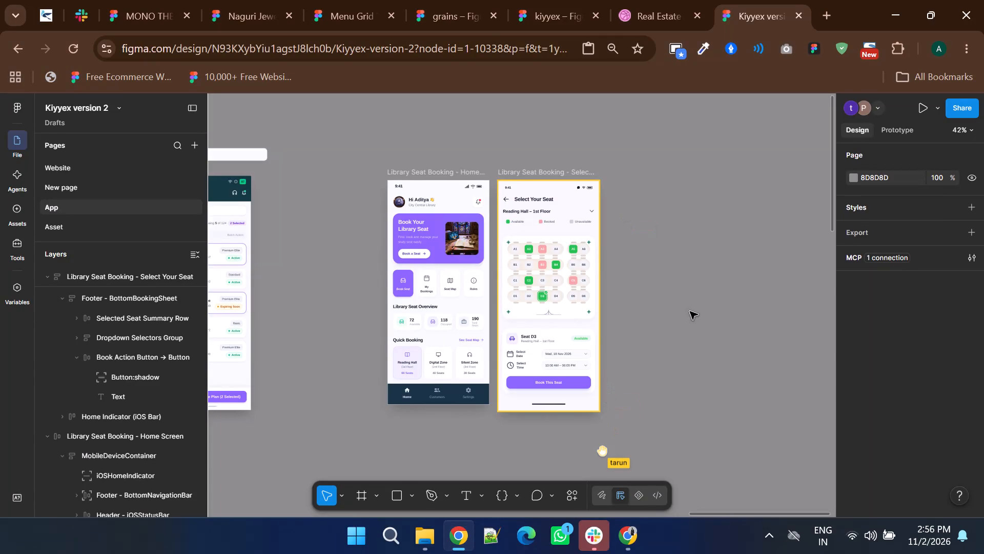
Look over the Library Seat Booking screens on the App page, both among the other app screens and up close.
scroll(692, 311, "down", 4, "ctrl")
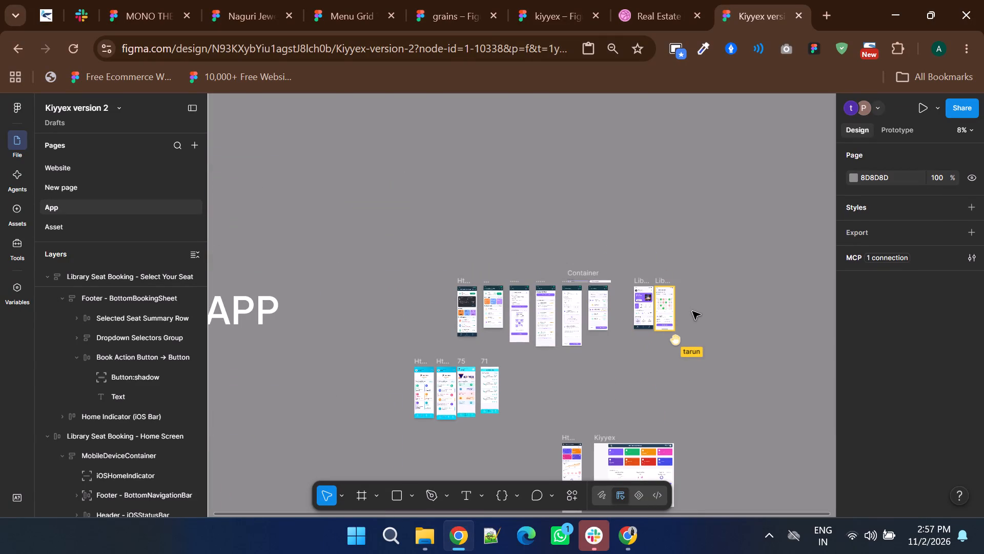
scroll(692, 311, "down", 2, "shift")
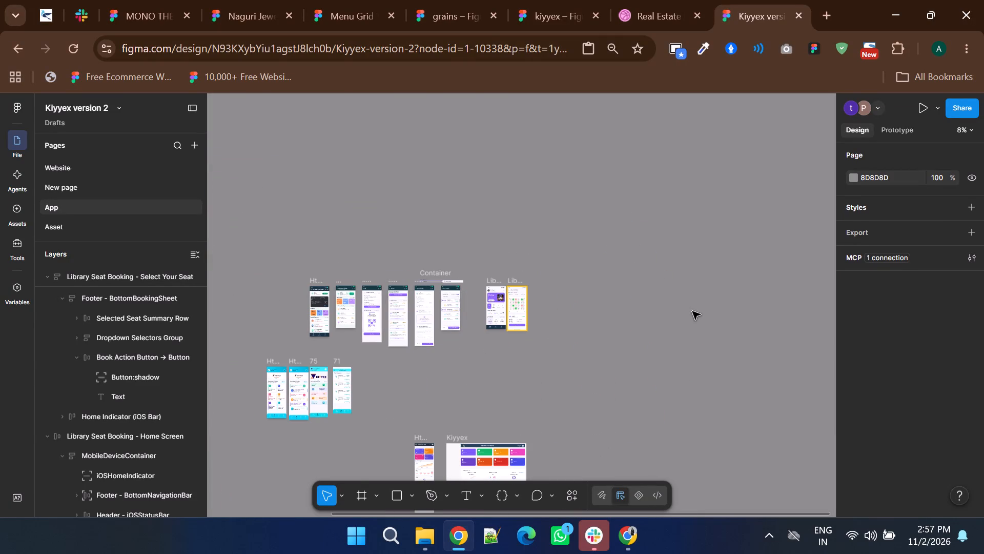
scroll(692, 311, "down", 6, "ctrl")
scroll(692, 311, "up", 7, "ctrl")
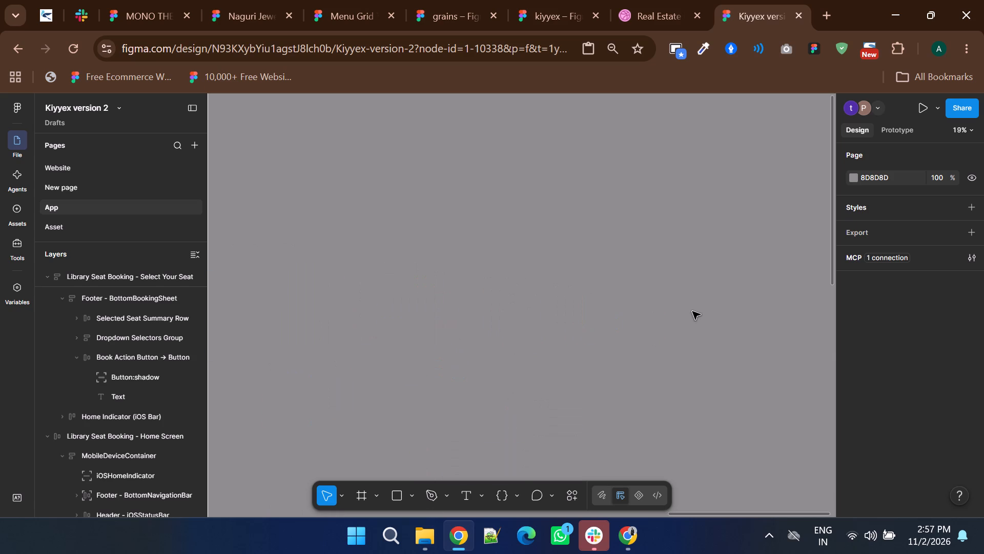
scroll(692, 311, "up", 7, "shift")
left_click(692, 311)
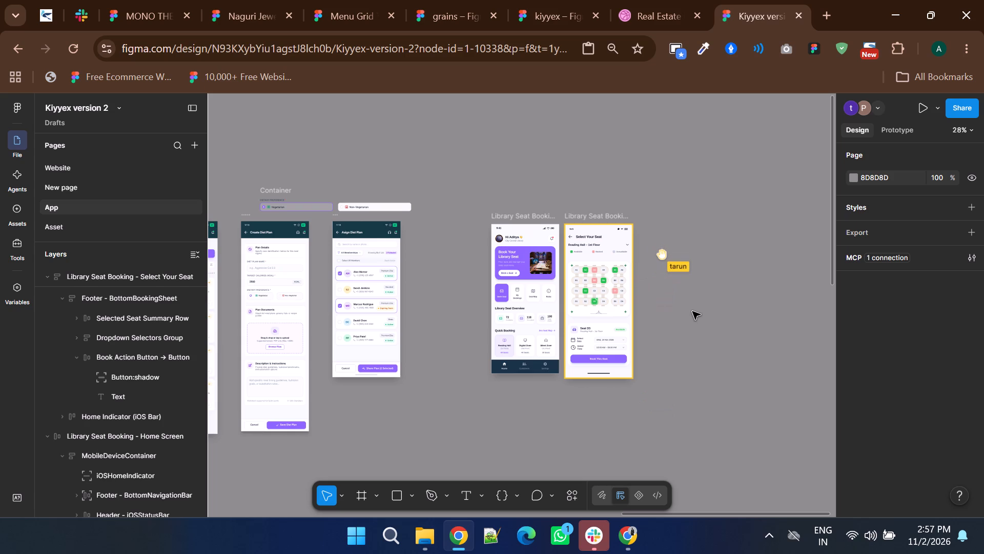
scroll(692, 311, "down", 1, "shift")
scroll(538, 278, "up", 3, "ctrl")
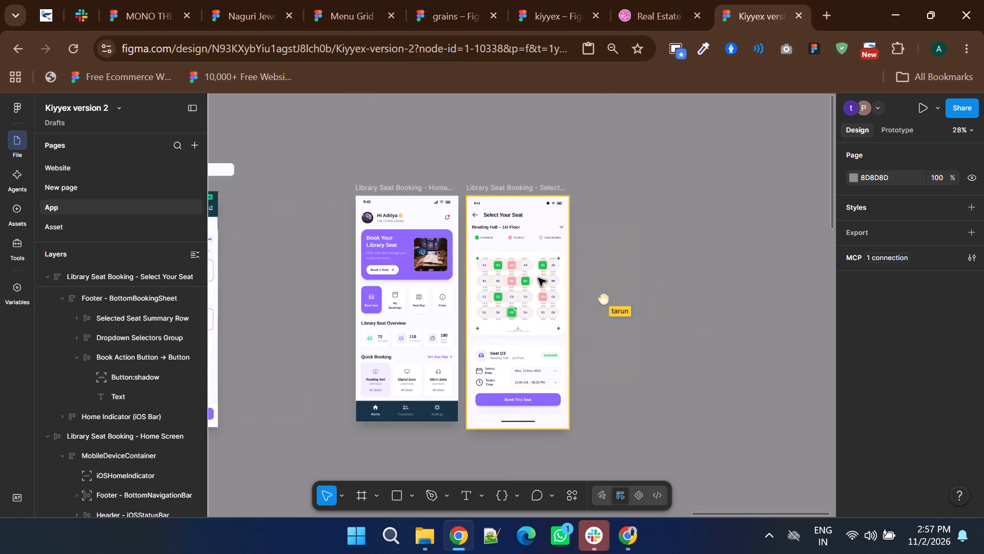
scroll(504, 283, "down", 2, "ctrl")
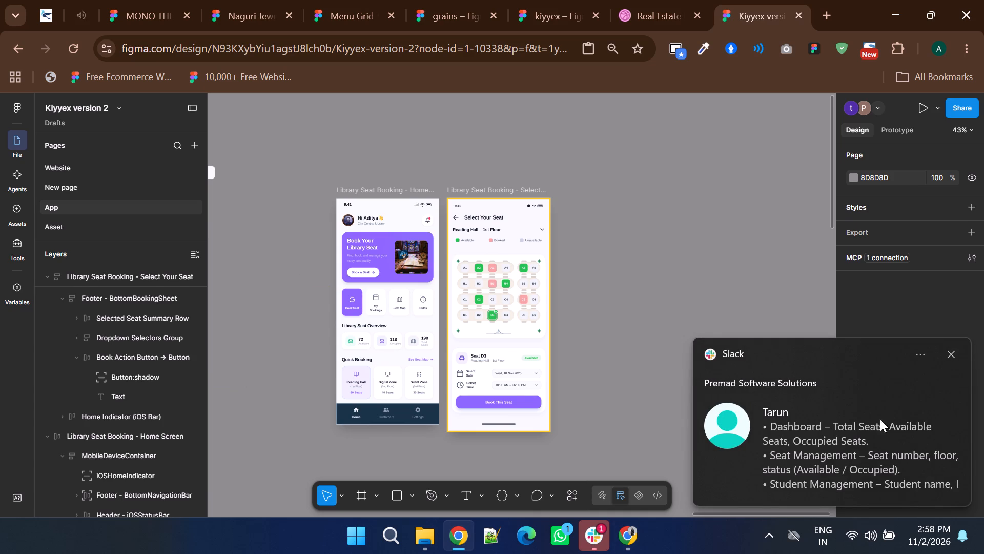
left_click(951, 353)
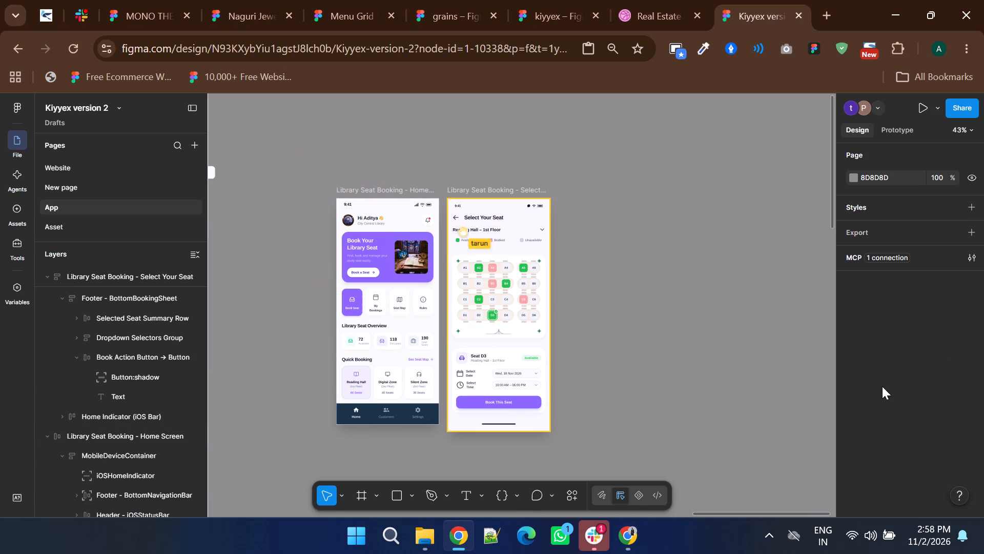
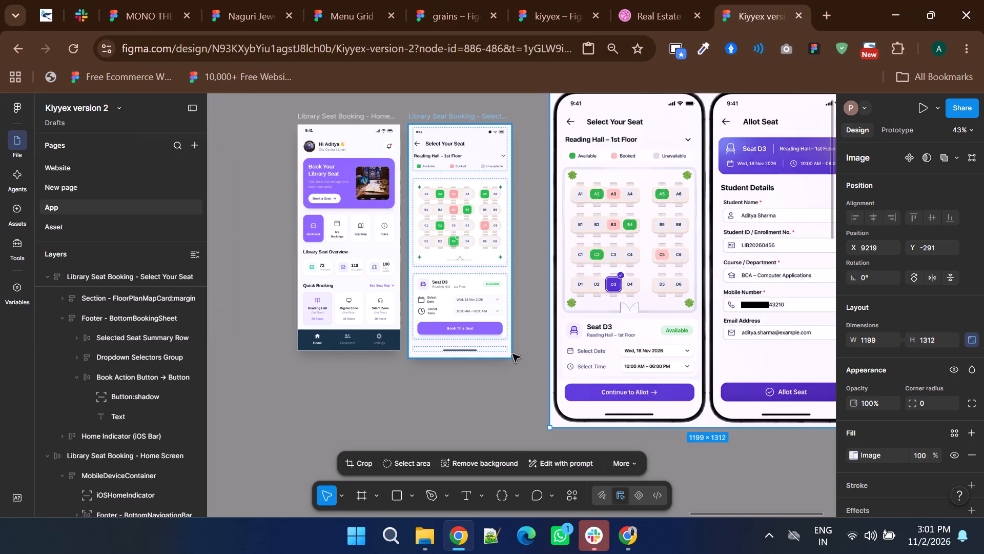
scroll(512, 354, "down", 2, "ctrl")
left_click(595, 306, "ctrl")
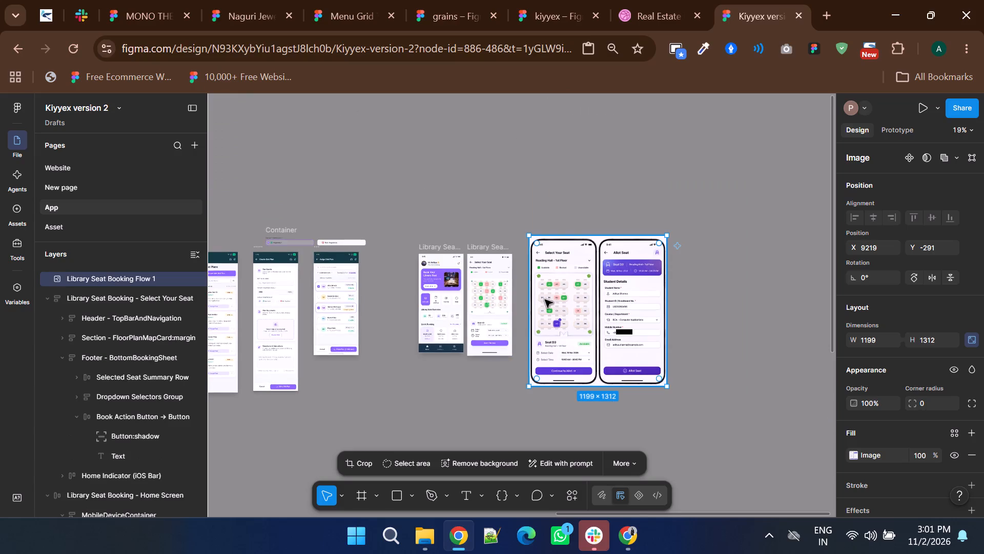
left_click_drag(533, 297, 586, 296, "ctrl")
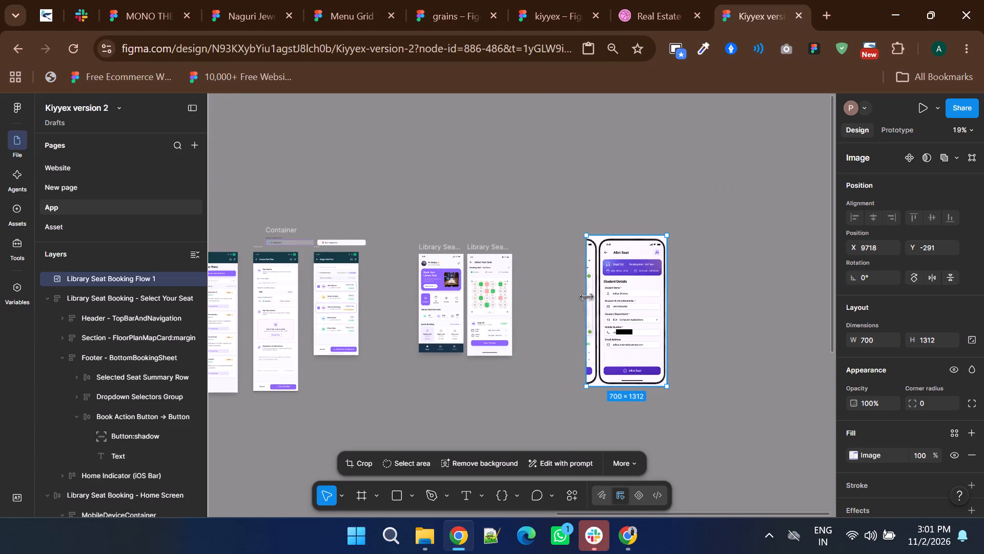
left_click_drag(586, 296, 592, 296, "ctrl")
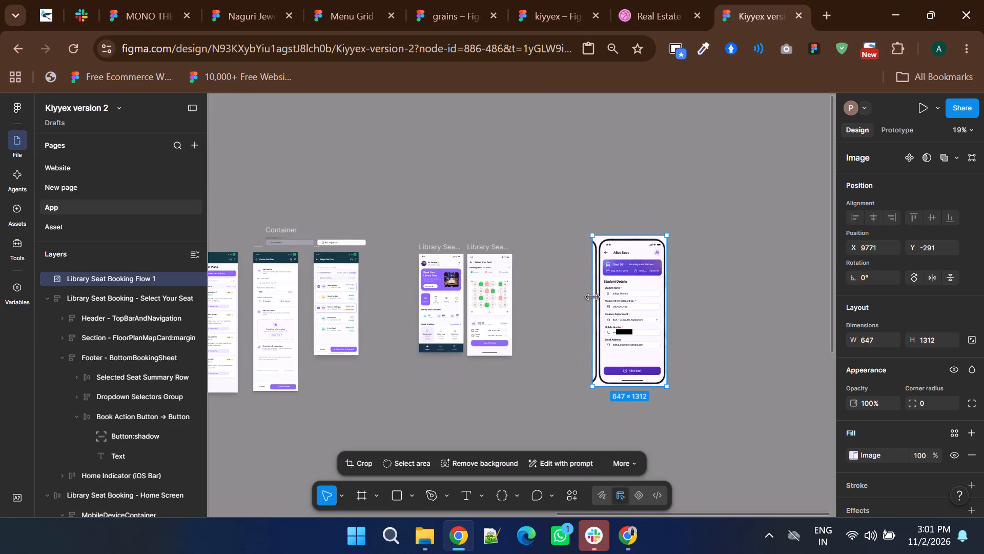
left_click_drag(592, 296, 597, 296, "ctrl")
left_click(733, 333)
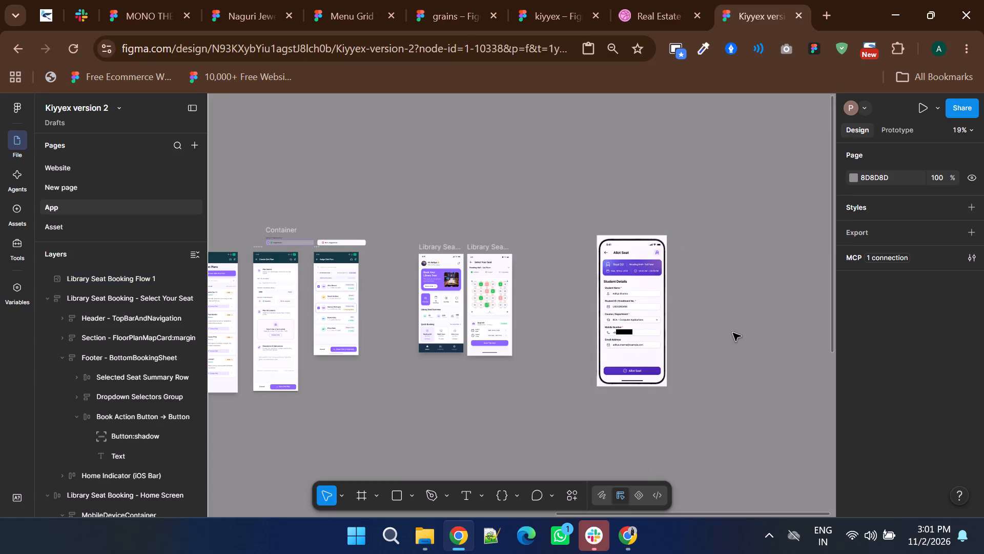
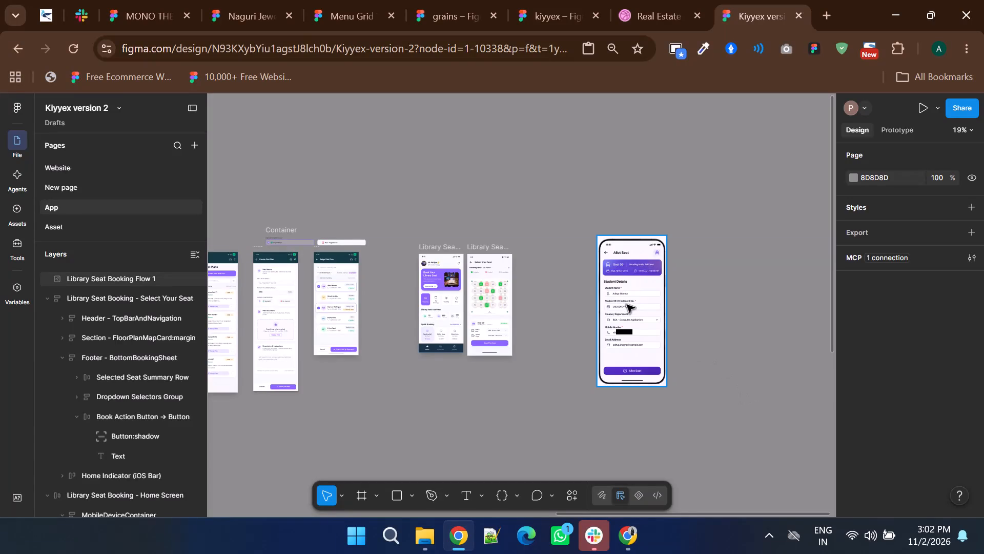
Export the cropped Allot Seat phone image as a PNG at 2x scale.
left_click(627, 305)
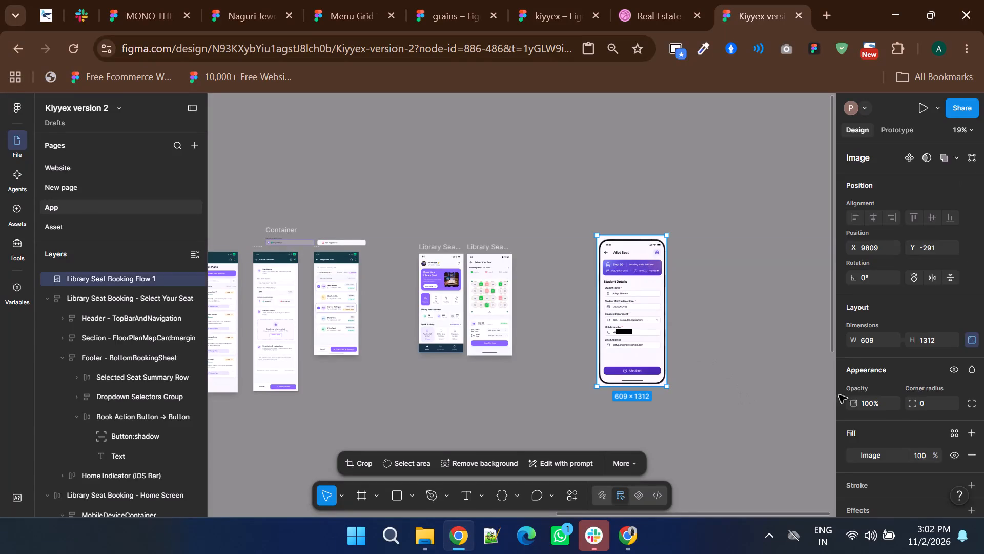
scroll(905, 405, "down", 12)
left_click(888, 468)
scroll(888, 468, "down", 5)
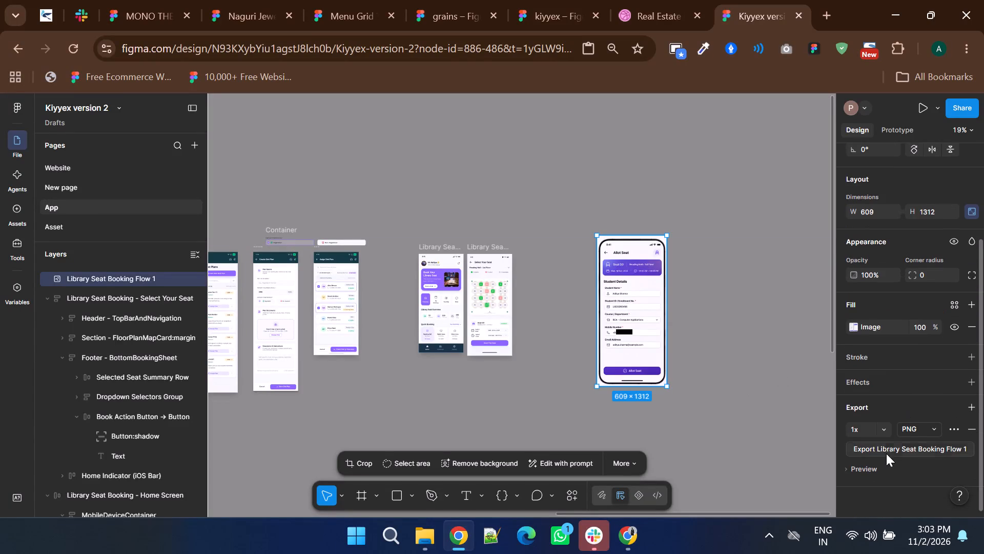
left_click(880, 427)
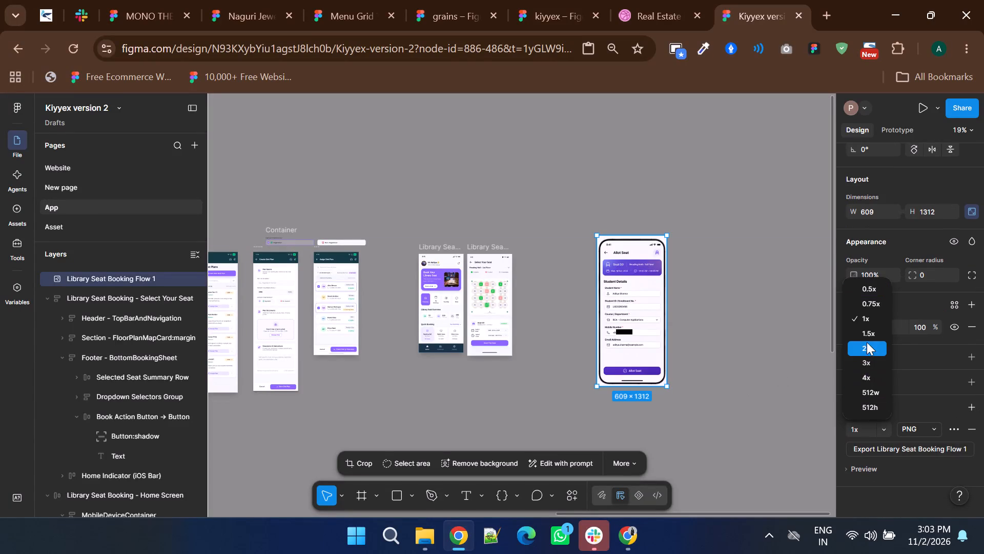
left_click(867, 342)
left_click(872, 449)
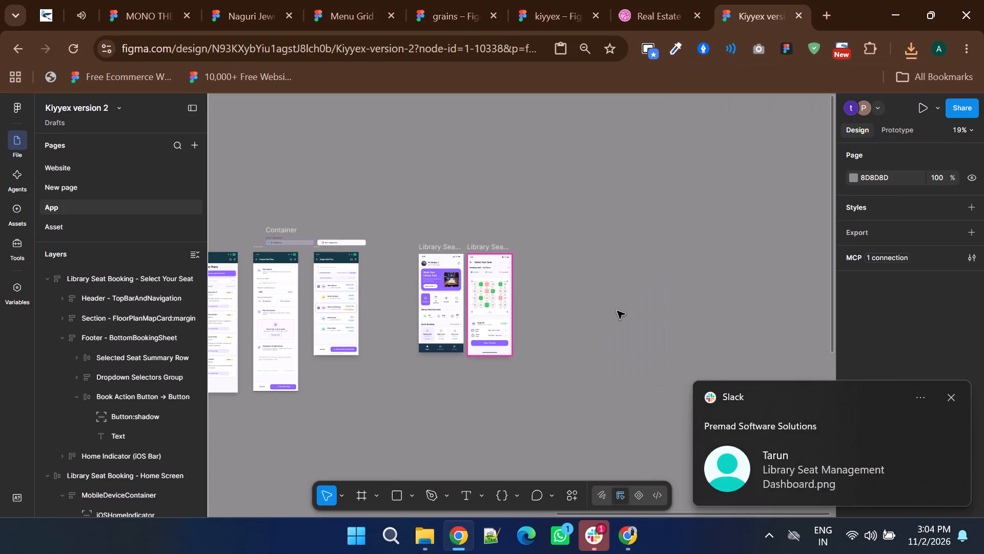
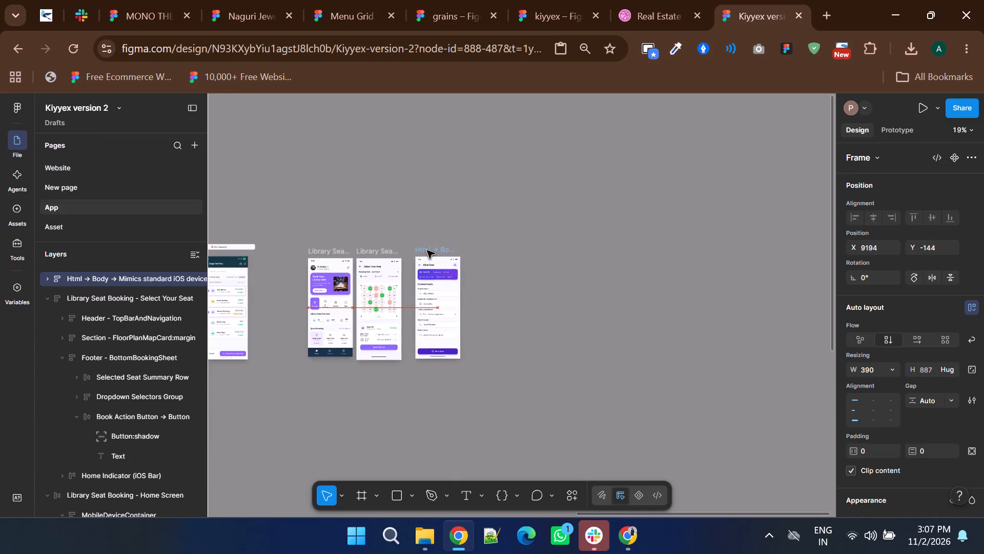
Position the Allot Seat frame beside the Library Seat Booking - Select Your Seat screen, at about X 9167, Y -129.
left_click_drag(427, 250, 424, 253)
Recolour the Allot Seat button's fill to #8C66FE, sampled from the Book This Seat button.
scroll(429, 309, "up", 2, "ctrl")
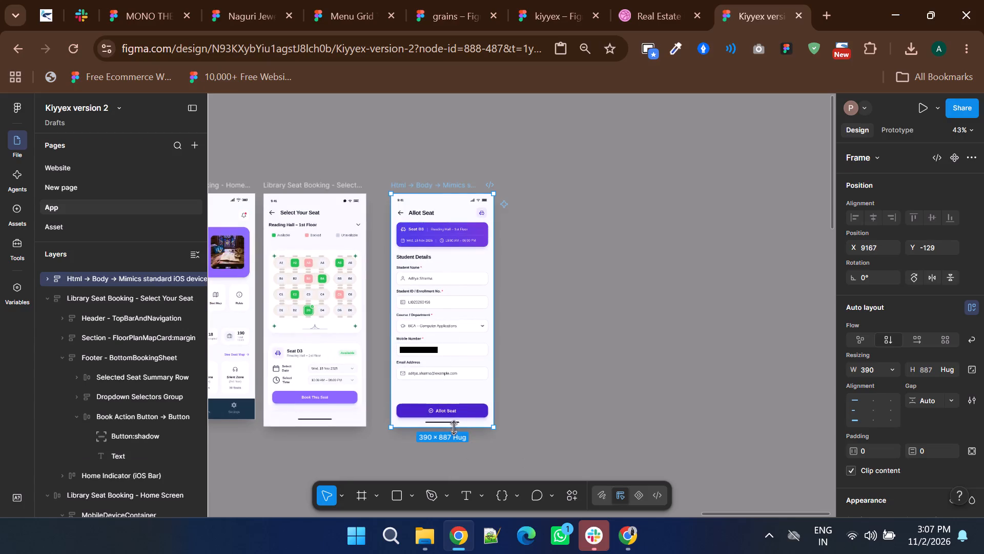
double_click(468, 411)
scroll(891, 432, "down", 3)
left_click(857, 278)
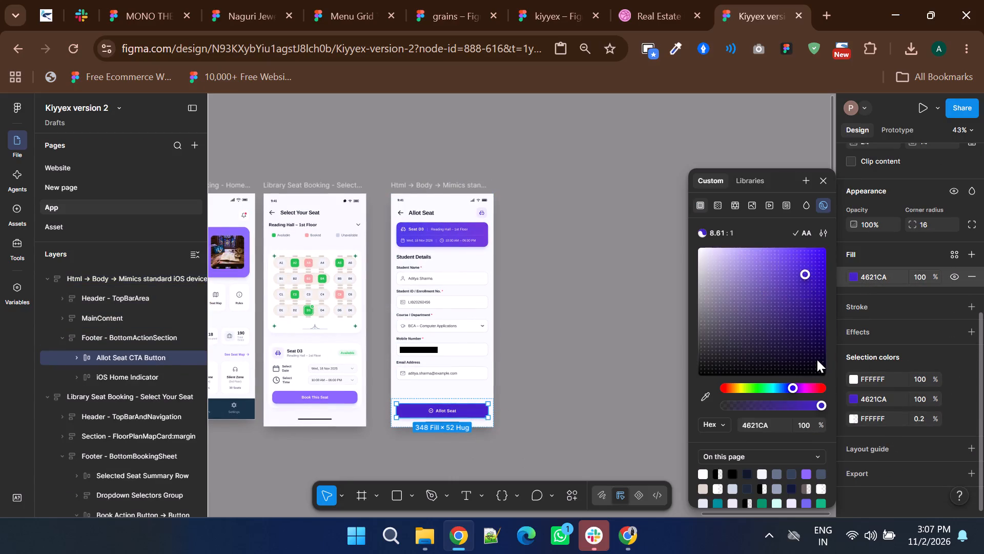
left_click(704, 394)
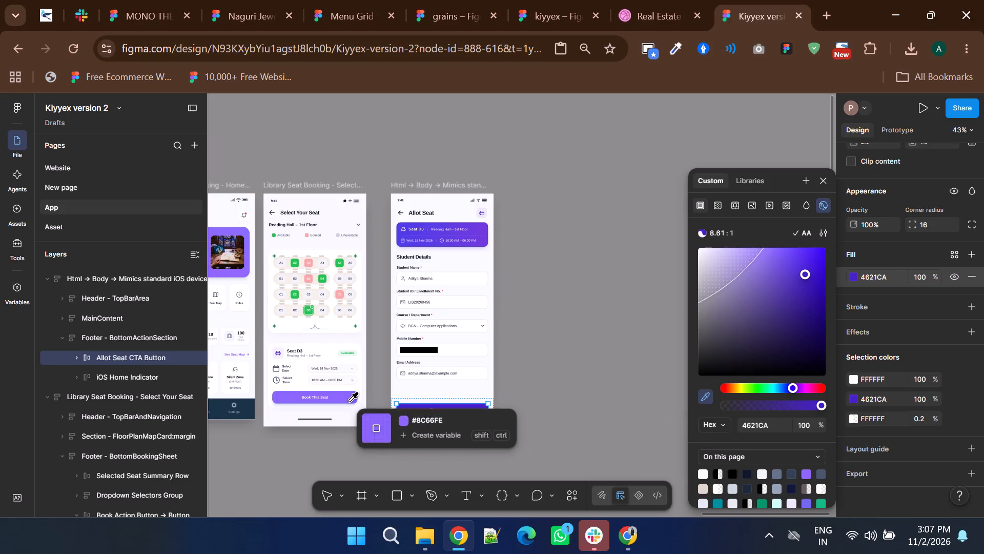
left_click(346, 397)
Replace the Seat D3 summary banner's gradient with a solid #8C66FE fill sampled from the Book This Seat button.
double_click(461, 230)
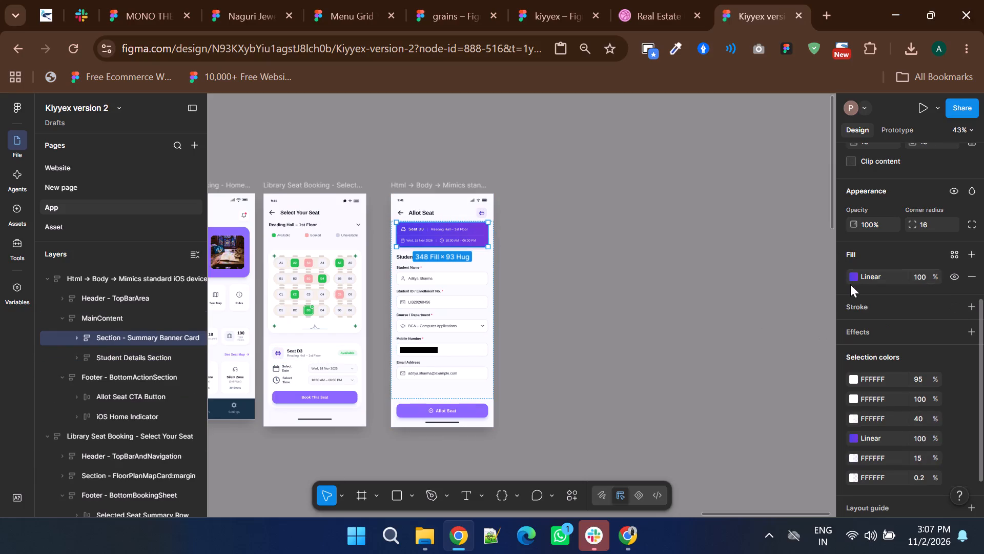
left_click(855, 277)
left_click(705, 303)
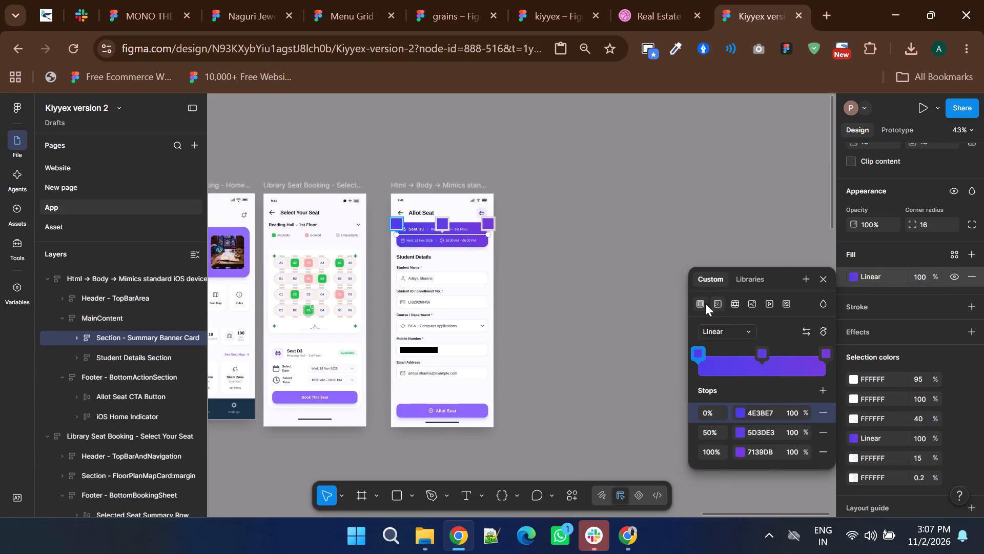
left_click(710, 388)
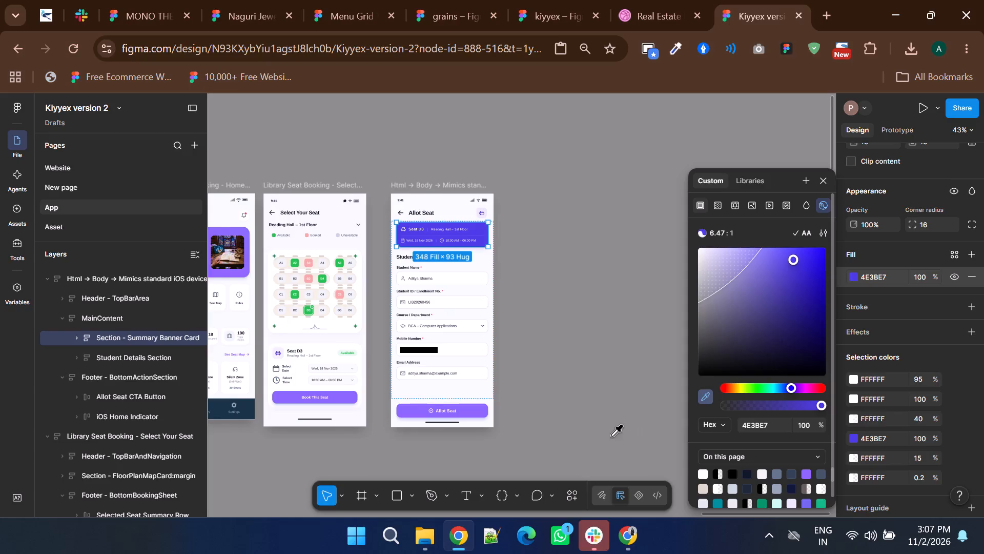
left_click(341, 399)
left_click(570, 388)
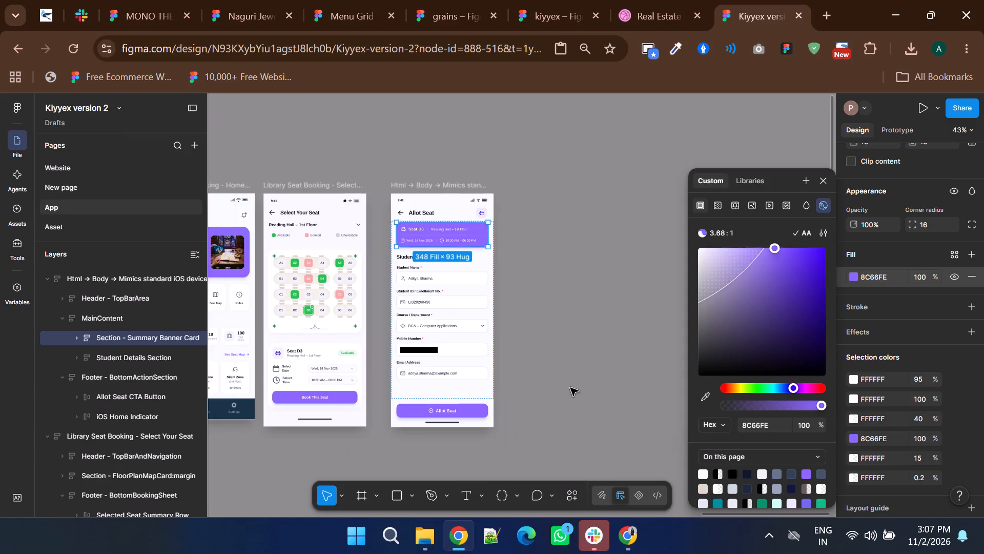
Delete the Course / Department field from the Allot Seat screen's Student Details form.
scroll(570, 388, "up", 1, "shift")
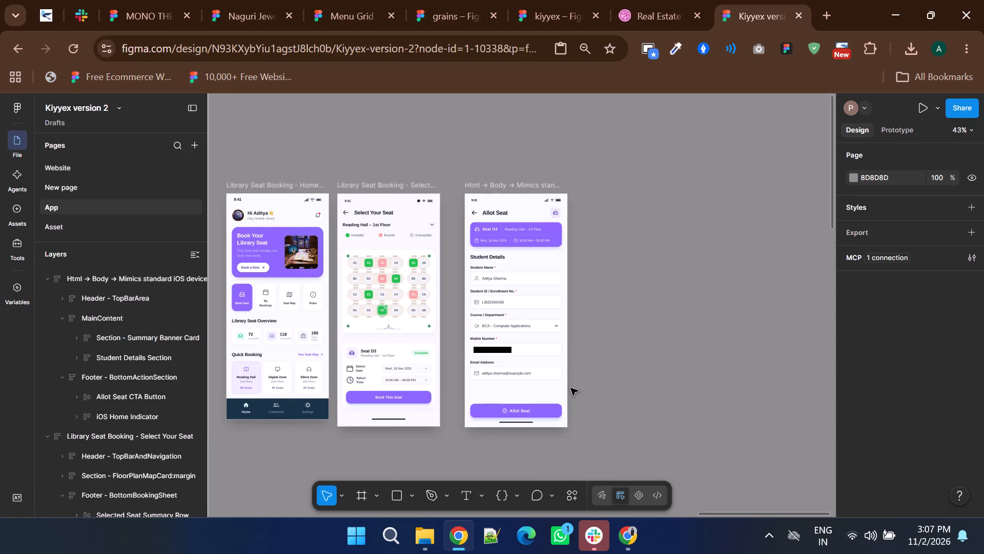
scroll(508, 295, "up", 1, "ctrl")
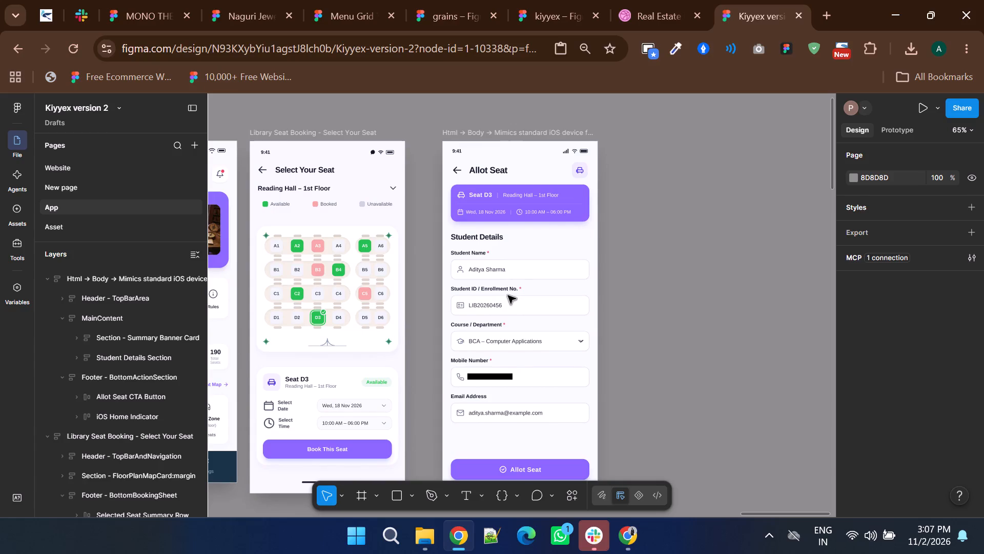
double_click(490, 341)
double_click(490, 341)
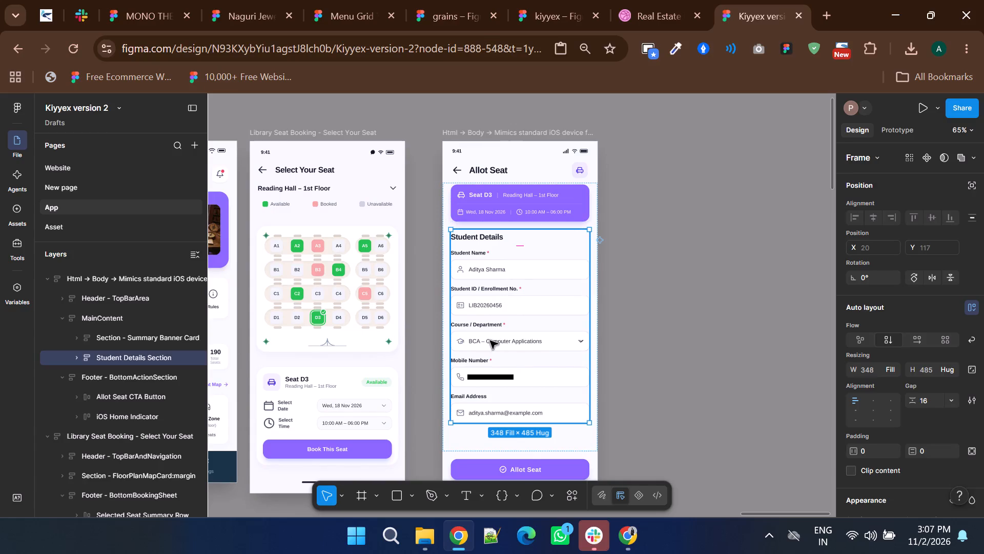
double_click(490, 341)
key("Delete")
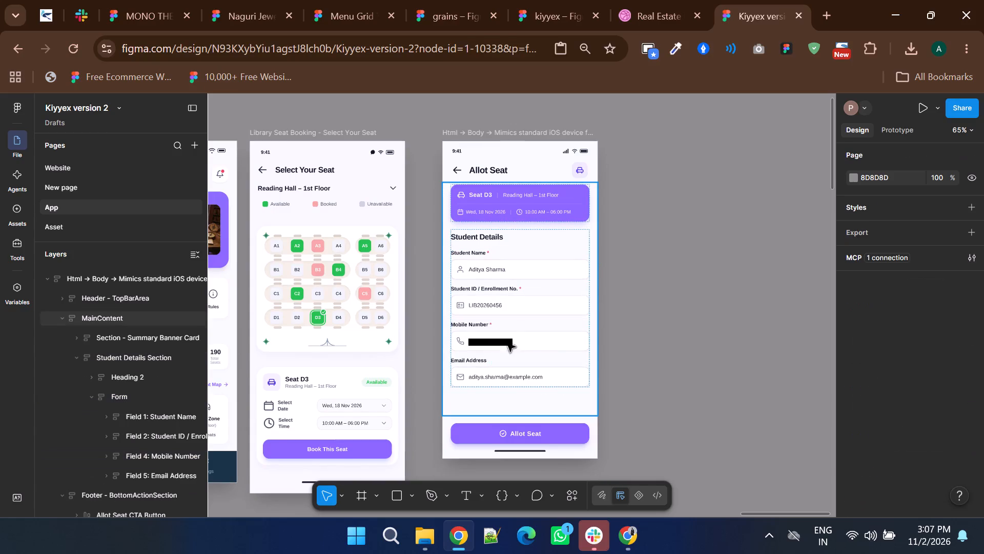
left_click(682, 315)
Switch to the Library Seat Management ChatGPT conversation and download the generated LibraDesk Library Dashboard image.
scroll(694, 311, "down", 1, "ctrl")
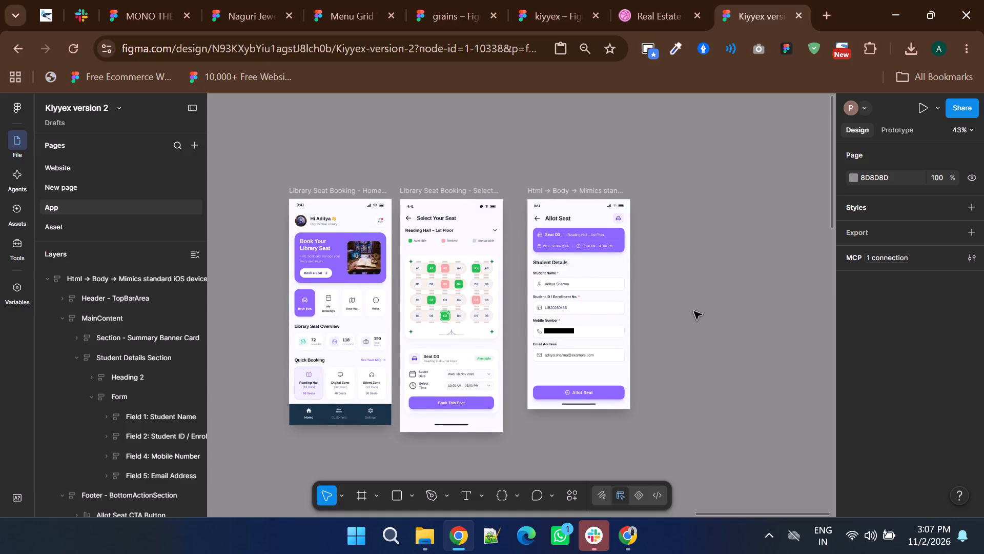
scroll(694, 311, "down", 2, "ctrl")
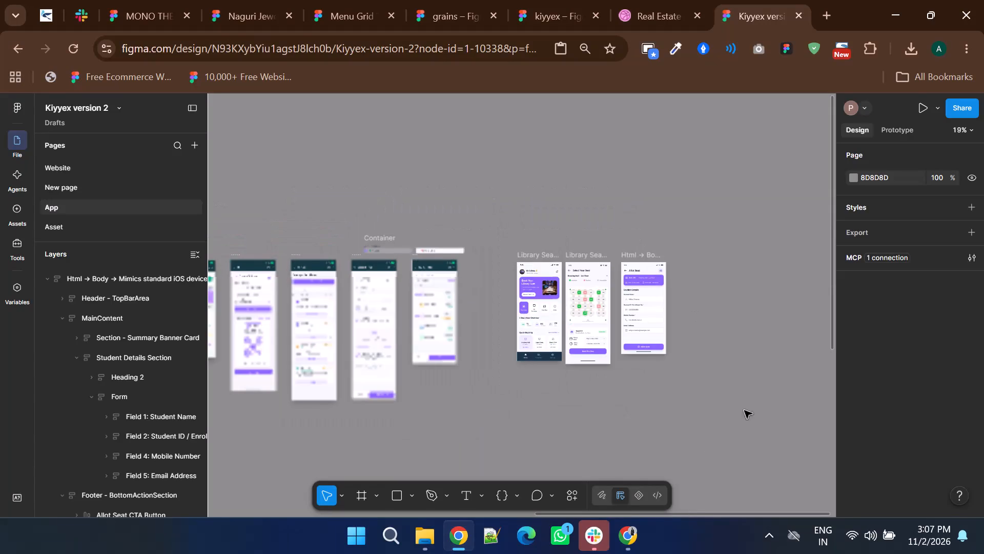
left_click(624, 540)
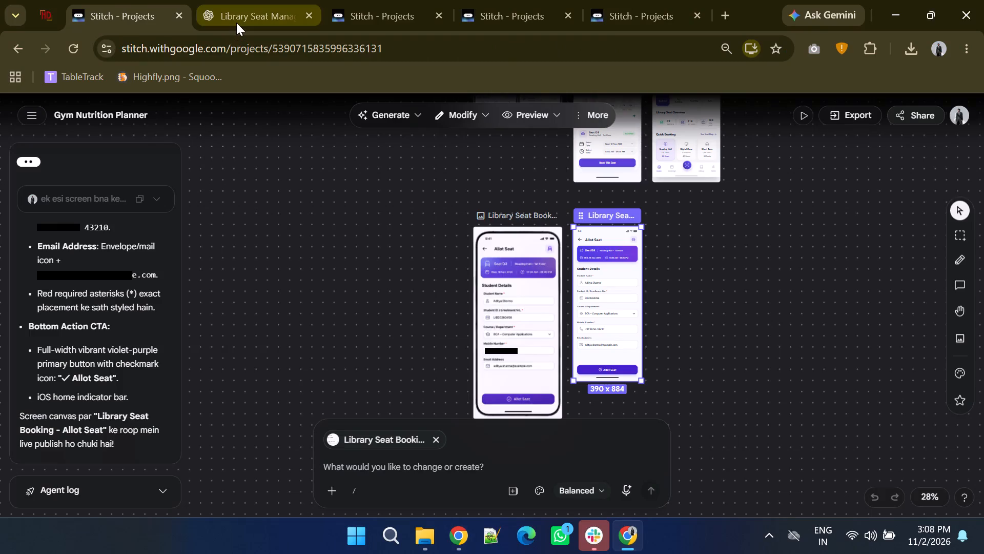
left_click(236, 22)
scroll(603, 355, "down", 1)
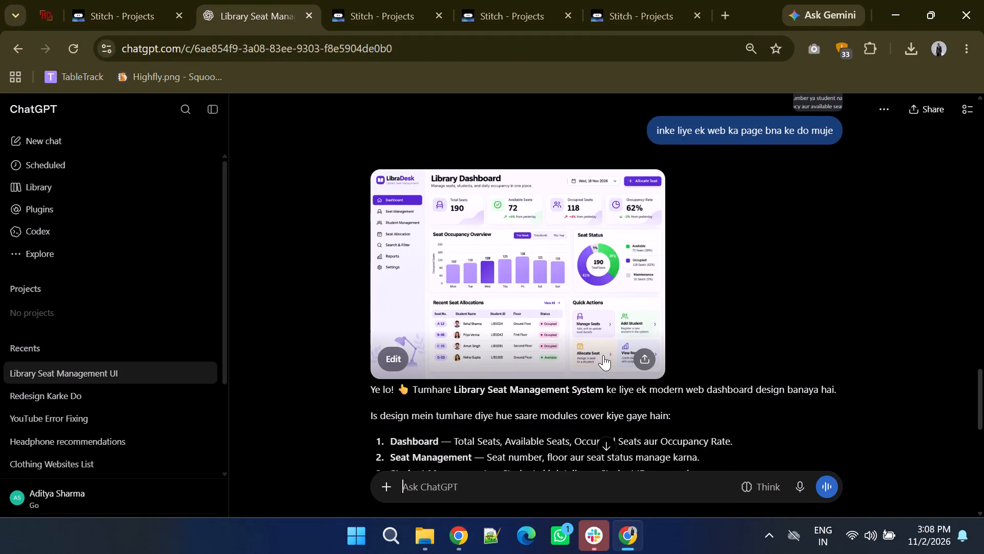
left_click(645, 350)
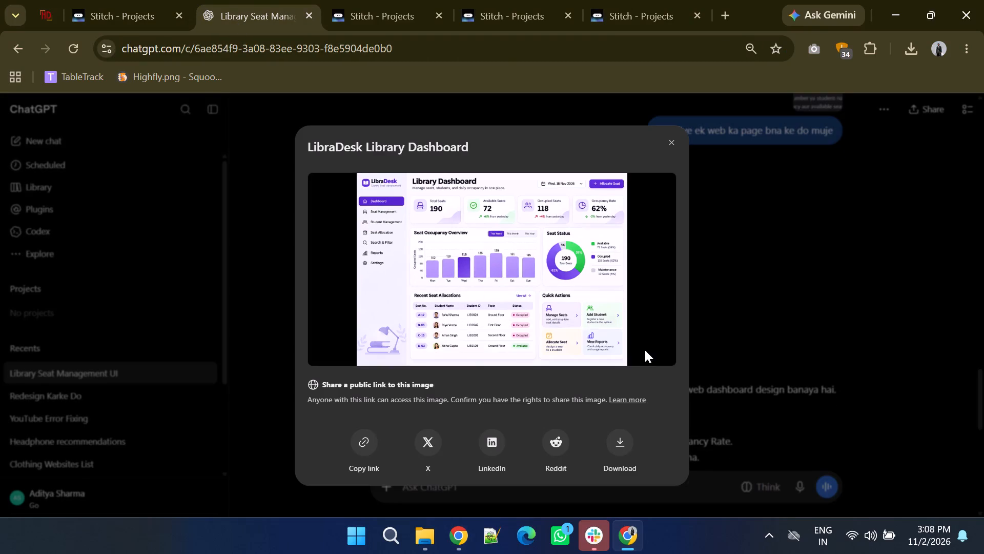
left_click(619, 437)
left_click_drag(745, 87, 610, 76)
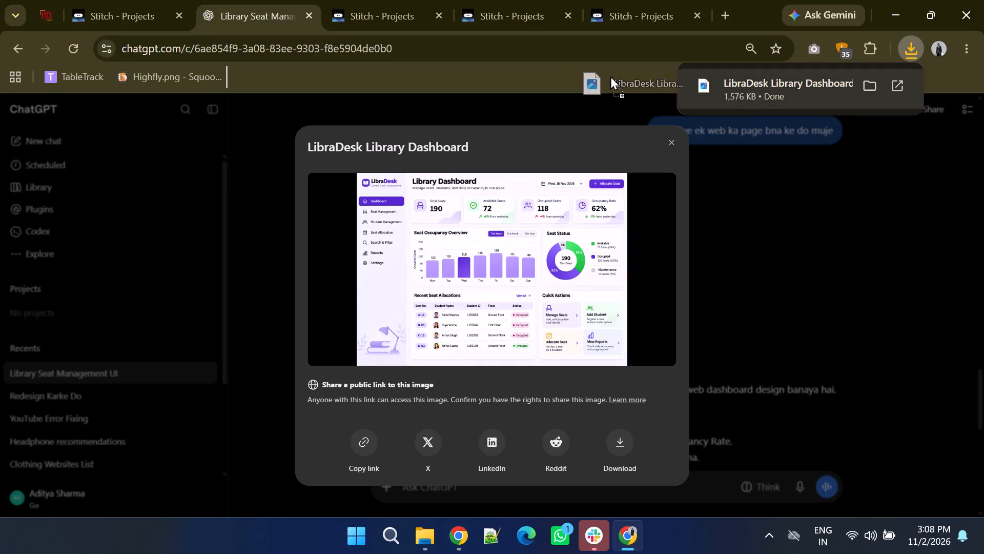
left_click_drag(610, 76, 381, 0)
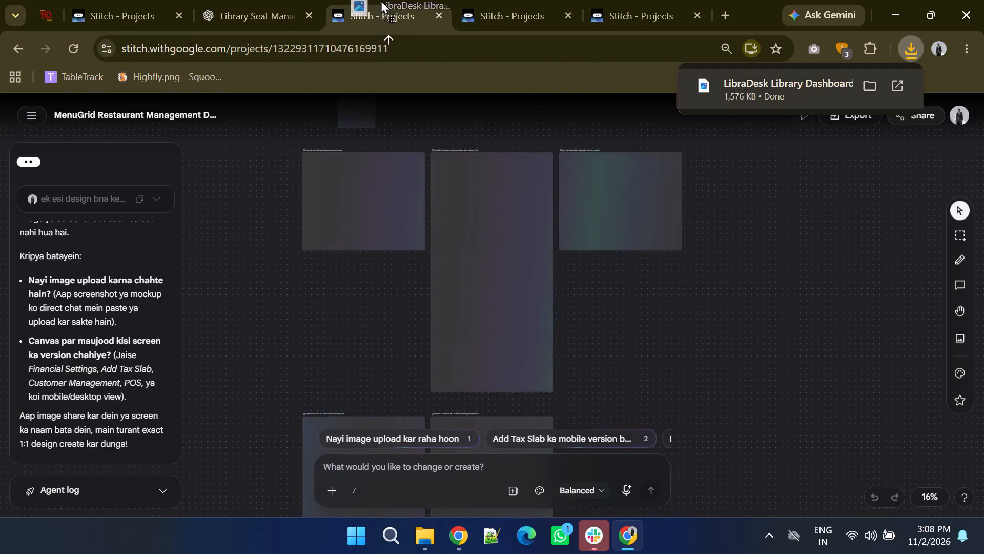
left_click_drag(381, 0, 367, 408)
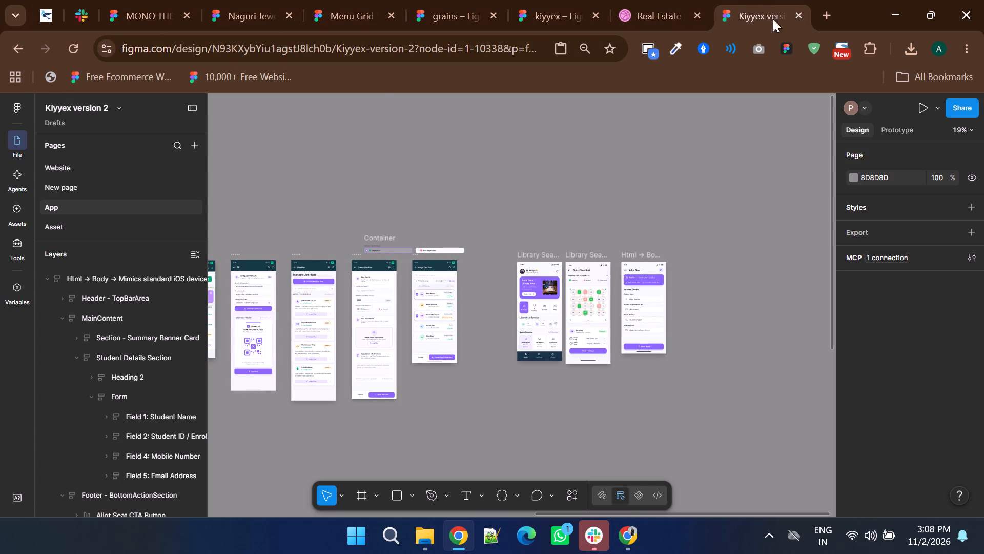
scroll(643, 186, "down", 2, "ctrl")
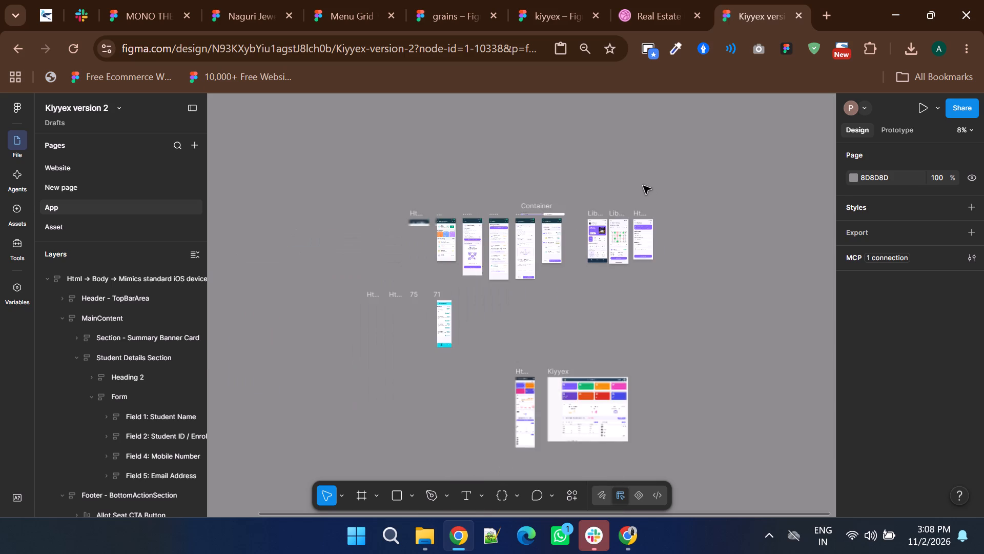
scroll(643, 186, "down", 1, "ctrl")
scroll(617, 318, "up", 6, "ctrl")
scroll(617, 320, "down", 2)
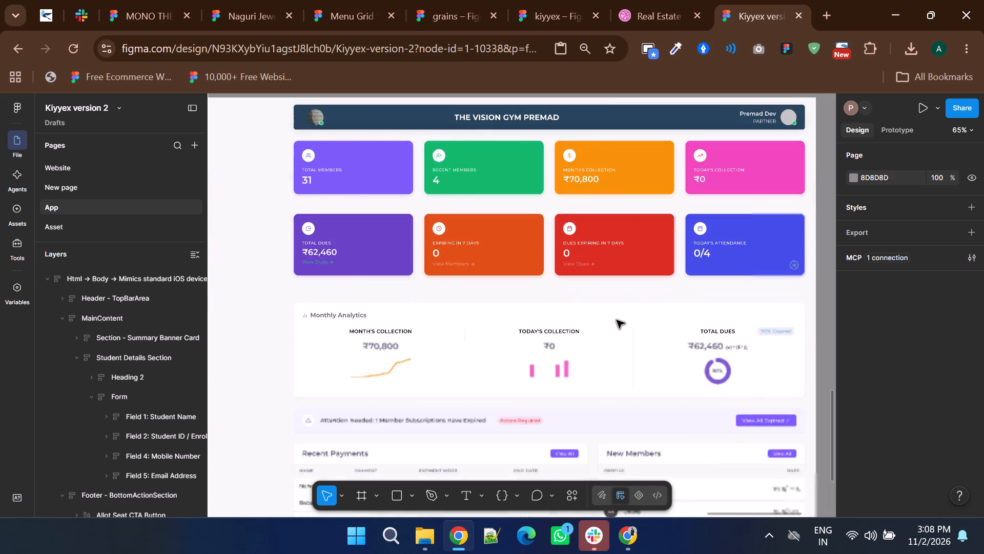
scroll(617, 320, "down", 7, "ctrl")
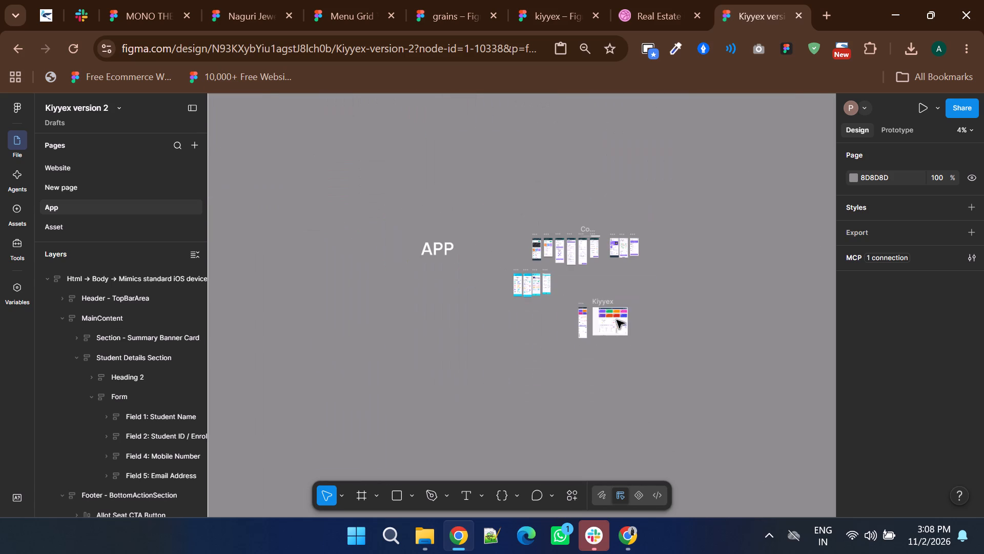
Select the Kiyyex dashboard and the adjacent mobile Html → Body frame and move the dashboard to the left.
left_click_drag(564, 292, 673, 361)
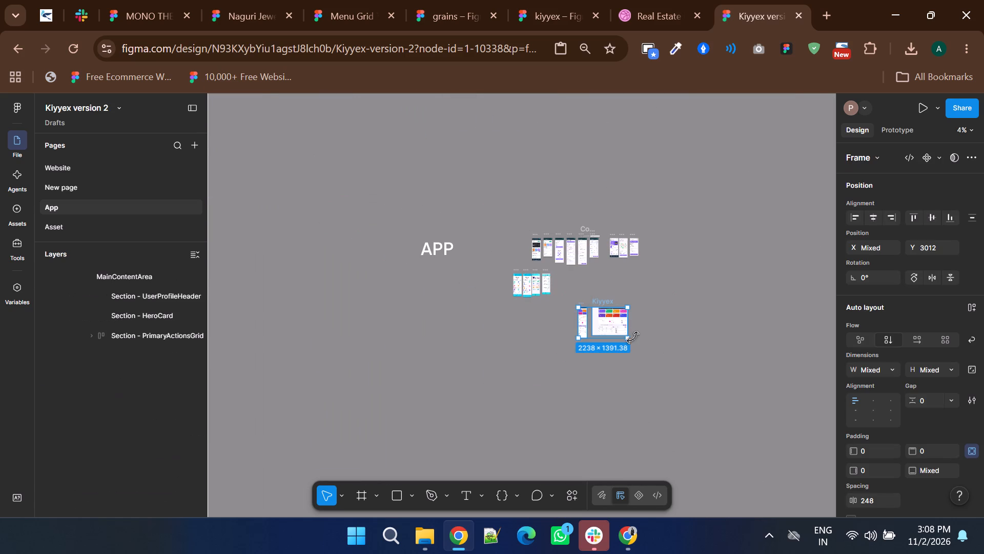
left_click_drag(607, 321, 321, 311)
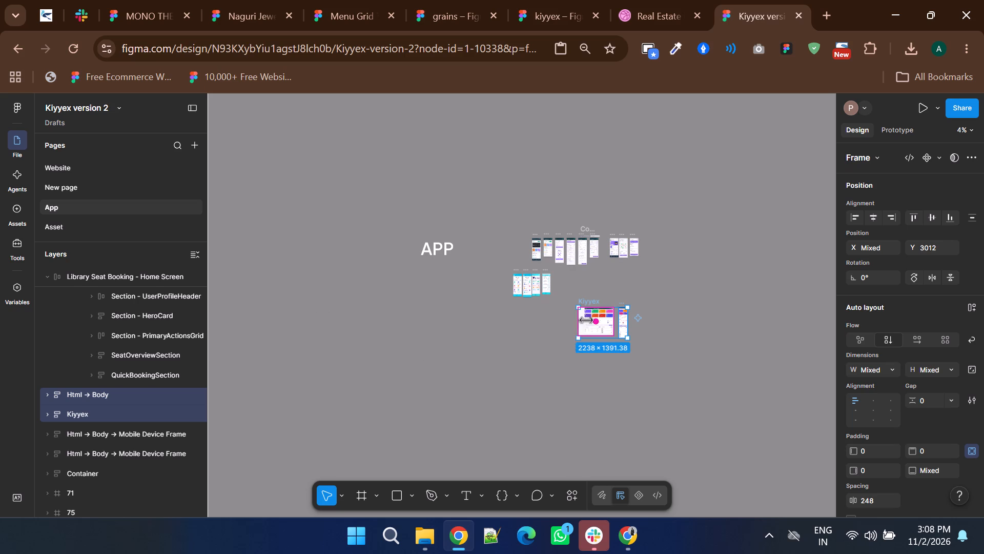
left_click_drag(586, 319, 317, 401)
left_click(576, 353)
Look through the frames on the Asset page and New page, including the Manage Plans and Add-on Features screens.
left_click(95, 222)
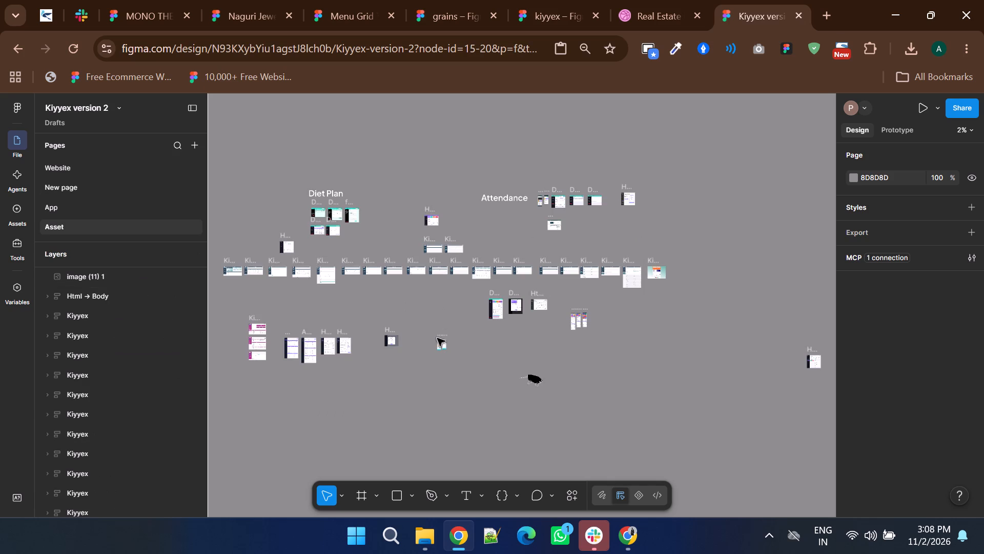
scroll(437, 338, "up", 1, "shift")
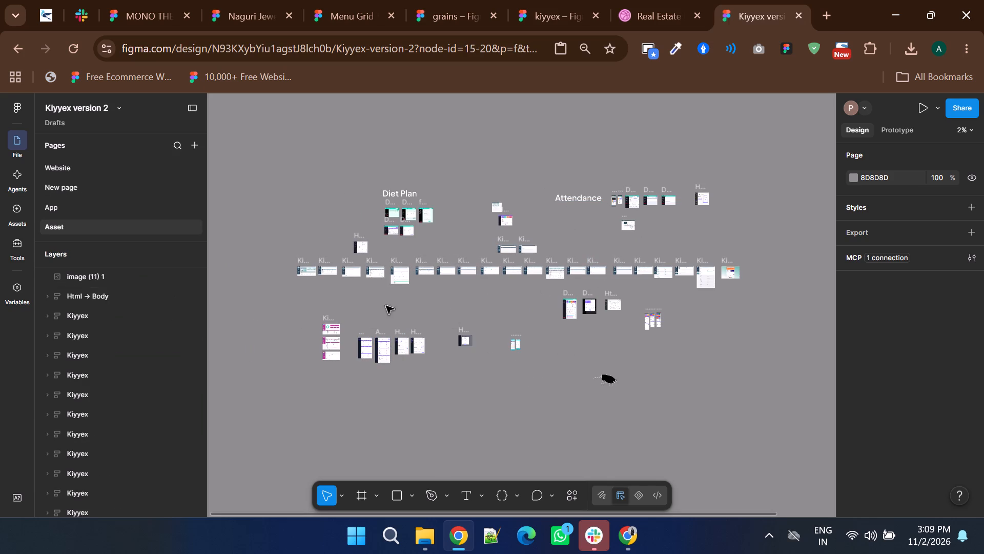
left_click(121, 193)
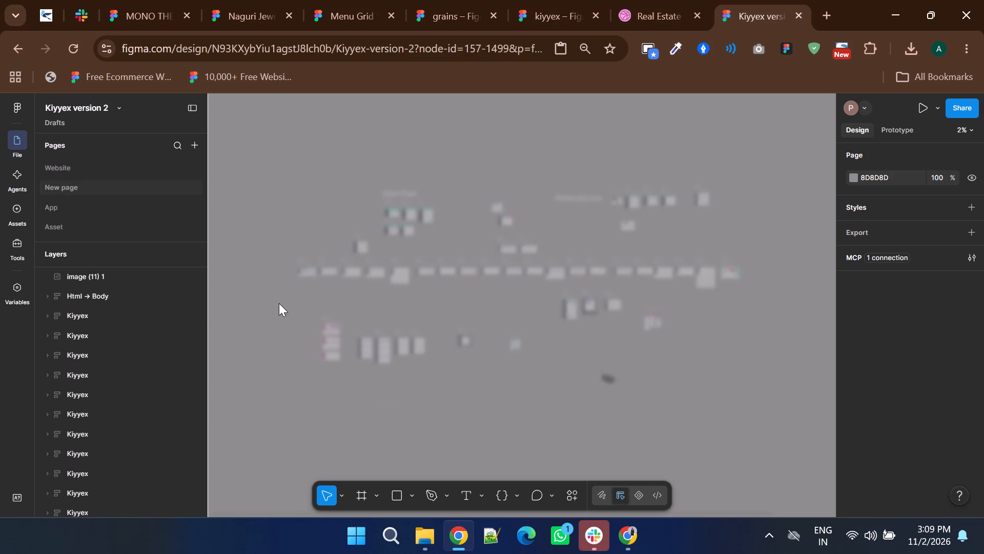
scroll(529, 341, "down", 1, "ctrl")
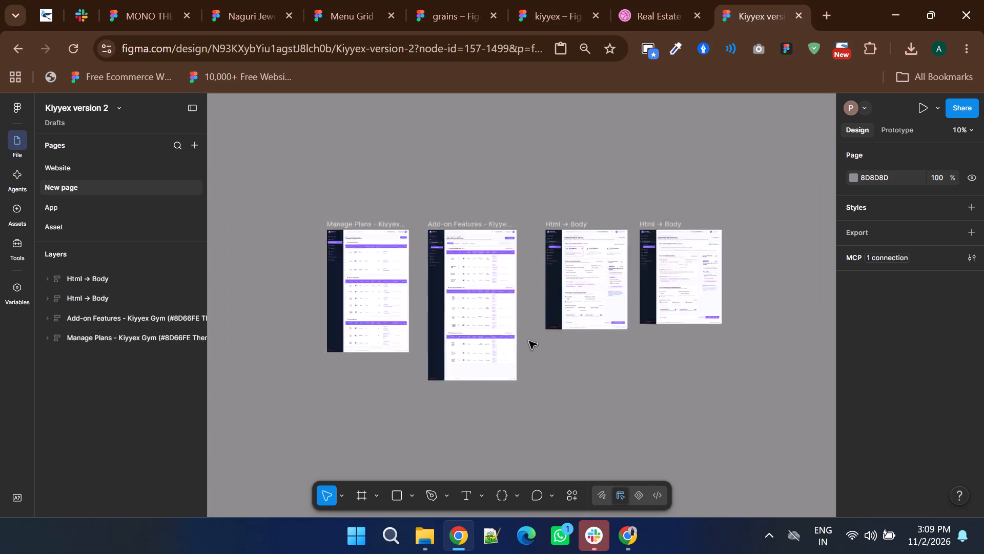
scroll(529, 341, "down", 1, "ctrl")
scroll(404, 277, "up", 5, "ctrl")
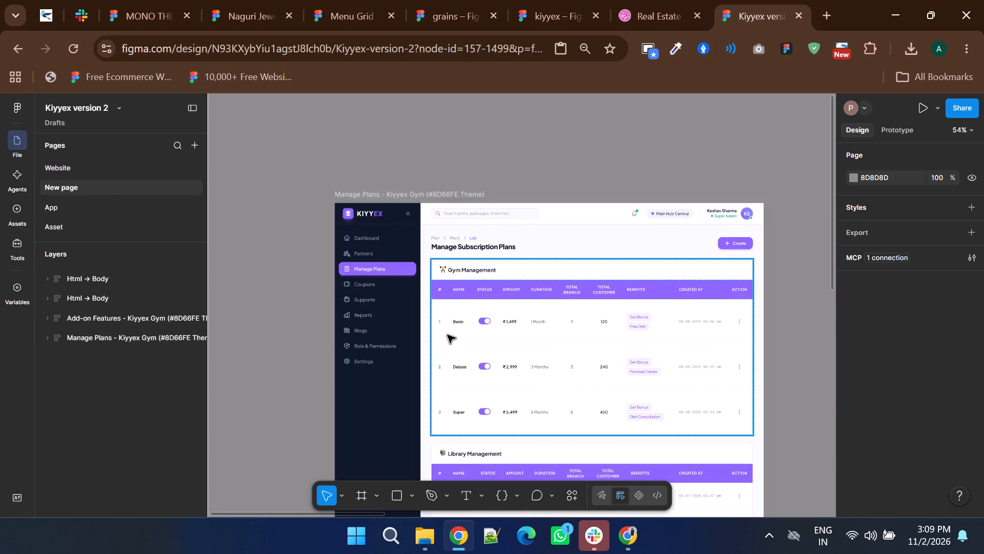
scroll(447, 335, "down", 4, "ctrl")
scroll(447, 335, "down", 3, "shift")
scroll(447, 335, "up", 1, "shift")
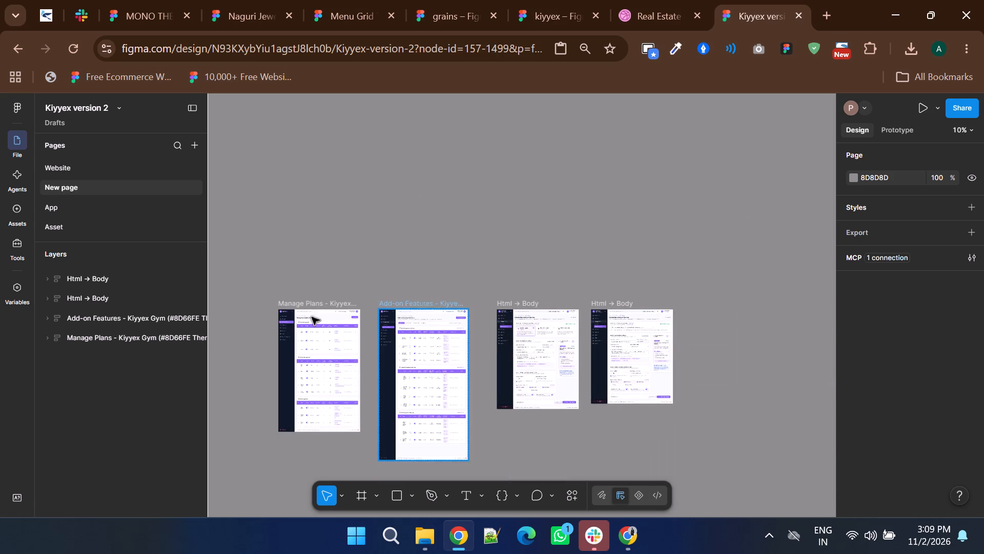
Examine the Website page's dashboard screens by section, especially the Hrm row with its Staff Attendance Dashboard and the empty space below.
left_click(75, 161)
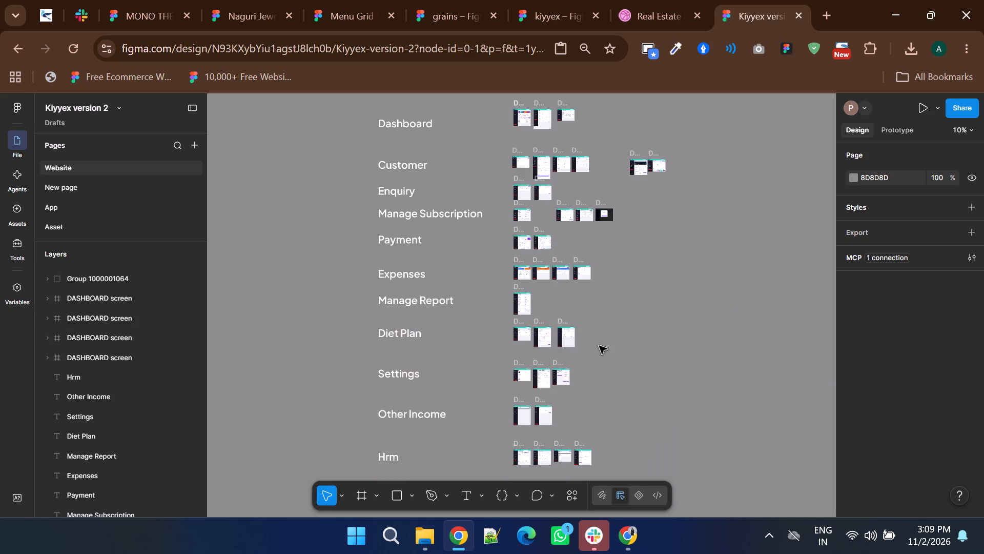
scroll(599, 346, "down", 4)
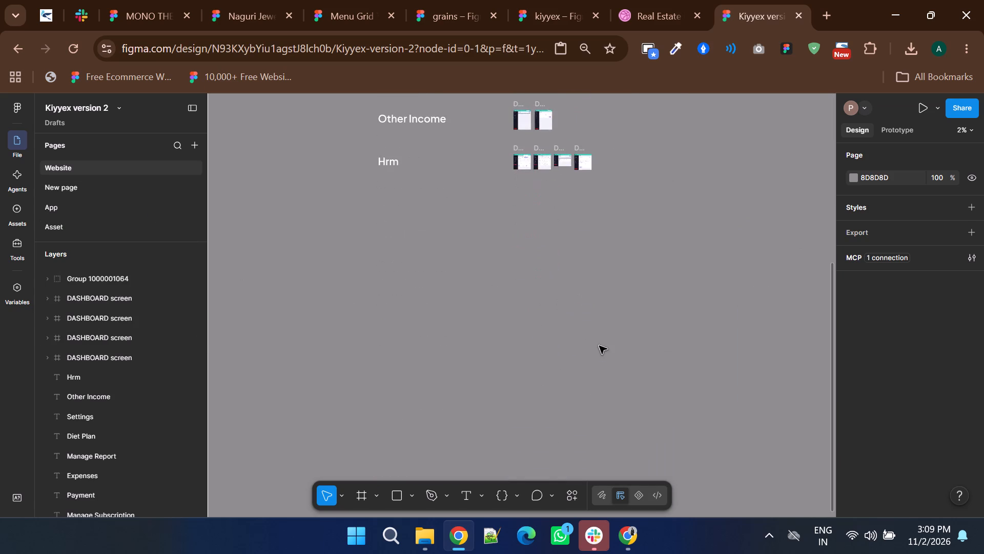
scroll(599, 346, "up", 6)
scroll(599, 346, "down", 3)
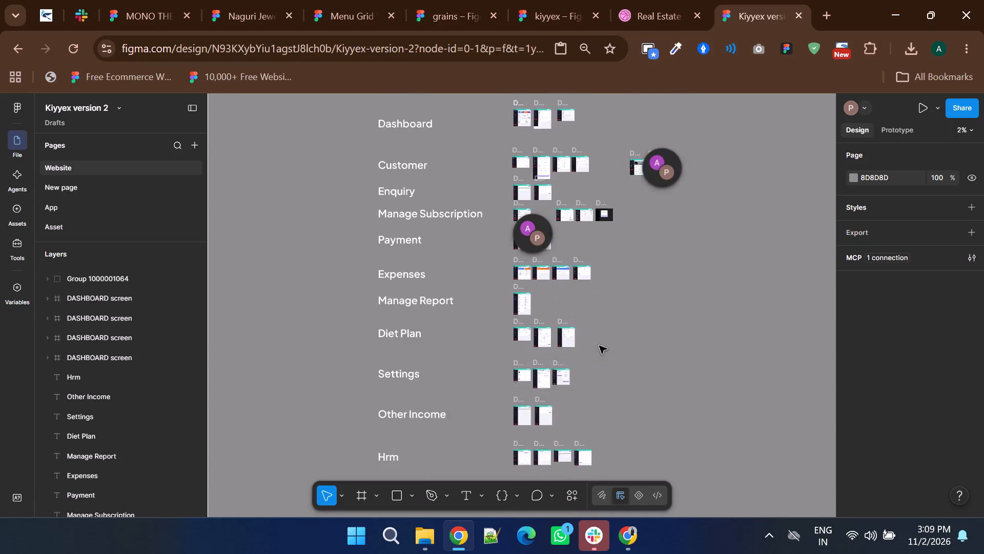
scroll(524, 385, "up", 7, "ctrl")
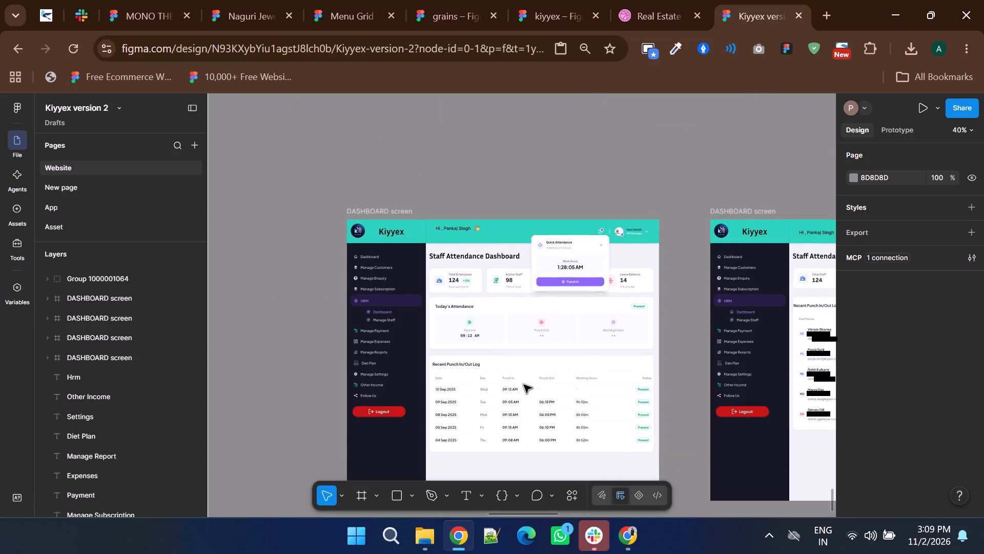
scroll(560, 342, "down", 2, "ctrl")
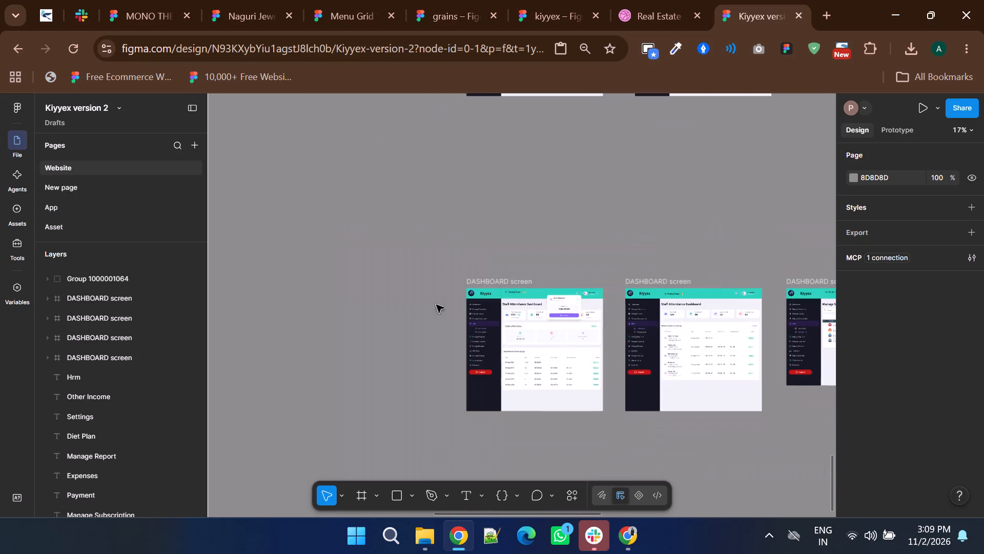
scroll(472, 299, "up", 5, "ctrl")
scroll(472, 299, "down", 2)
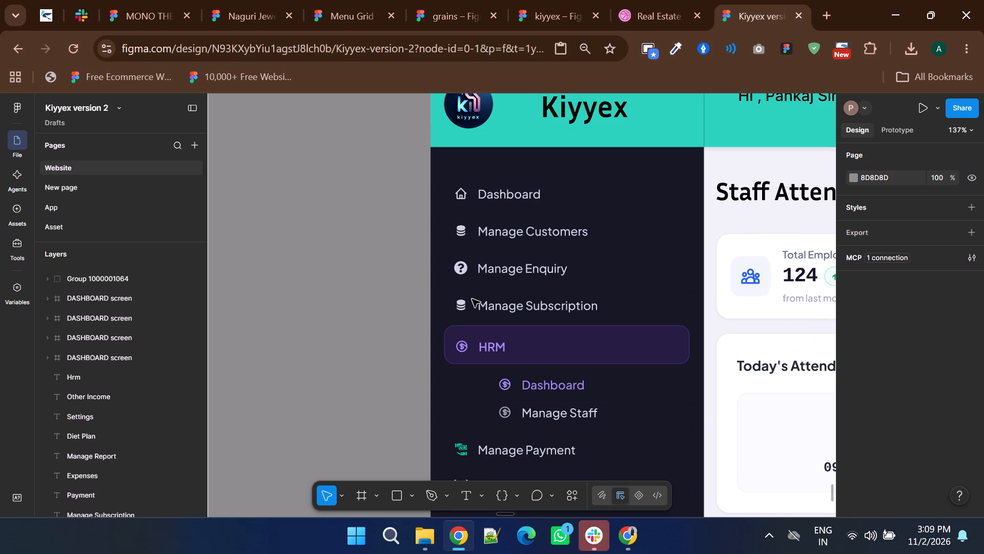
scroll(472, 299, "down", 2, "ctrl")
scroll(472, 299, "down", 1)
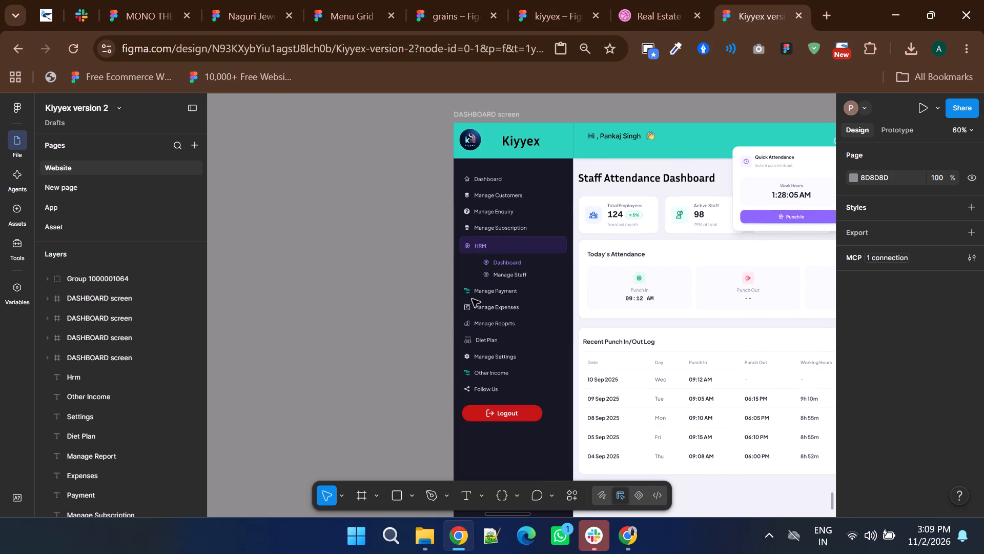
scroll(472, 299, "down", 10, "ctrl")
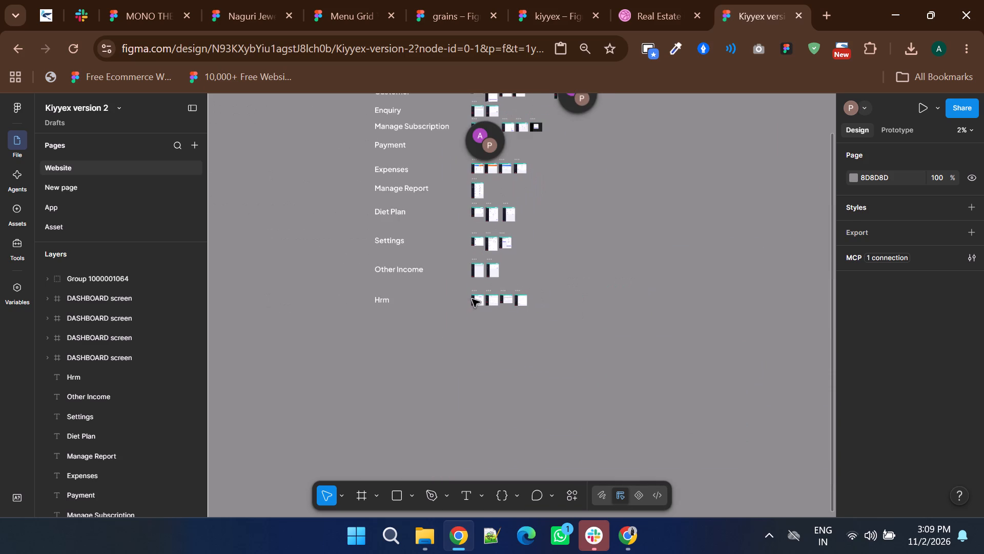
scroll(472, 299, "up", 6, "ctrl")
scroll(472, 299, "down", 3, "ctrl")
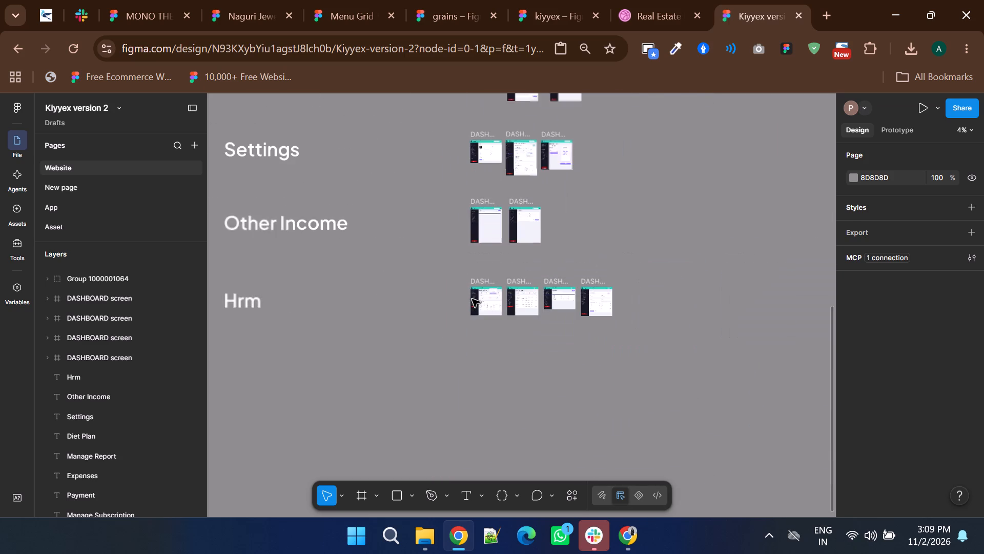
scroll(472, 299, "up", 2, "ctrl")
scroll(472, 299, "down", 2, "ctrl")
scroll(472, 299, "up", 5)
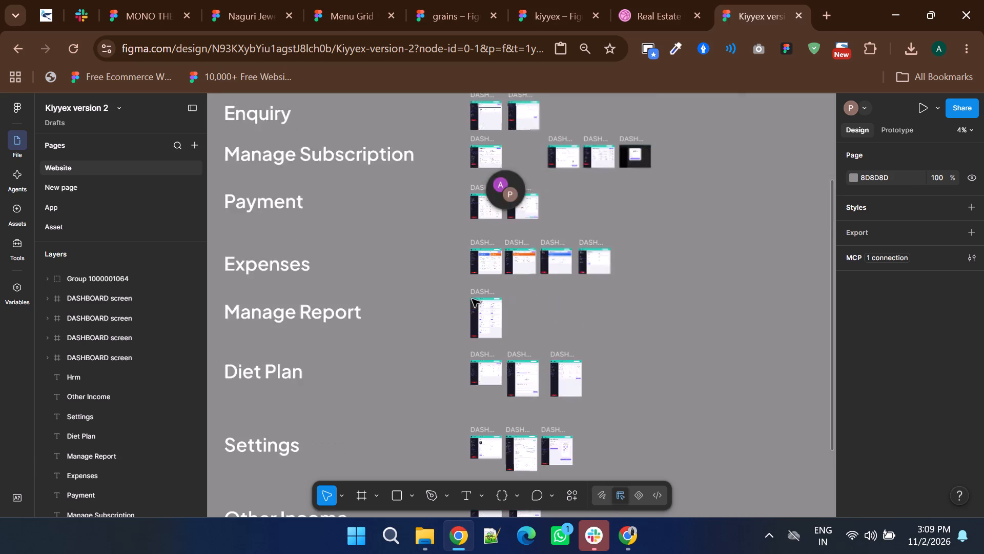
scroll(472, 299, "down", 5)
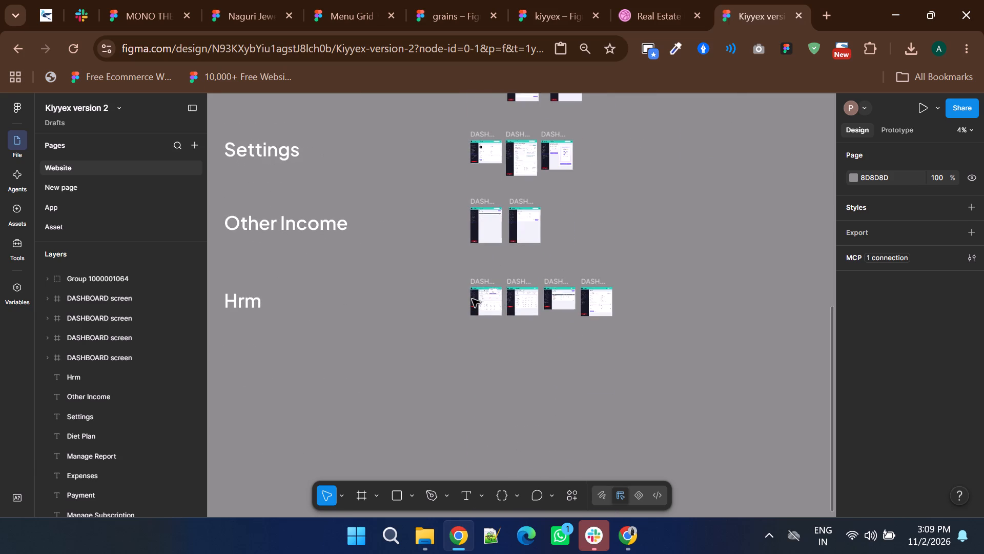
scroll(472, 299, "up", 5, "ctrl")
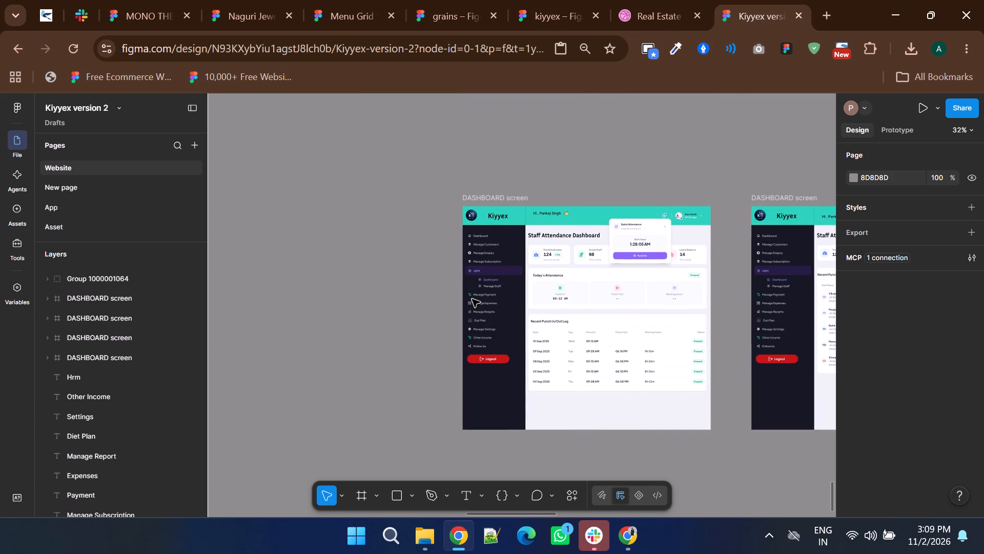
scroll(472, 299, "down", 2, "ctrl")
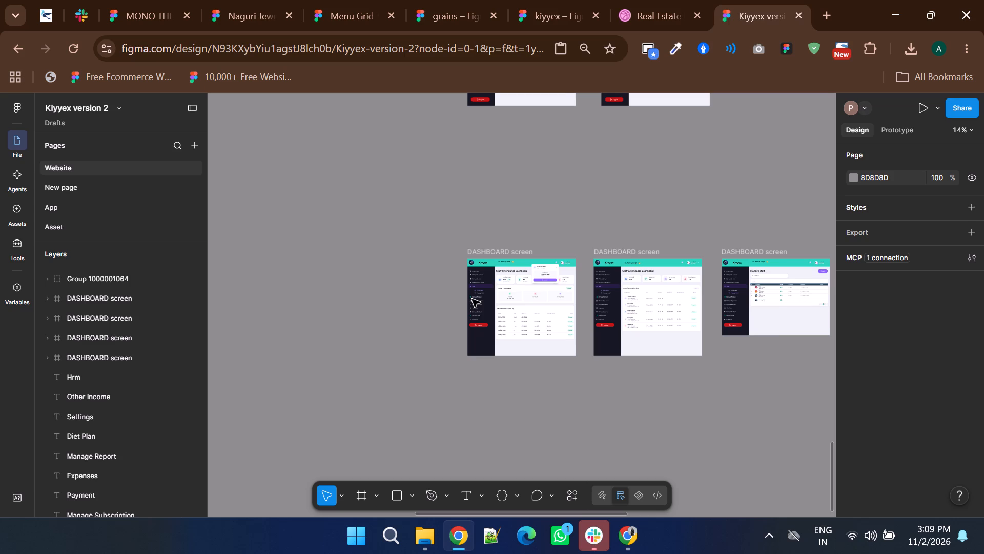
scroll(489, 415, "down", 1, "shift")
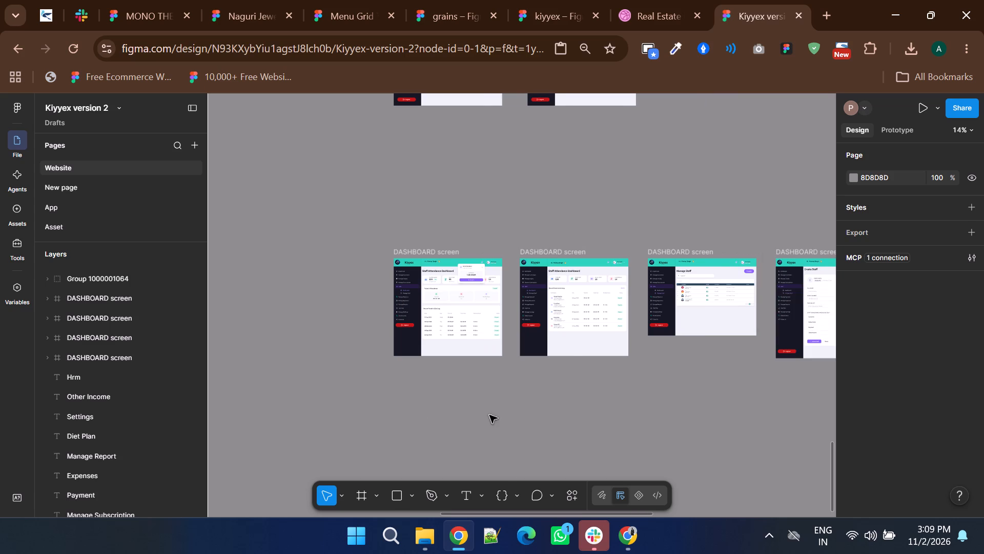
scroll(507, 378, "down", 2, "ctrl")
scroll(507, 377, "down", 1)
scroll(507, 377, "down", 2, "ctrl")
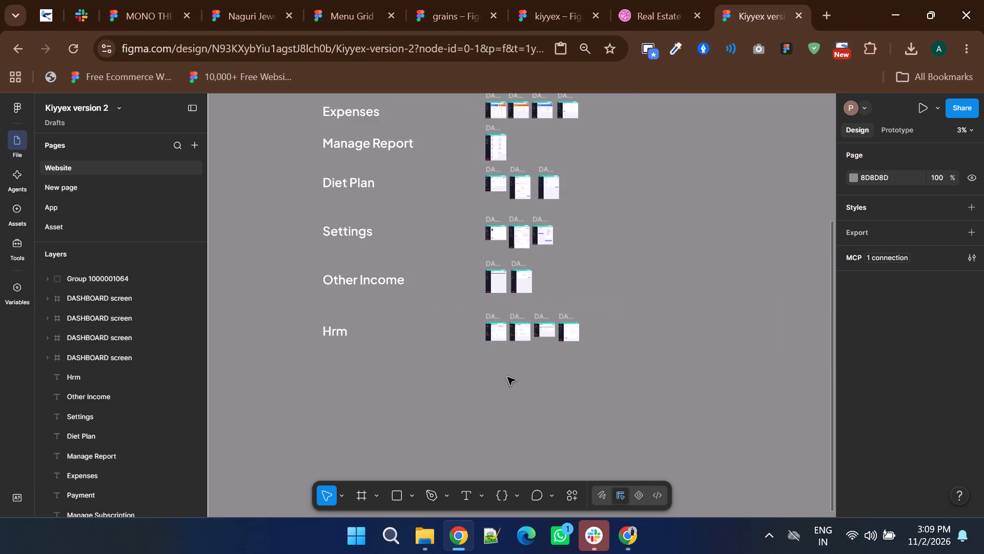
scroll(507, 377, "down", 1)
scroll(502, 278, "up", 3, "ctrl")
scroll(504, 369, "down", 1, "ctrl")
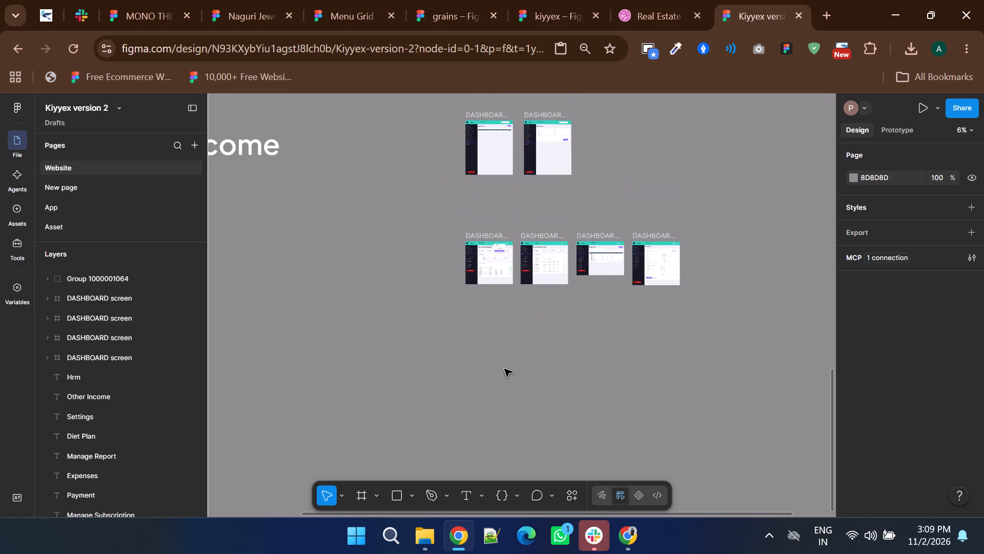
left_click(639, 543)
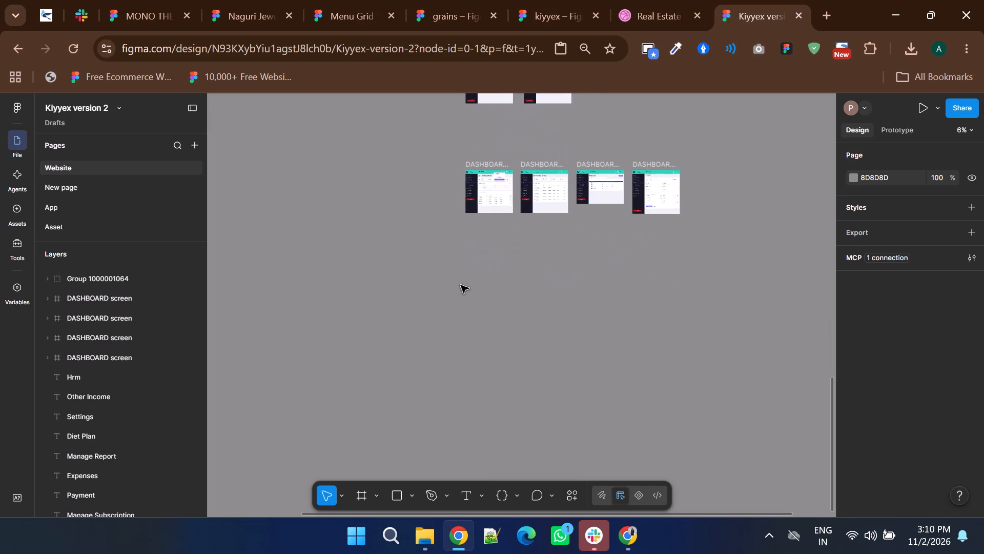
right_click(461, 284)
left_click(476, 286)
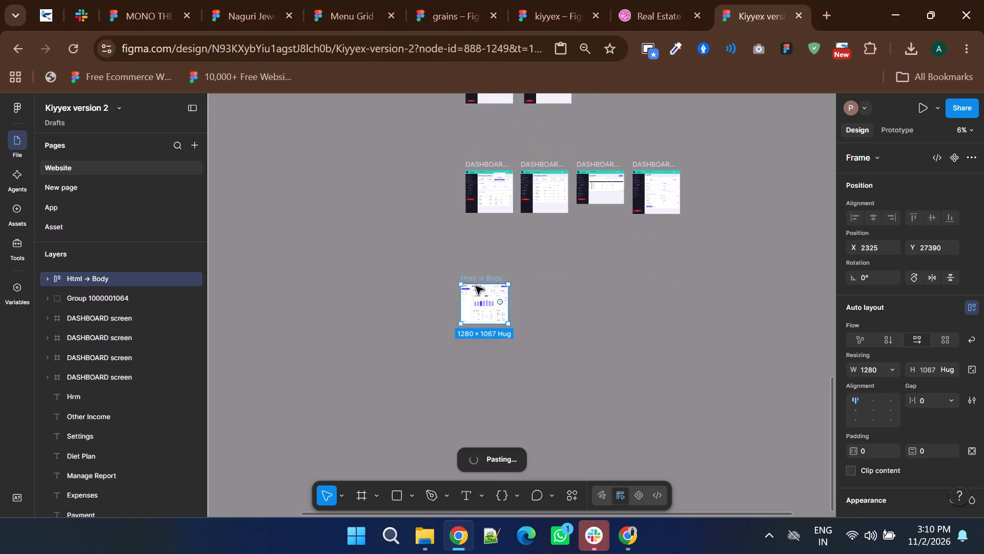
left_click(433, 337)
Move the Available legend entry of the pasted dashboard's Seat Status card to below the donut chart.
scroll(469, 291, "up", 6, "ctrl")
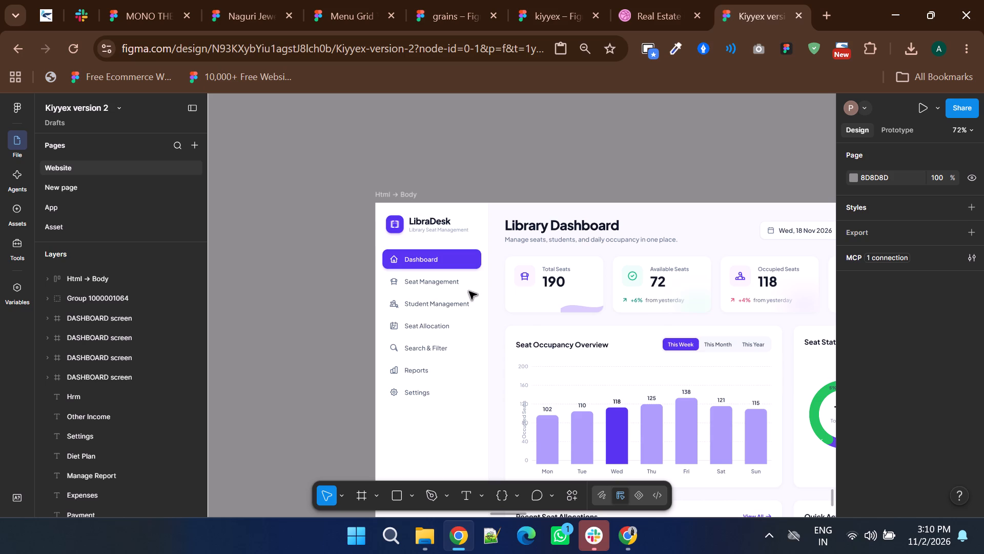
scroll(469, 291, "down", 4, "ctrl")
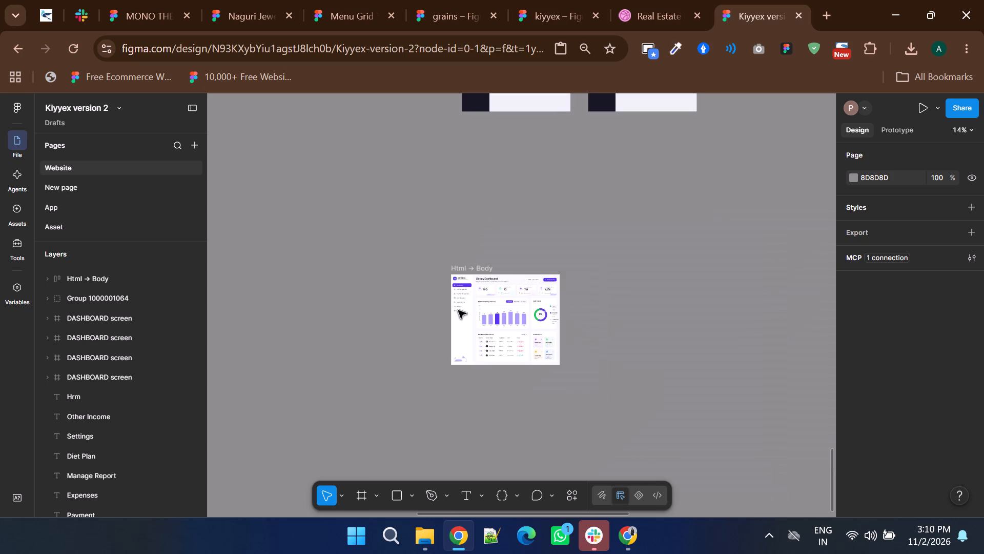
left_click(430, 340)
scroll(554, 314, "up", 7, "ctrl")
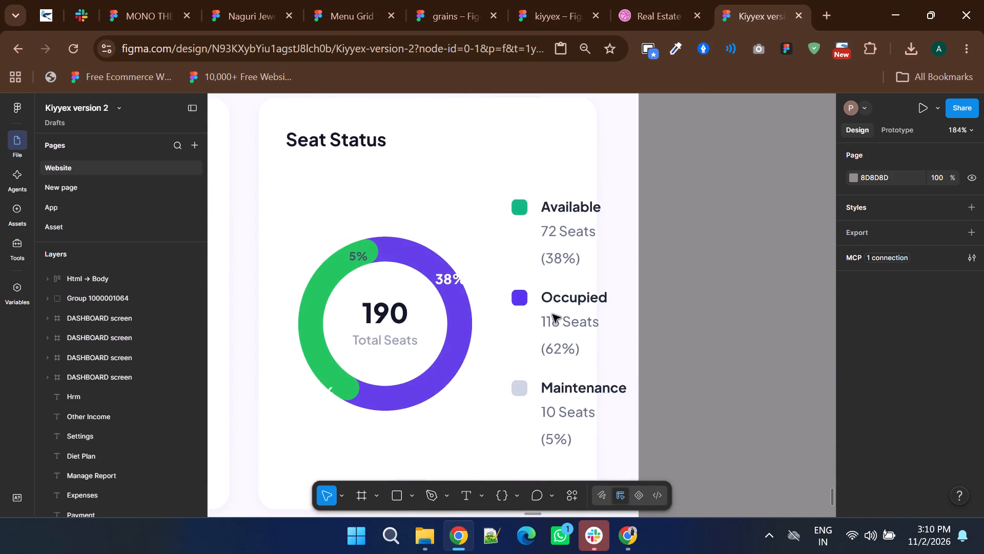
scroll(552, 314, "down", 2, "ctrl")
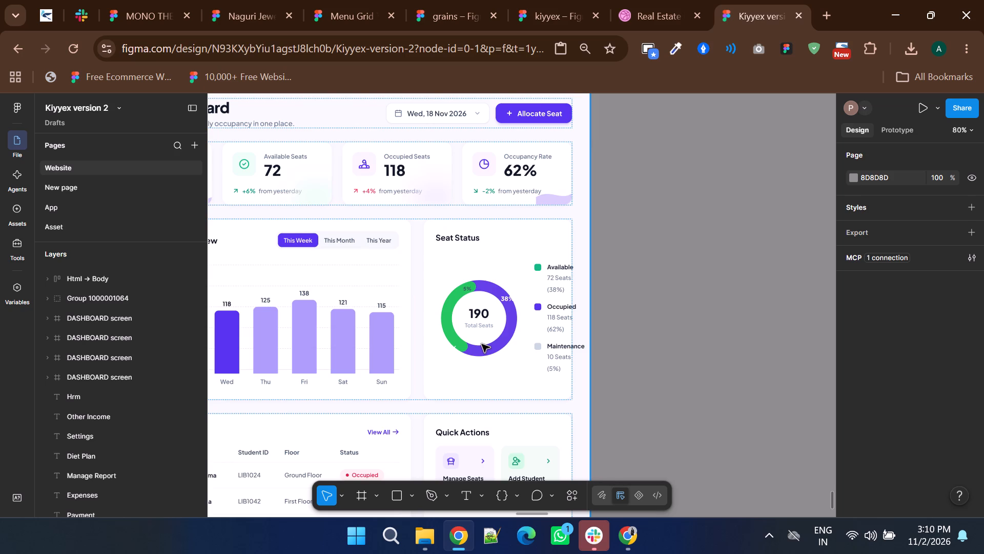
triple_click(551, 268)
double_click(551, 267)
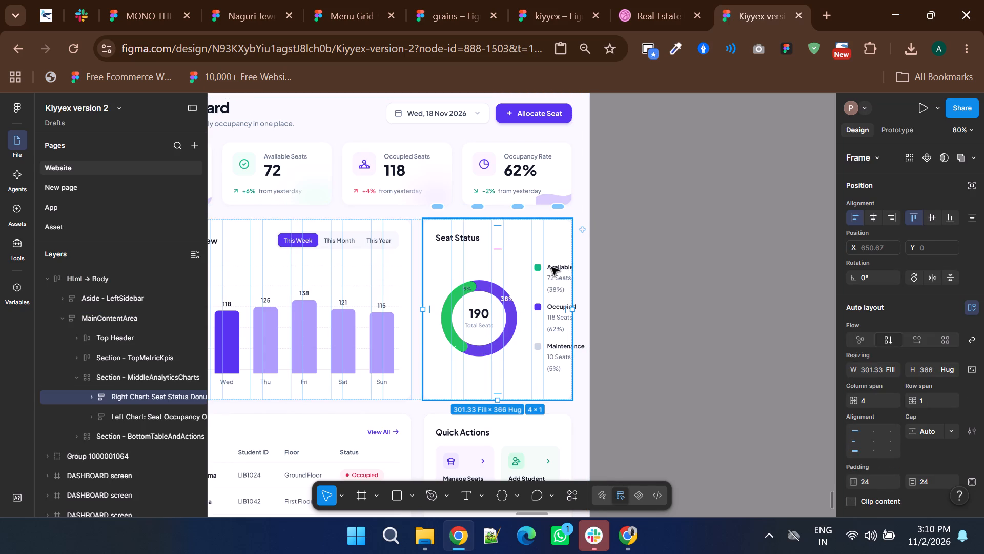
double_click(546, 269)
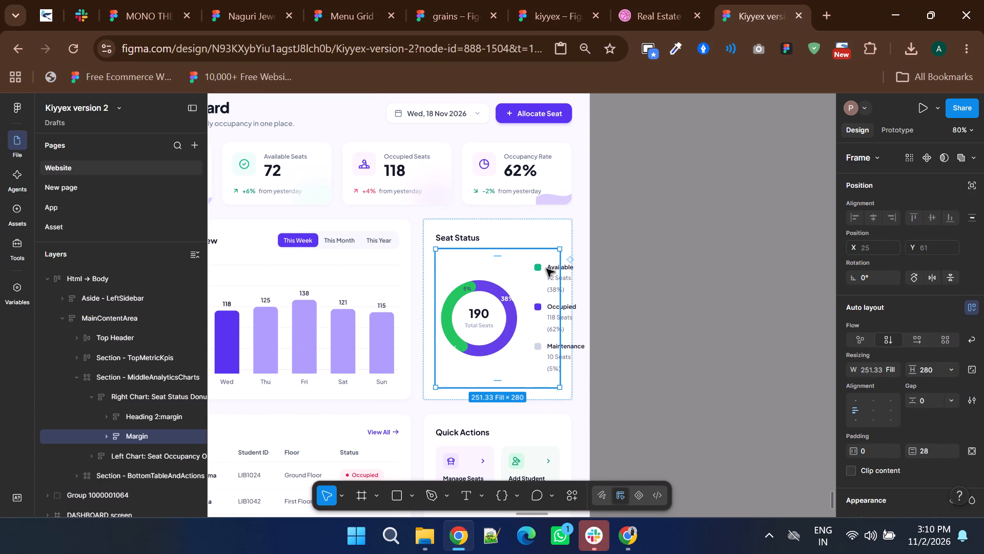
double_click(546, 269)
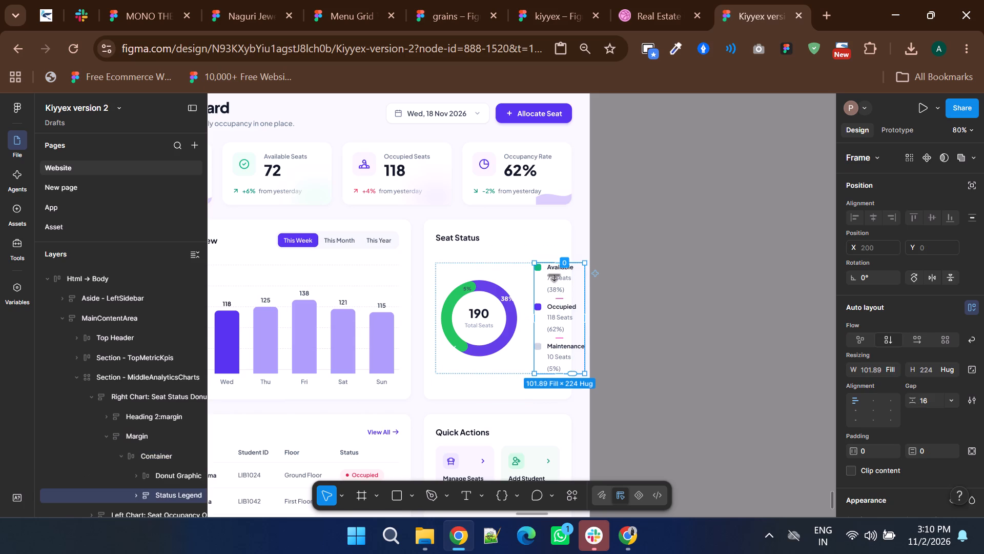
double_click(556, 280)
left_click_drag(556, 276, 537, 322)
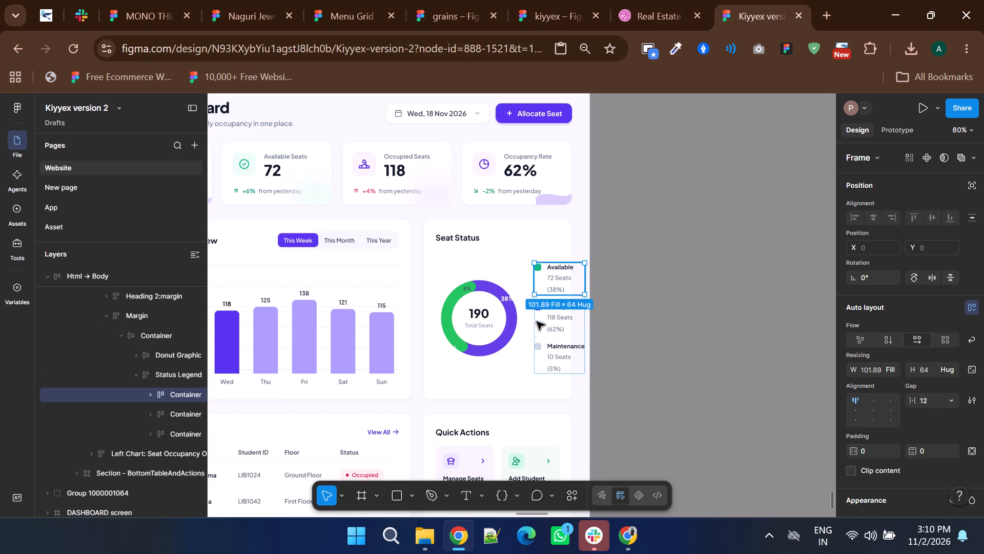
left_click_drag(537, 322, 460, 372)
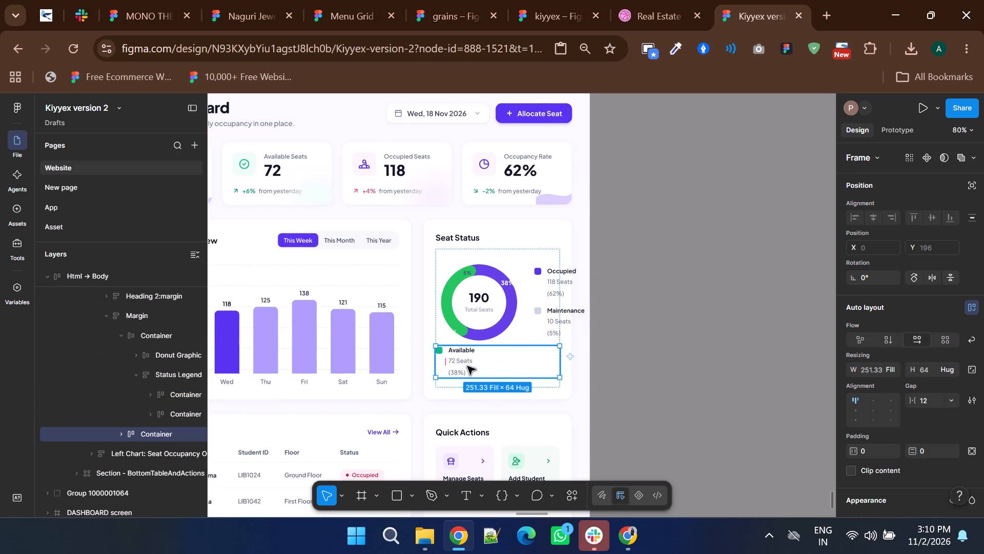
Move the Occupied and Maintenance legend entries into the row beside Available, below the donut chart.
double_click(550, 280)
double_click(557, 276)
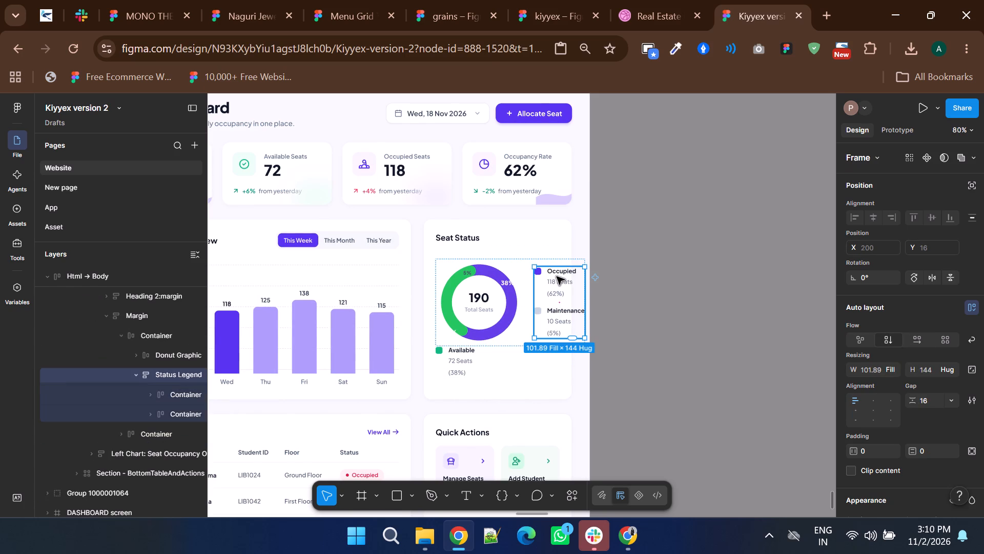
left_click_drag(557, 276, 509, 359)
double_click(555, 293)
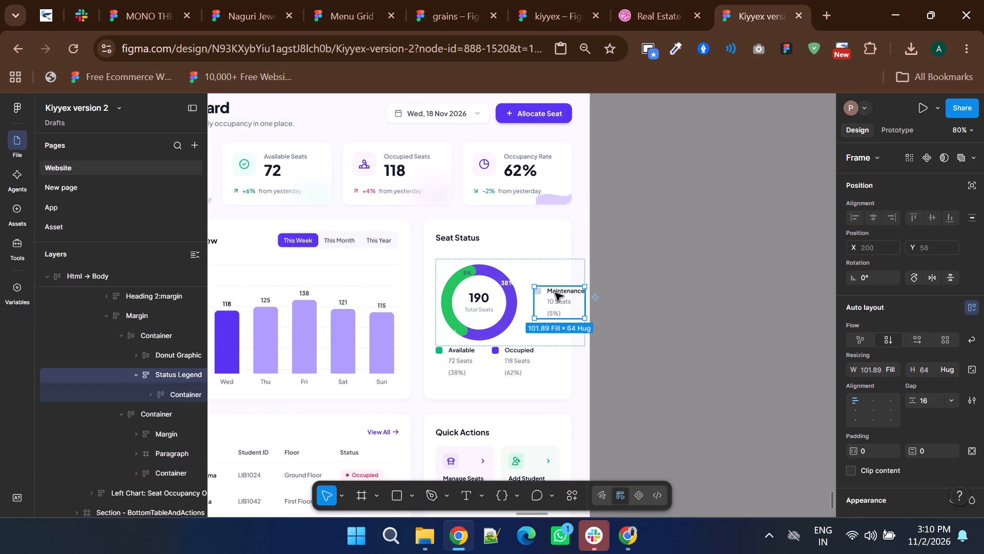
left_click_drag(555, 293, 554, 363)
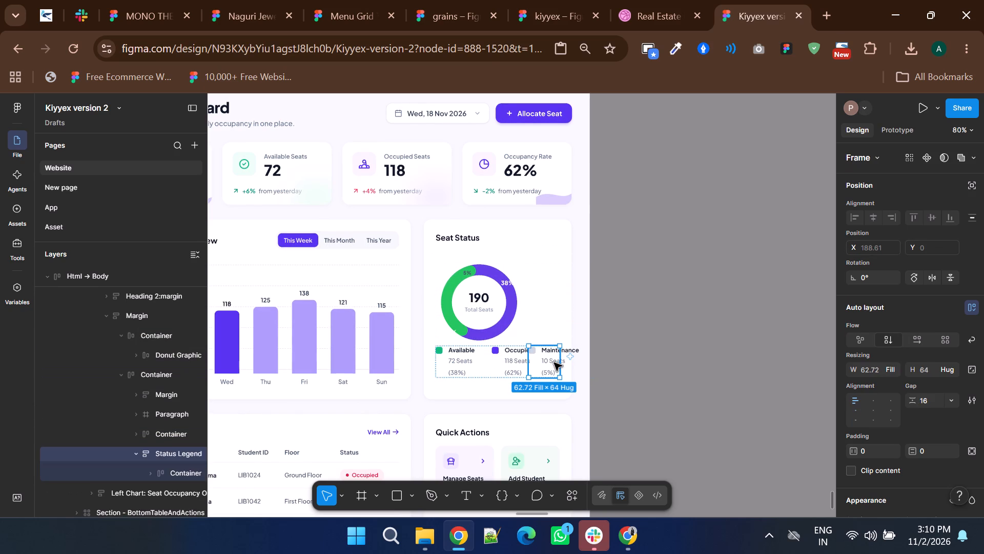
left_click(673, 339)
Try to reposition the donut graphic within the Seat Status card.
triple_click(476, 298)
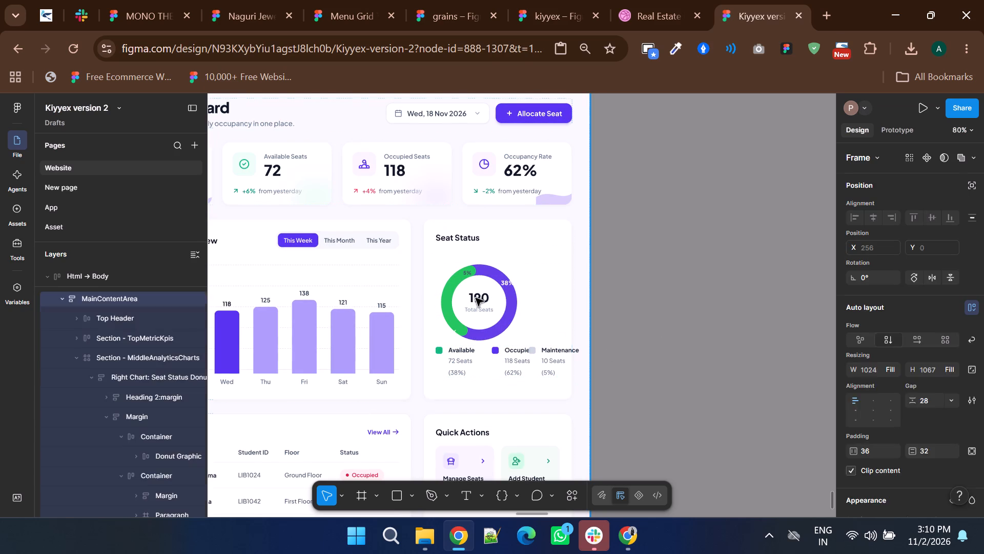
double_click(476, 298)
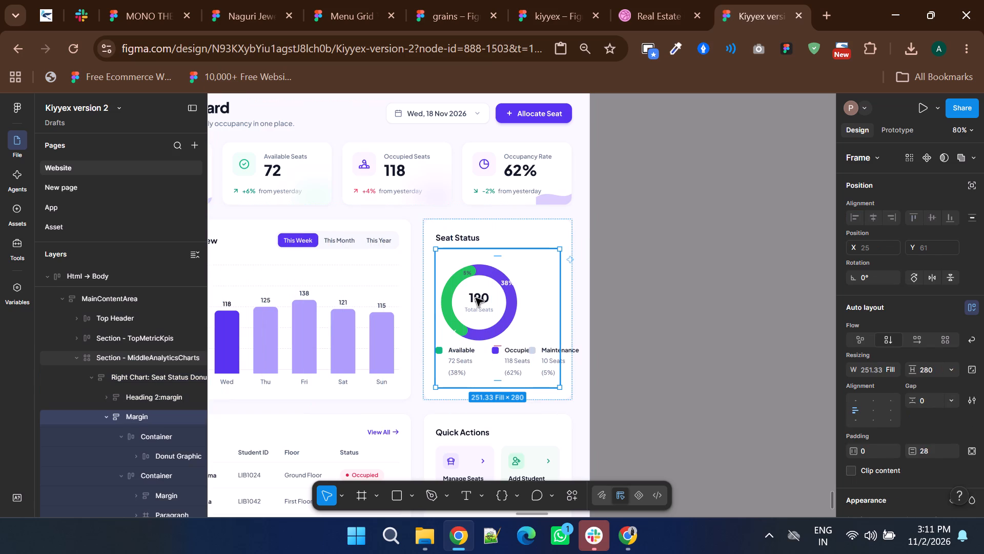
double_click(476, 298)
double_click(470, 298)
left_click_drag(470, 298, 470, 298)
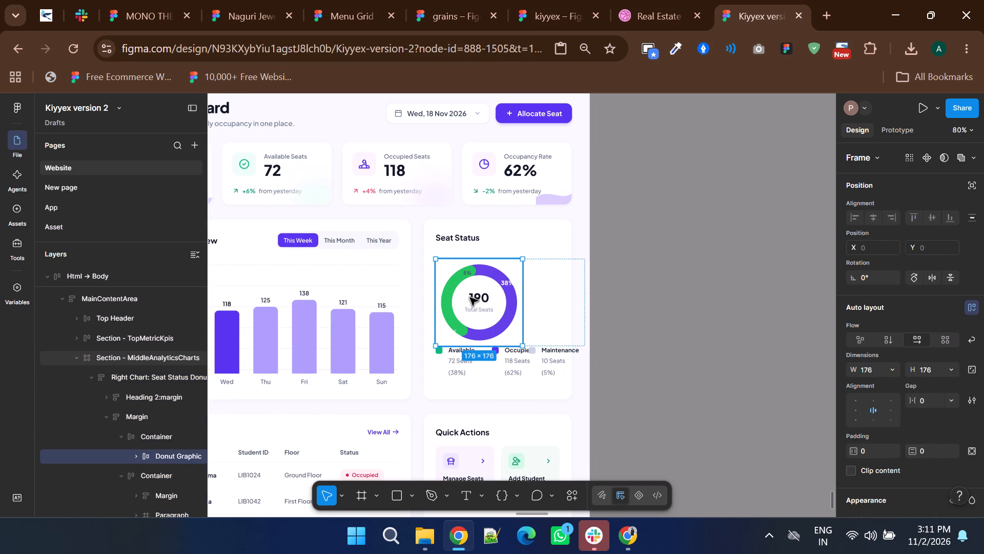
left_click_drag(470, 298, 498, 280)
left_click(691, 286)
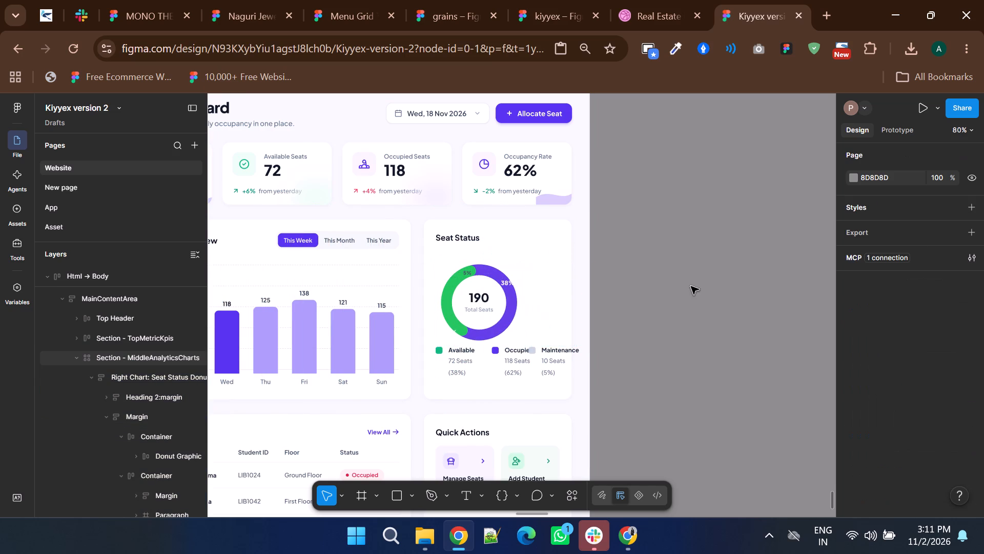
Open LibraDesk Library Dashboard.png from Downloads to check the reference Seat Status layout, and return to the Figma file.
scroll(676, 321, "down", 1, "shift")
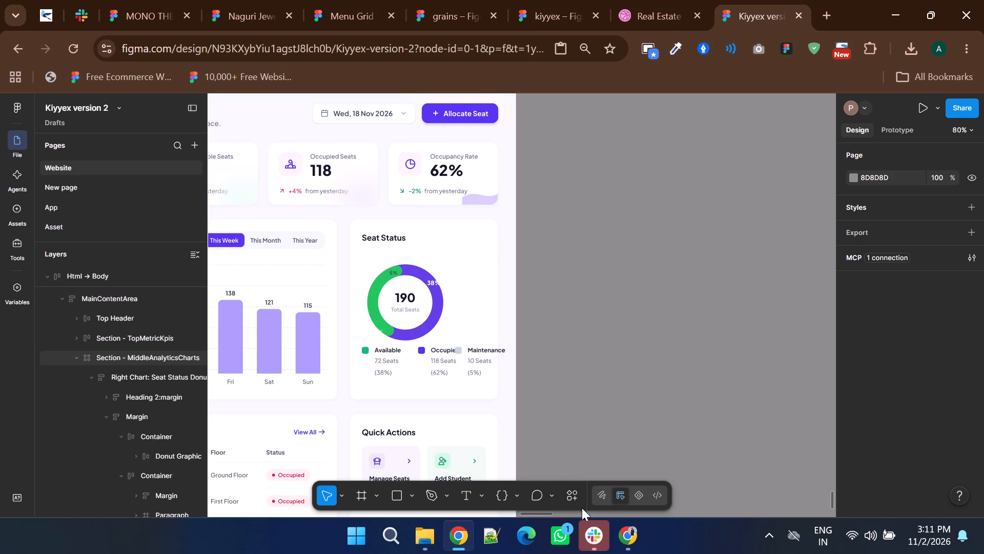
left_click(623, 525)
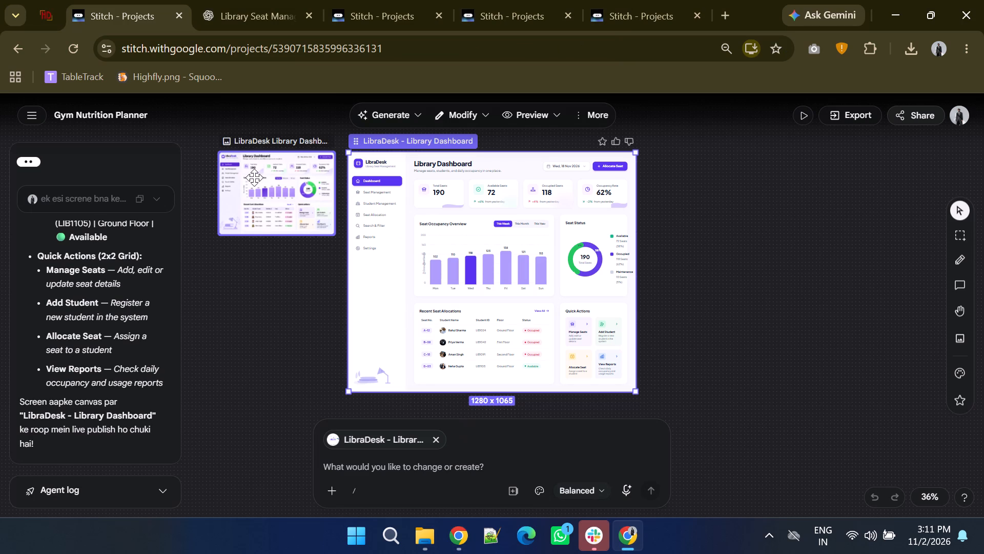
left_click(437, 528)
left_click(77, 190)
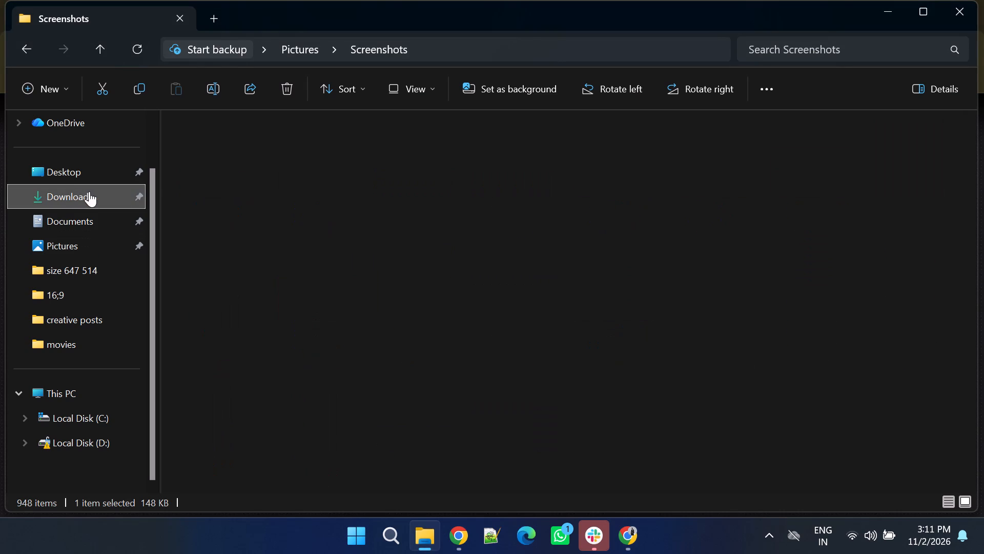
triple_click(186, 164)
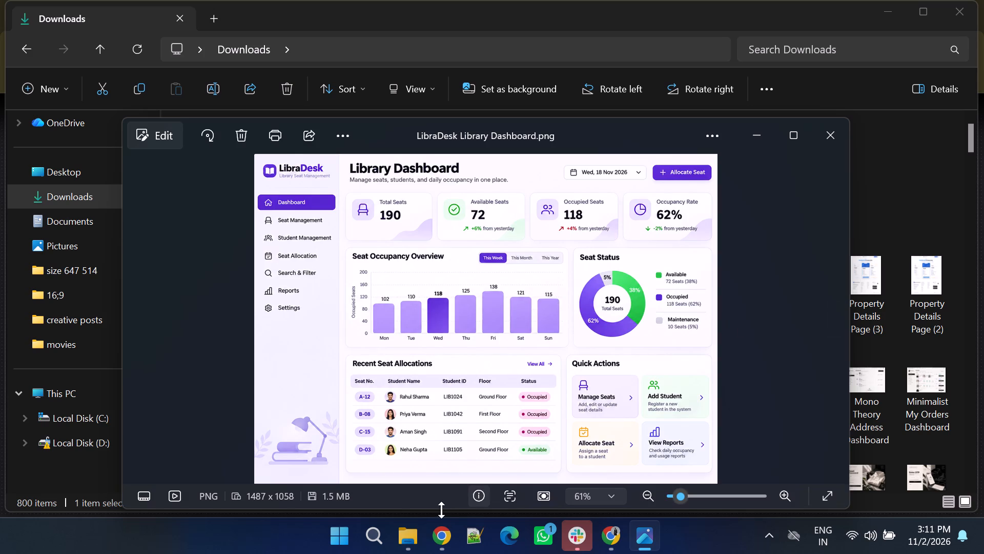
left_click(441, 530)
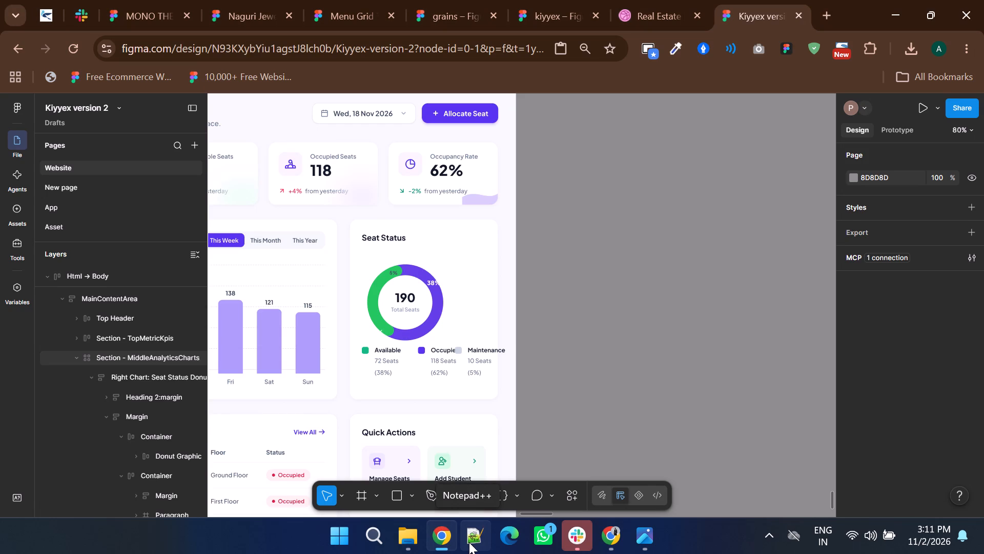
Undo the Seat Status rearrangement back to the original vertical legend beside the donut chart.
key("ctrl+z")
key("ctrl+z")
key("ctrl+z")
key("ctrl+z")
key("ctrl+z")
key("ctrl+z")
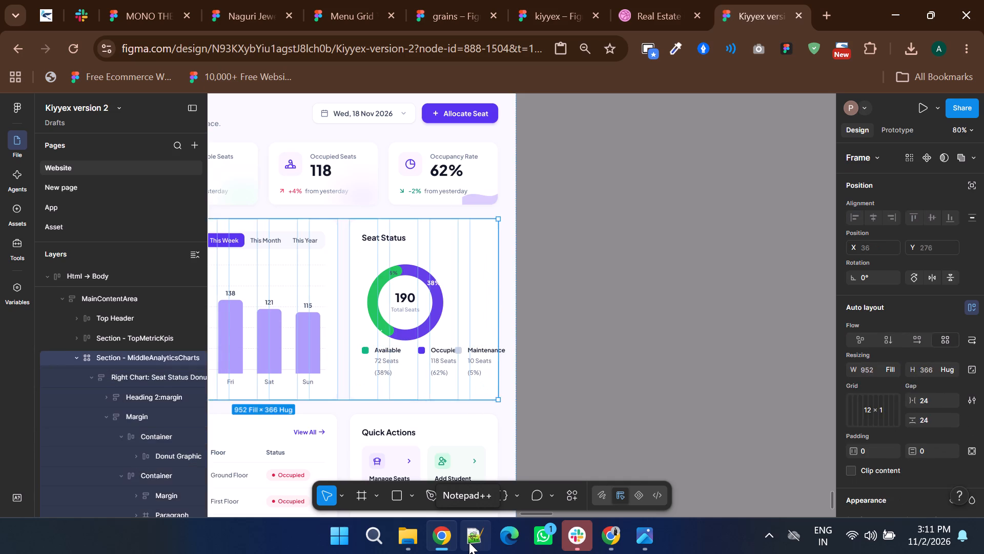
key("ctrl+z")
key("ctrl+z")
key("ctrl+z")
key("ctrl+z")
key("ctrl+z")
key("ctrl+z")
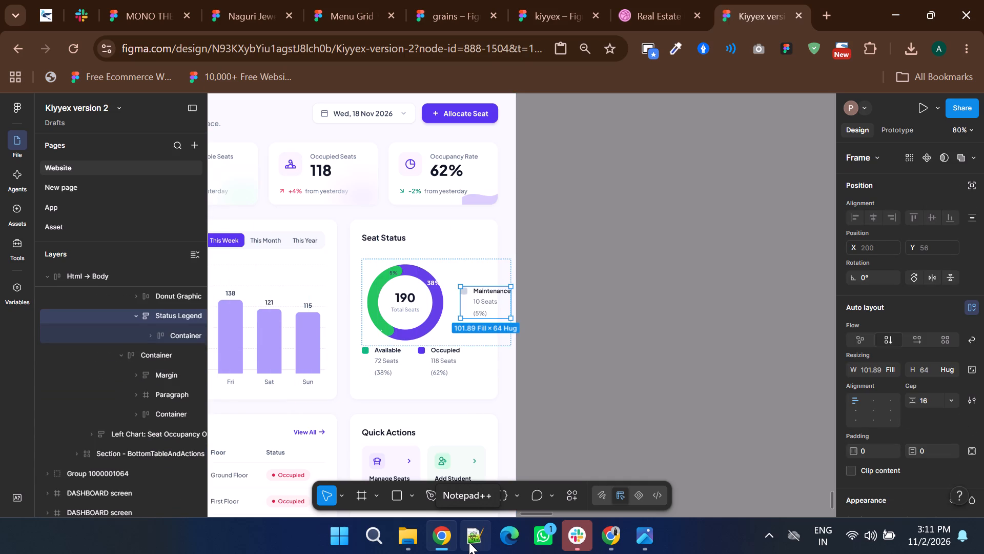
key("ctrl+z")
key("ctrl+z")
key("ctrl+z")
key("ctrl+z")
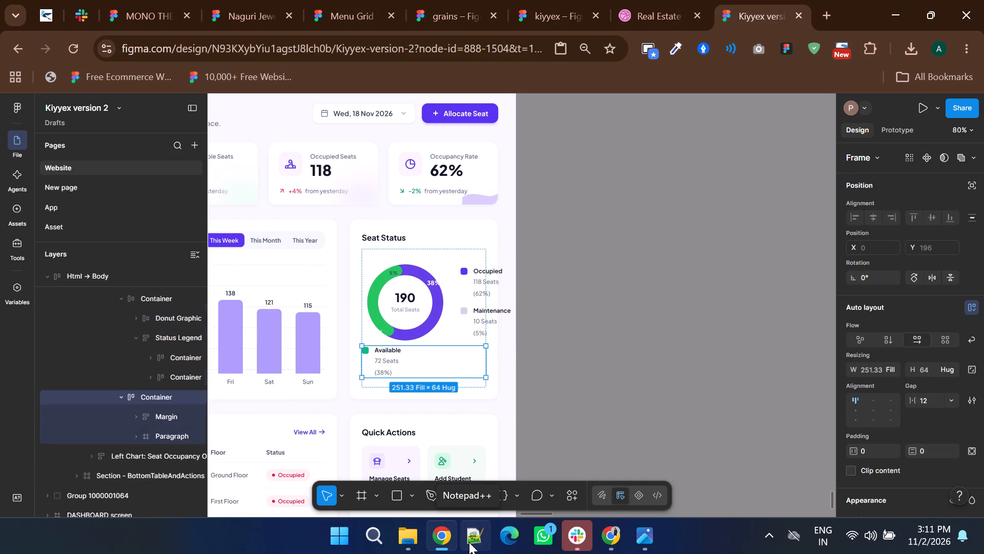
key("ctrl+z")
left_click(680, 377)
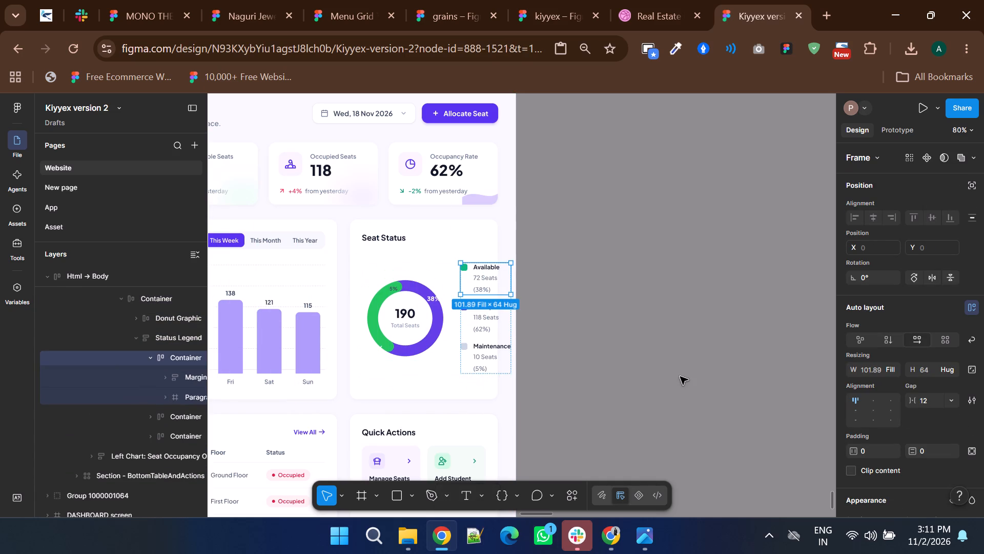
Reduce the left padding of the Seat Status card to 0.
double_click(441, 303)
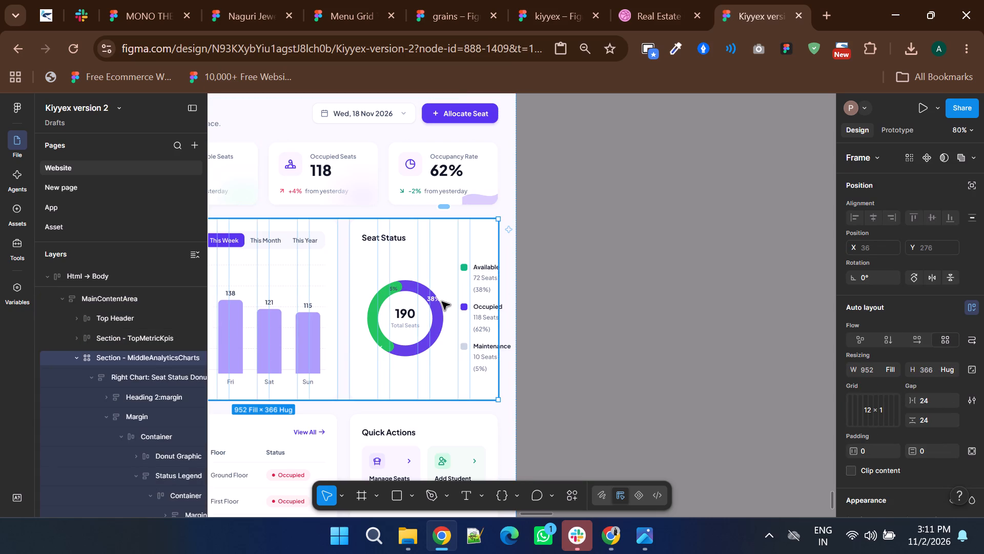
double_click(442, 302)
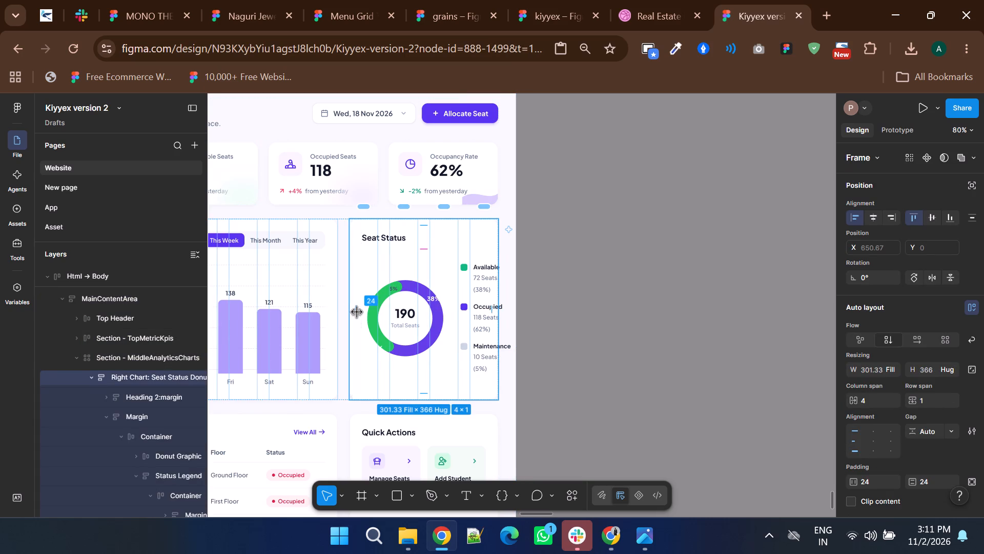
left_click_drag(357, 312, 338, 312)
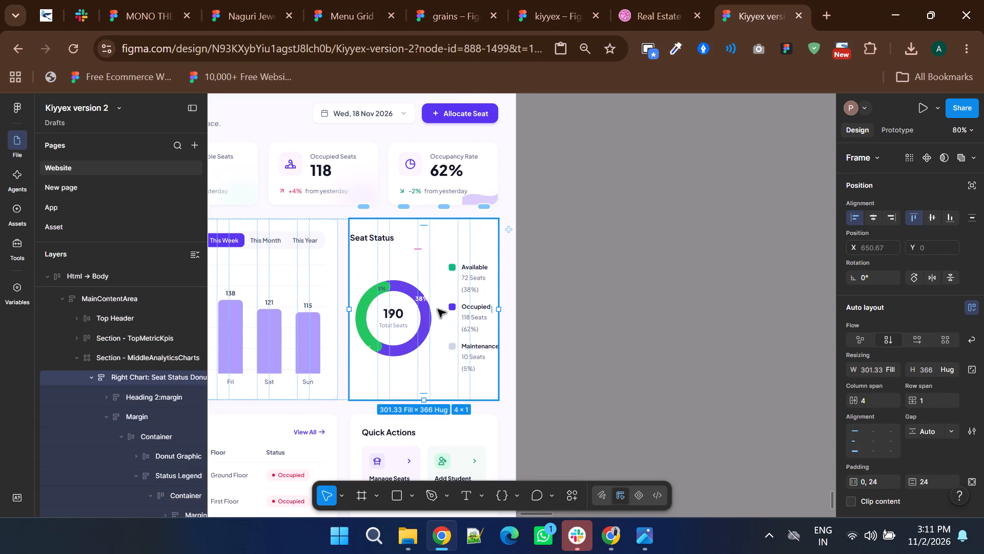
Tighten the gap between the donut graphic and the status legend so the legend fits inside the card.
double_click(438, 309)
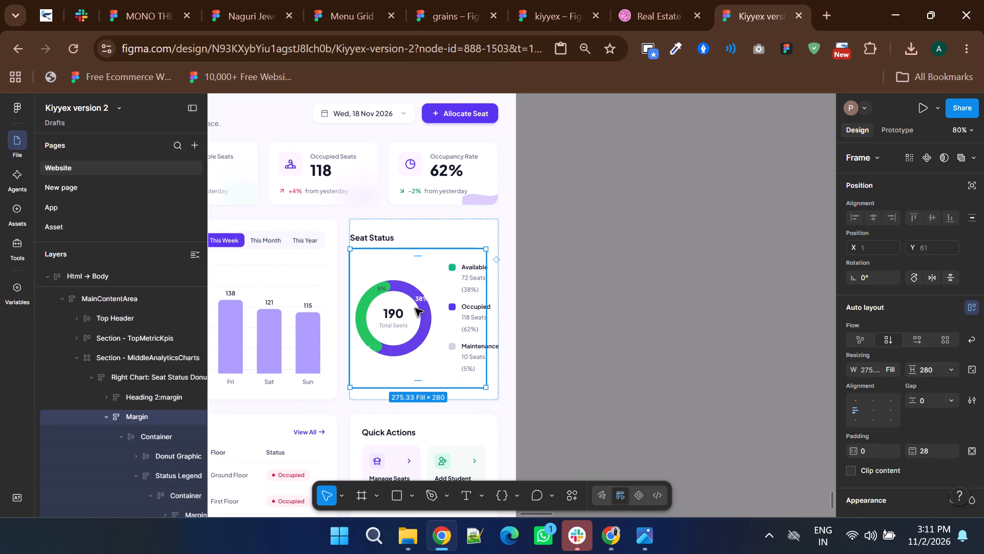
double_click(415, 308)
left_click(415, 308)
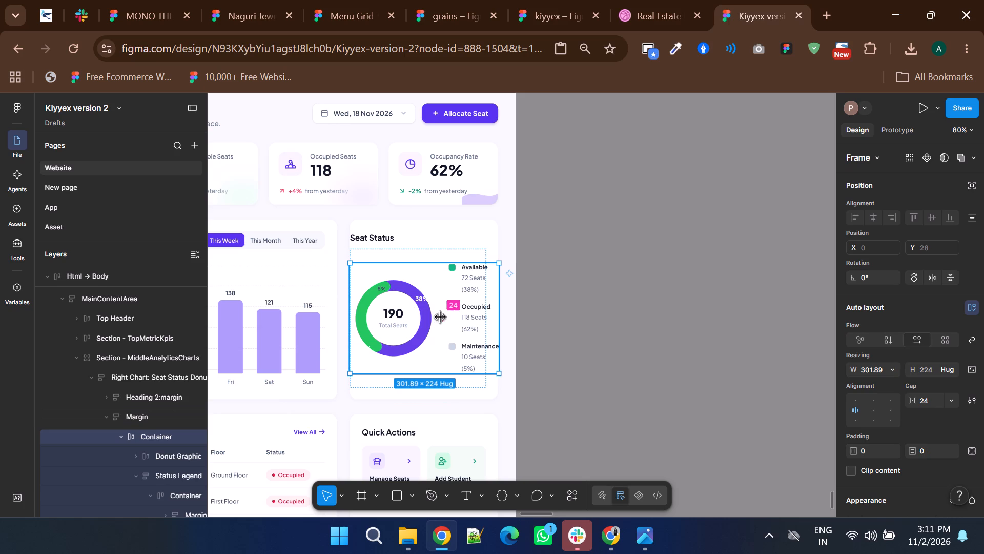
left_click_drag(440, 317, 432, 322)
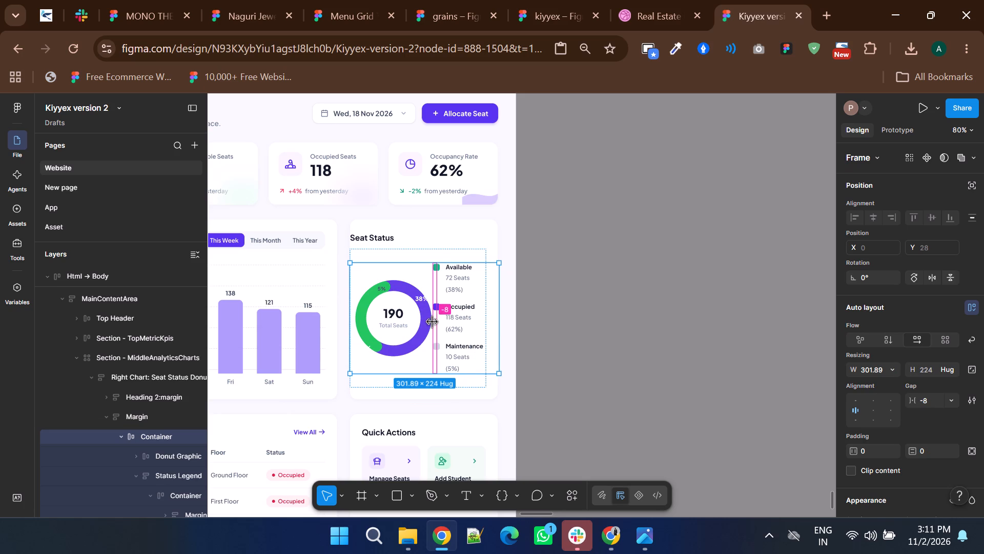
left_click_drag(432, 322, 436, 322)
left_click(599, 319)
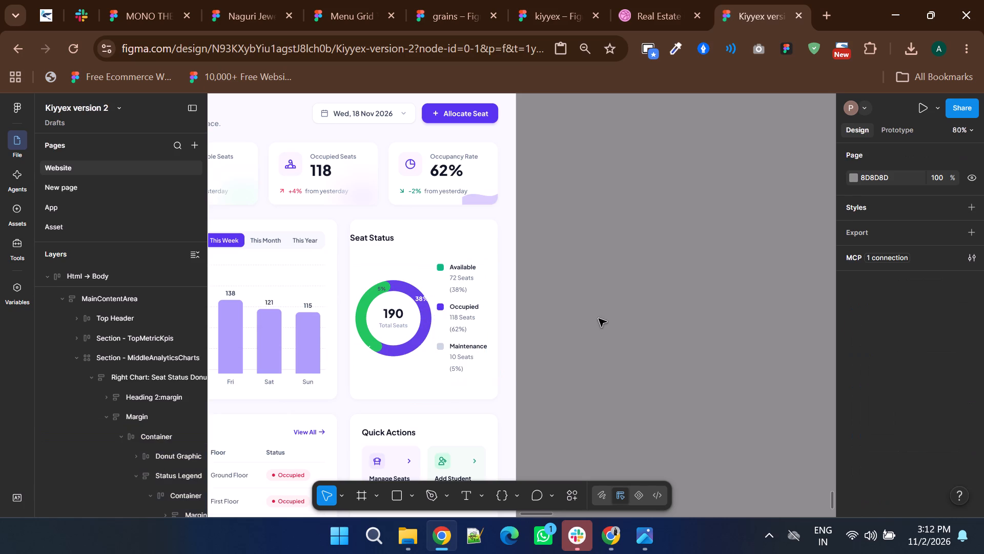
Try to move the white percentage label near the lower end of the donut's green segment up and inward onto the ring.
scroll(346, 320, "up", 2, "ctrl")
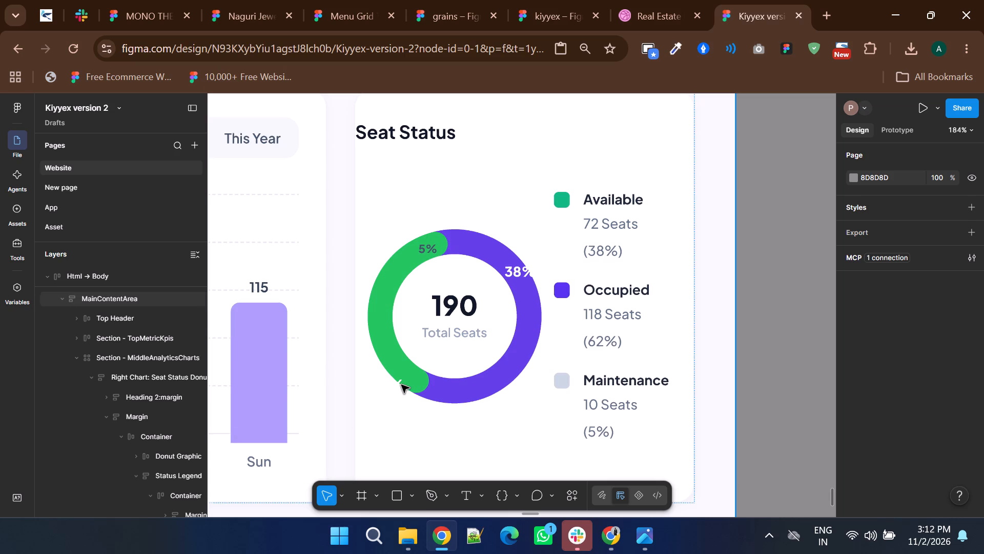
left_click(401, 385, "ctrl")
left_click_drag(391, 384, 404, 367)
left_click(400, 383, "ctrl")
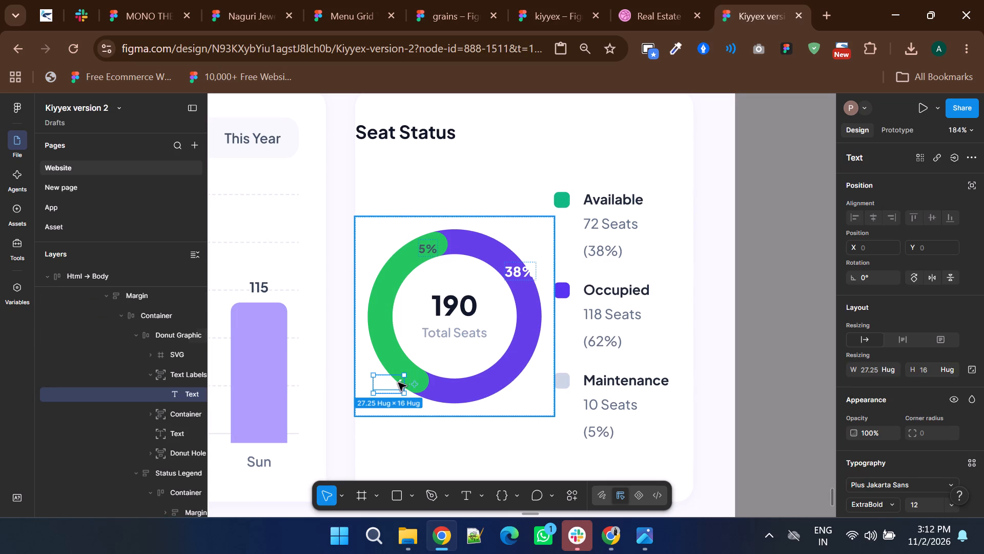
left_click_drag(398, 383, 407, 367)
left_click_drag(392, 386, 406, 366)
Delete the 38% and 5% labels from the donut ring in the Seat Status card.
left_click(522, 267, "ctrl")
scroll(522, 267, "up", 2, "ctrl")
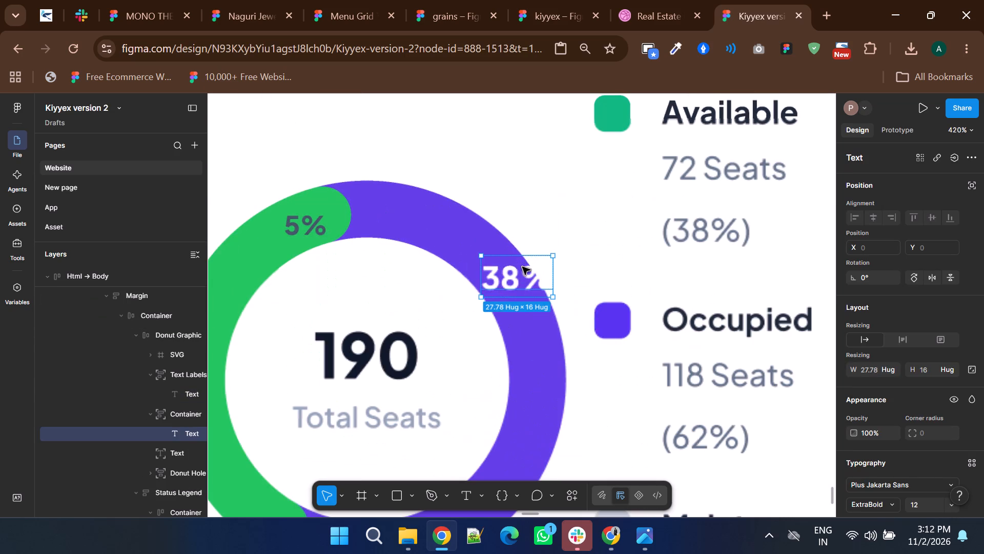
left_click_drag(516, 279, 468, 272)
double_click(514, 277)
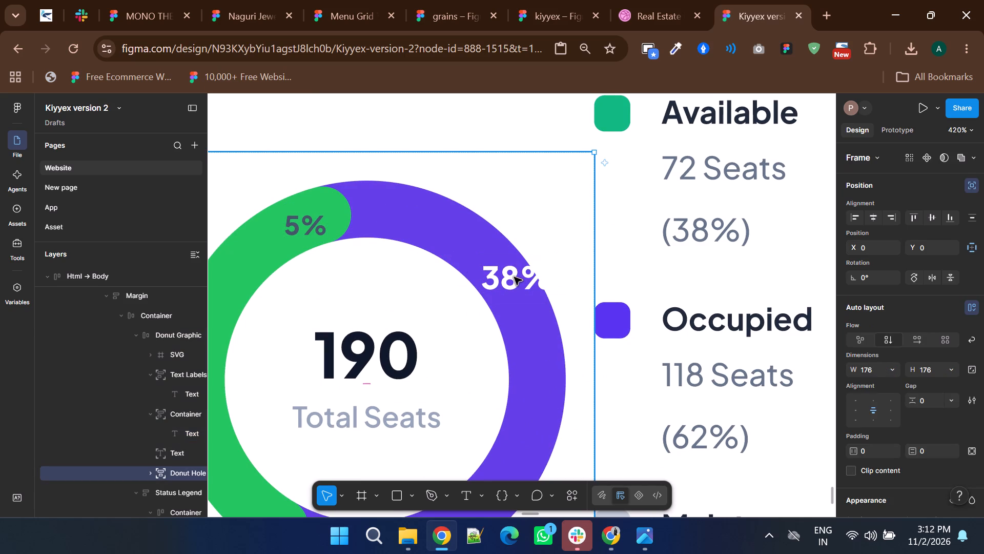
triple_click(514, 277)
left_click(514, 277)
double_click(514, 277)
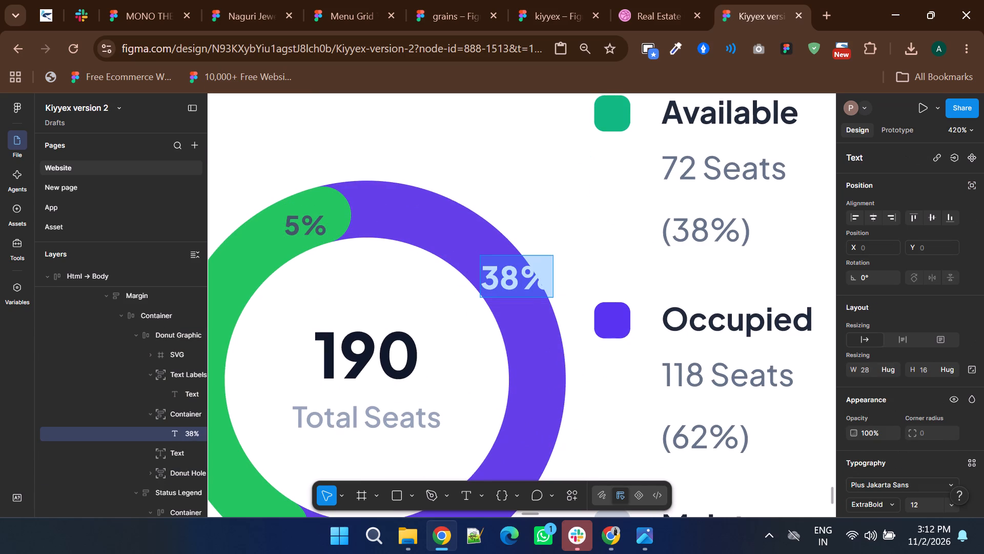
key("Delete")
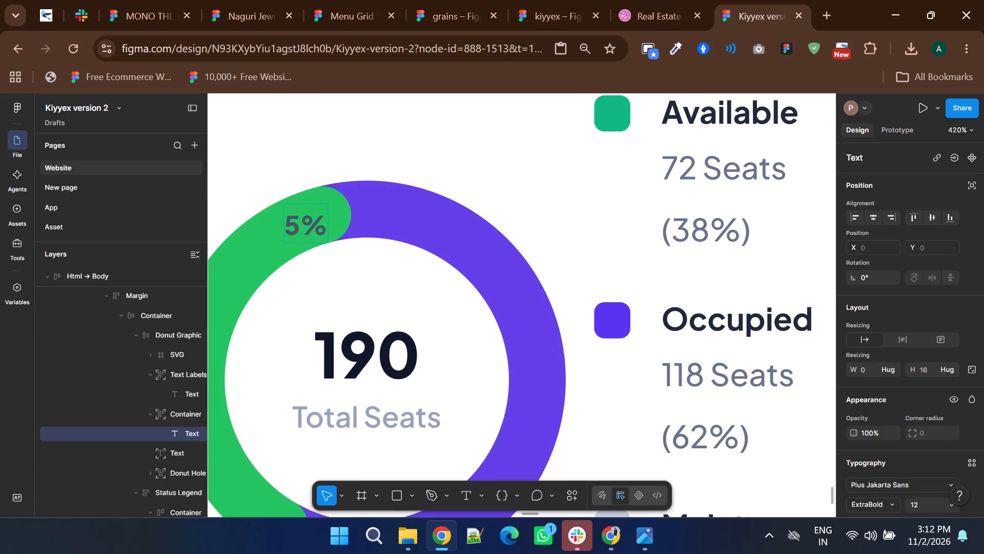
triple_click(302, 220, "ctrl")
key("Delete")
Delete the remaining white 62% label and its leftover empty text layer at the lower end of the donut's green segment.
scroll(442, 272, "down", 2, "ctrl")
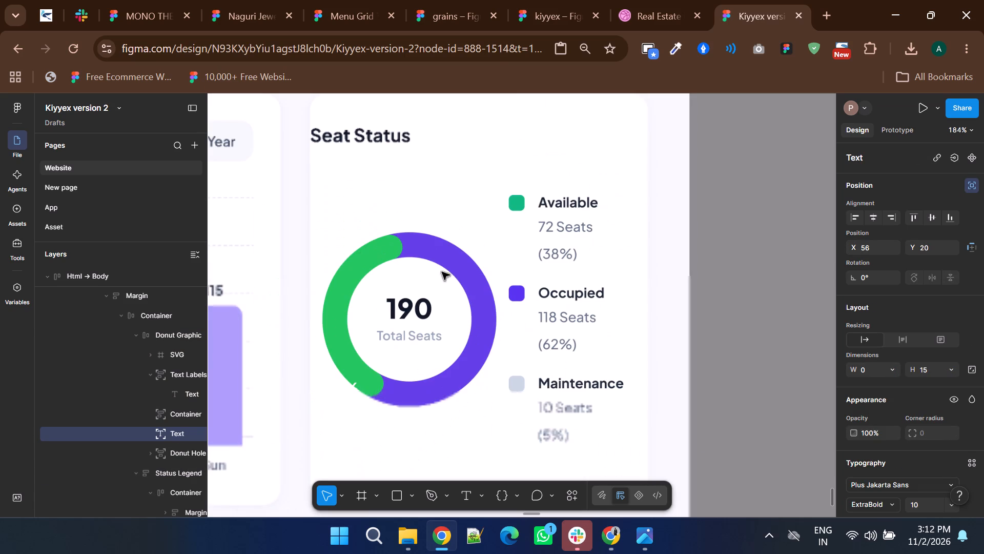
double_click(351, 386)
key("Delete")
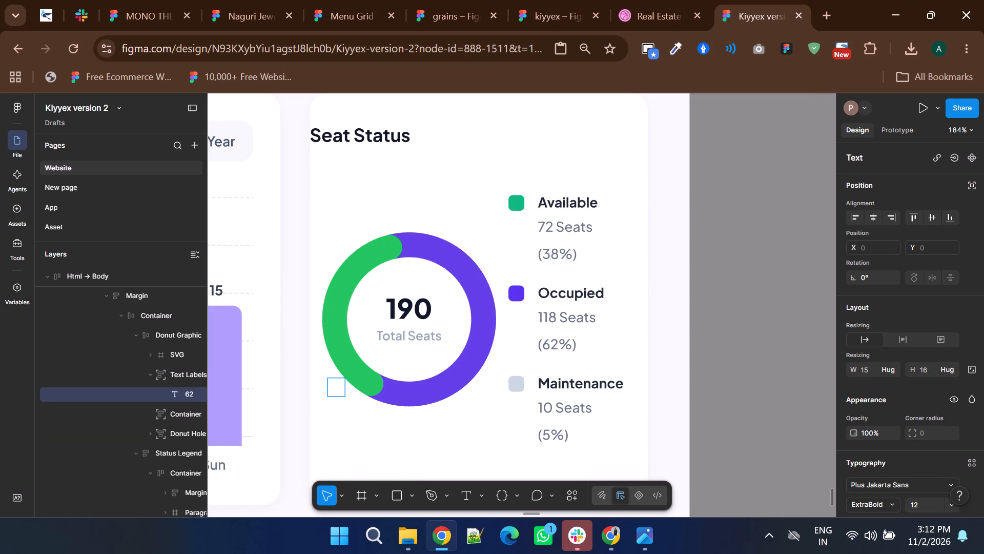
double_click(332, 386)
key("Delete")
left_click(176, 378)
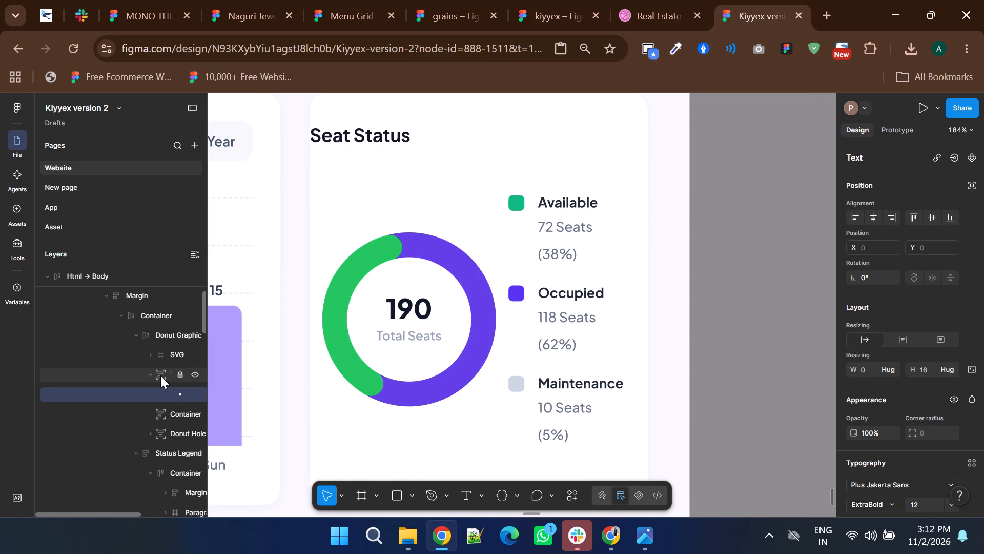
left_click(160, 375)
left_click(177, 373)
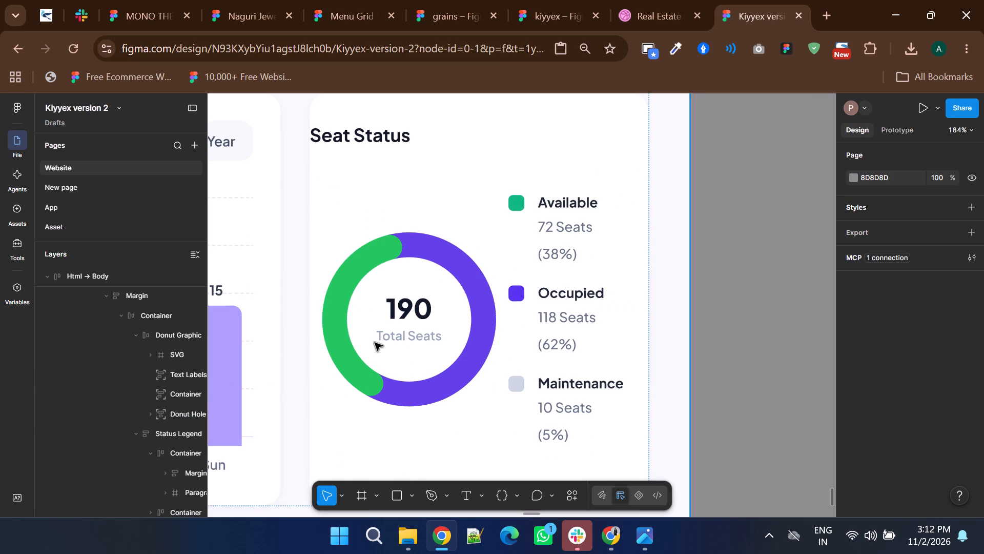
Examine the whole library dashboard, including the Quick Actions, stat cards, occupancy chart and Seat Status card.
scroll(381, 338, "down", 3, "ctrl")
left_click(578, 324)
scroll(578, 324, "down", 1, "ctrl")
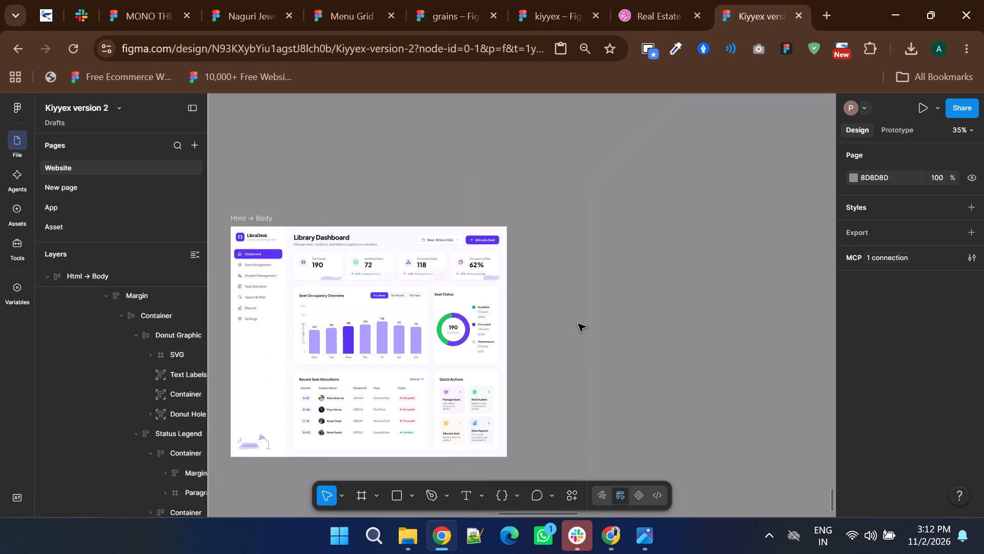
scroll(578, 324, "down", 2)
scroll(433, 249, "up", 4, "ctrl")
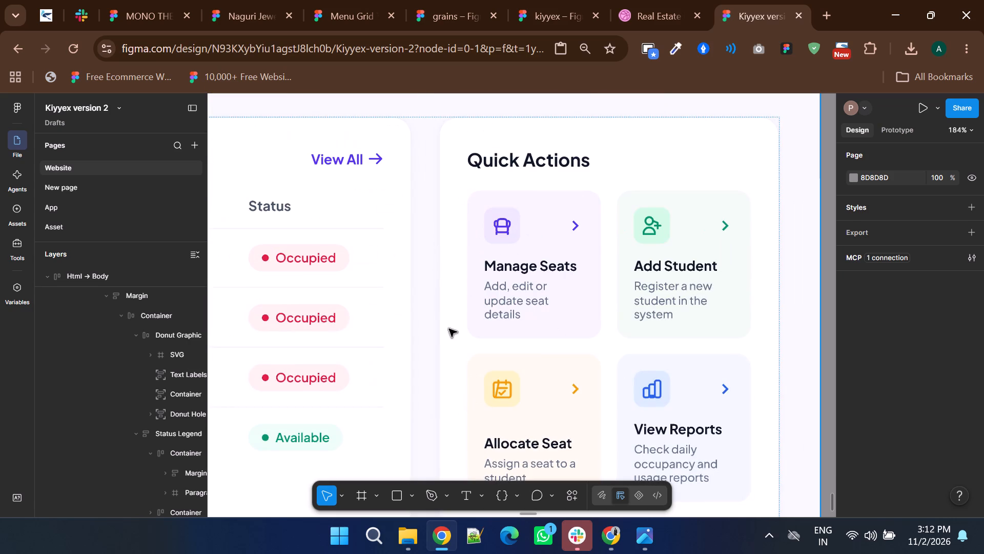
scroll(450, 330, "up", 1, "ctrl")
scroll(450, 330, "down", 5, "ctrl")
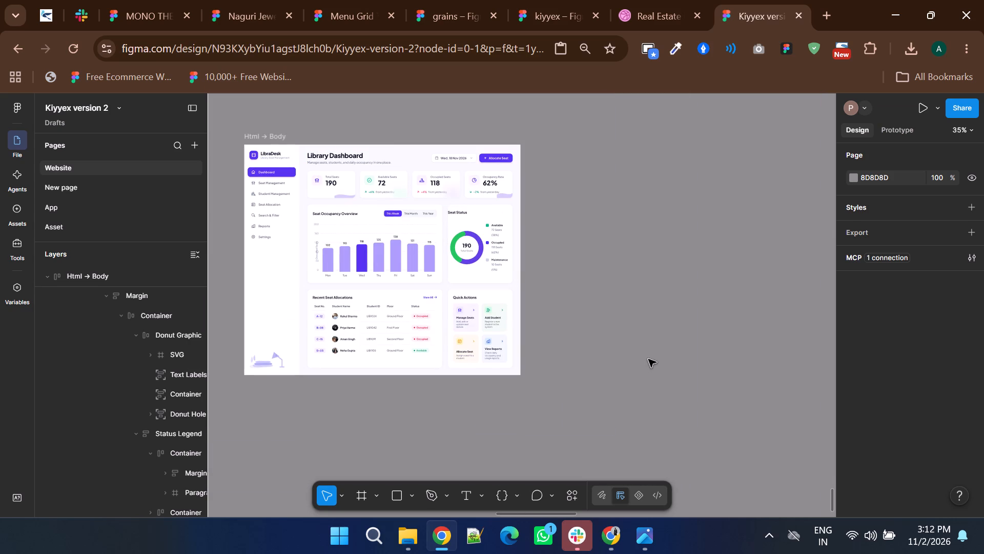
scroll(685, 364, "down", 1, "ctrl")
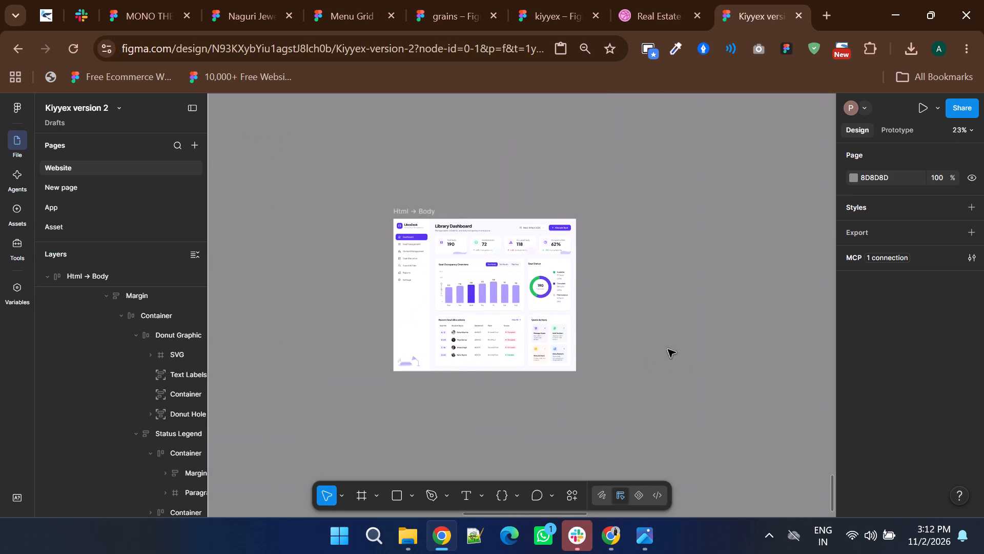
scroll(564, 230, "up", 5, "ctrl")
scroll(485, 279, "down", 2, "ctrl")
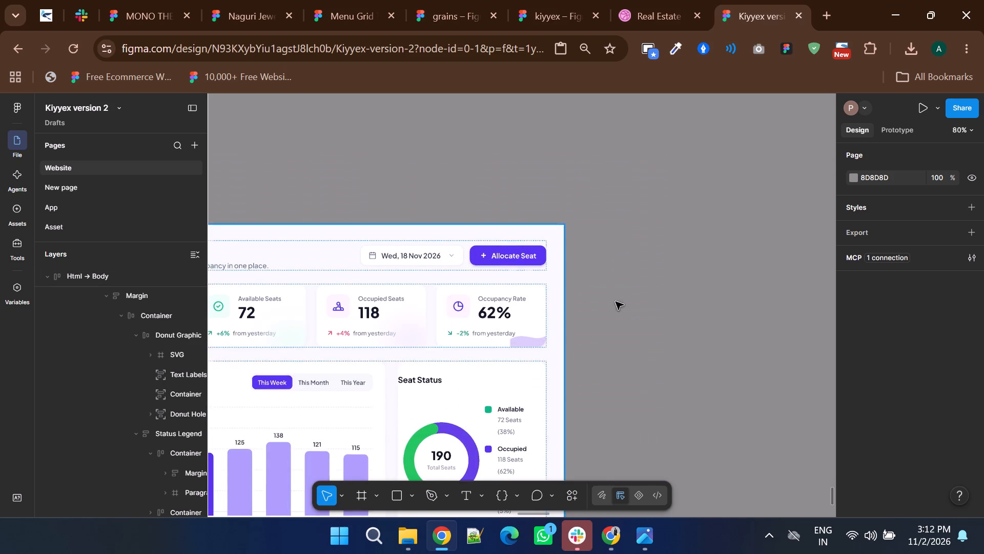
scroll(640, 307, "down", 2, "ctrl")
scroll(494, 340, "up", 3, "ctrl")
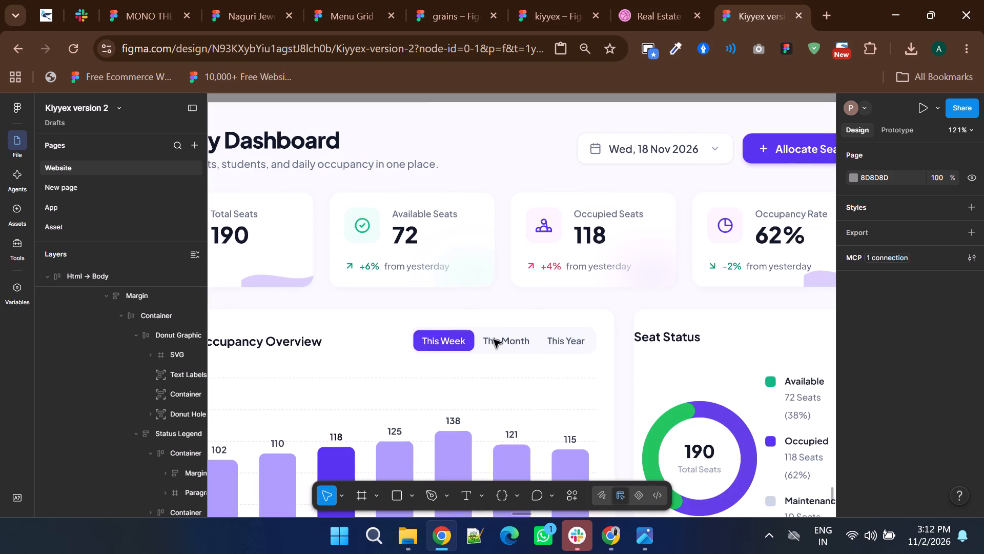
scroll(494, 340, "down", 1, "ctrl")
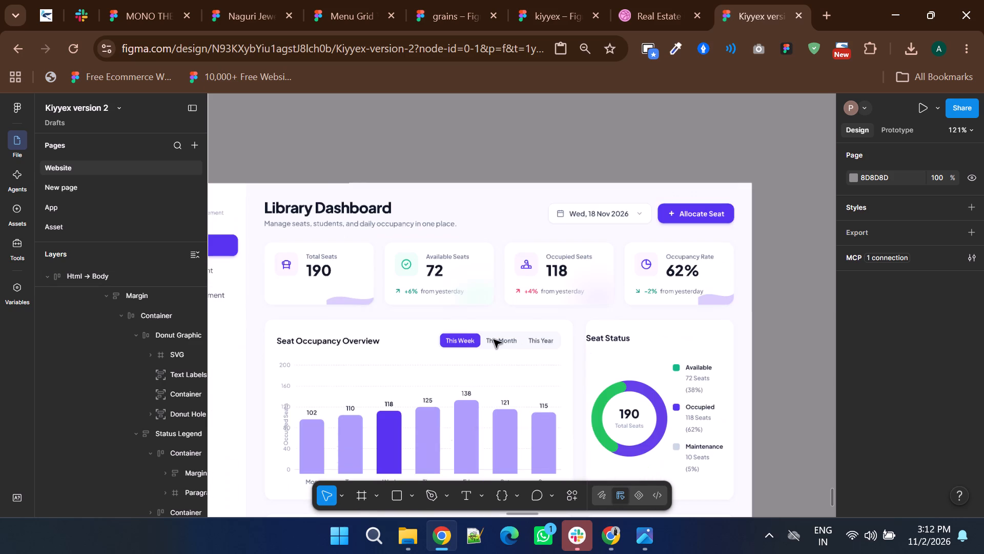
scroll(494, 340, "down", 1)
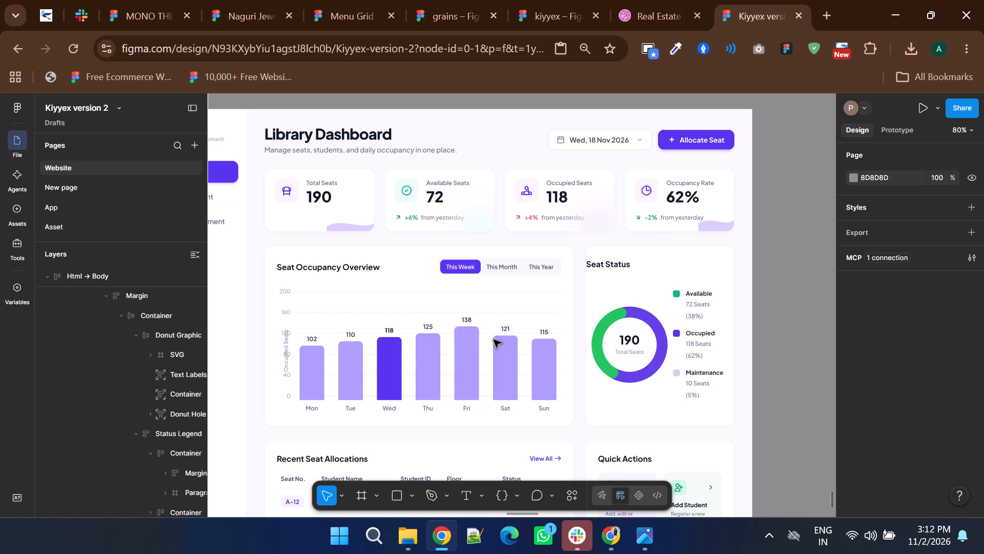
Duplicate the donut's green arc, move the copy to the opposite side of the ring and rotate it to about -57°.
left_click(613, 315, "ctrl")
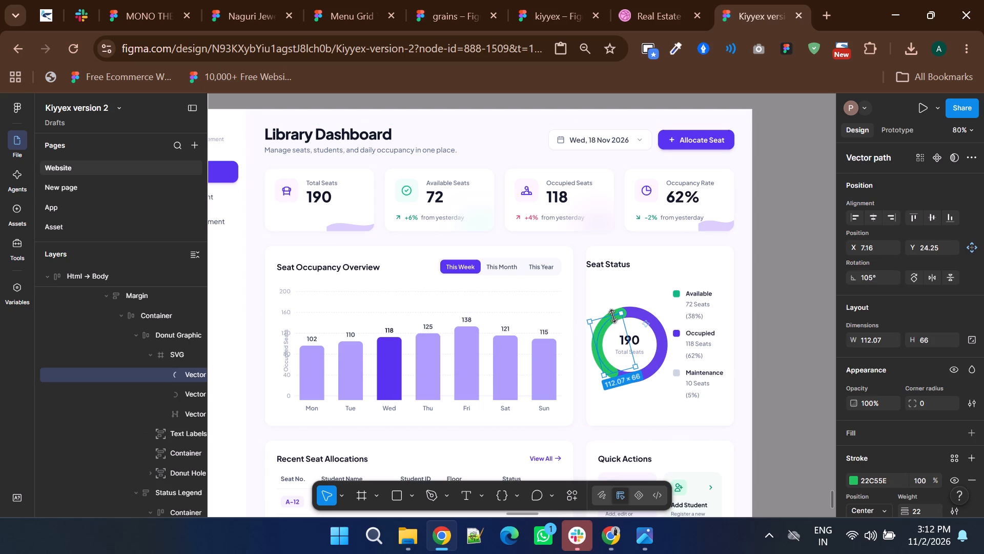
key("ctrl+d")
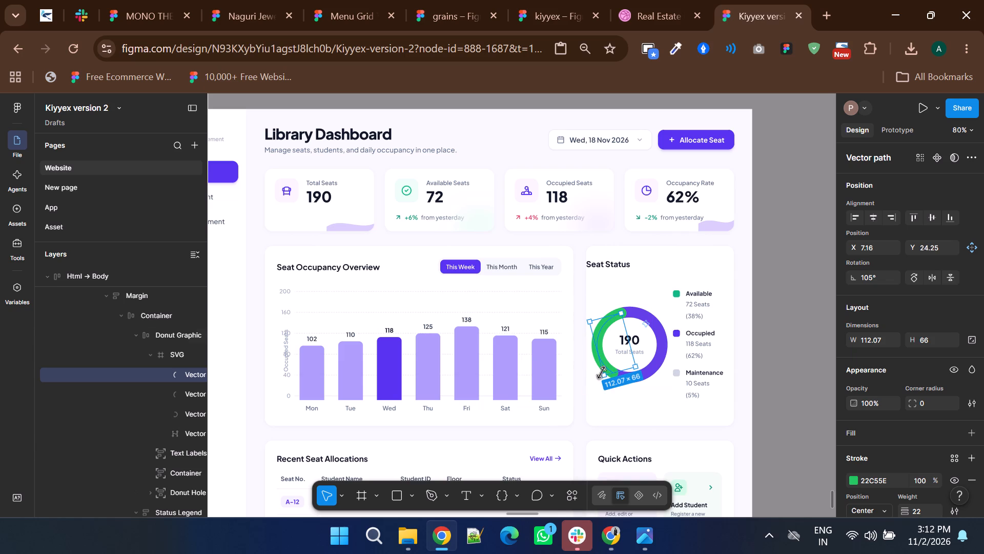
left_click_drag(603, 381, 596, 359)
scroll(623, 359, "up", 2, "ctrl")
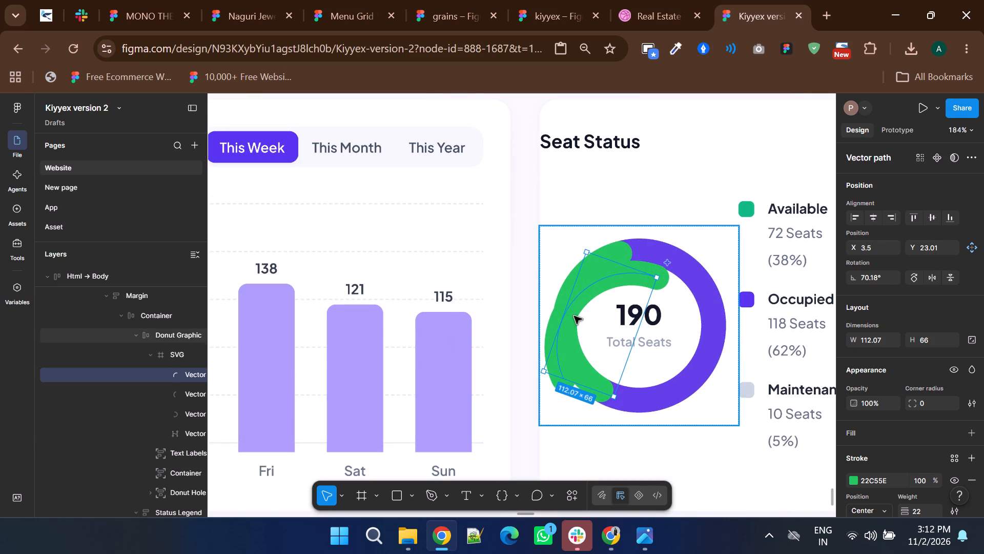
left_click_drag(571, 311, 614, 306)
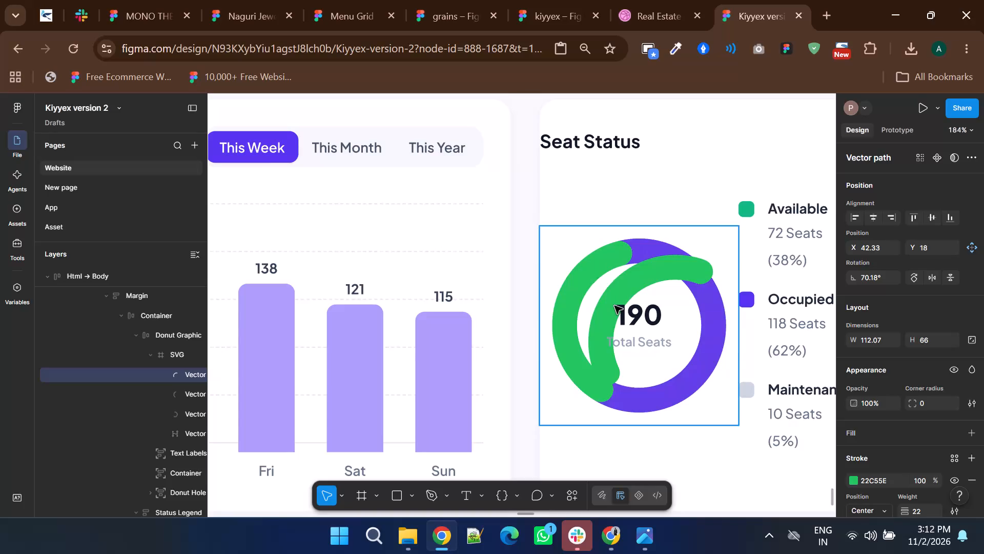
left_click_drag(582, 371, 632, 240)
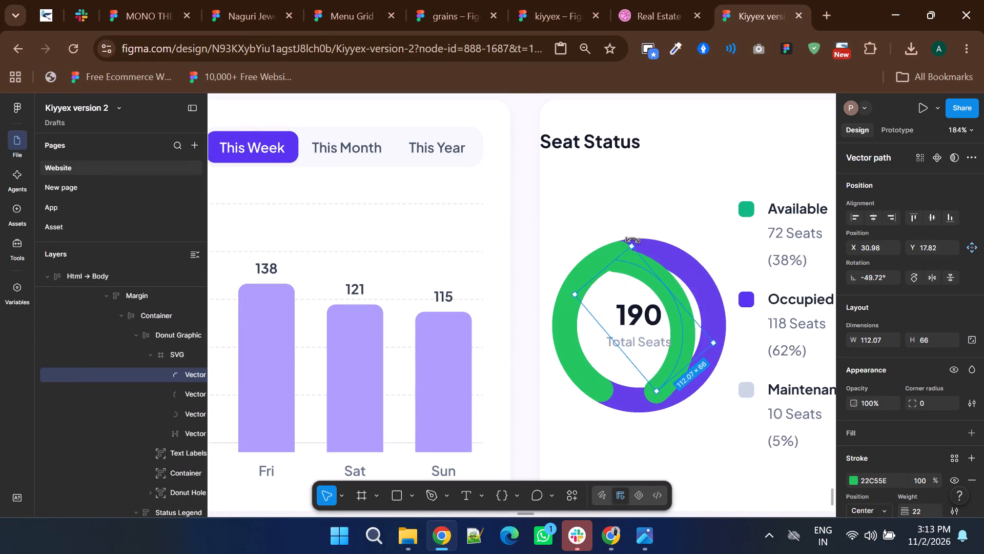
left_click_drag(632, 240, 640, 245)
Stretch the copied arc to about 92.5 high and rotate it to about -22° so it follows the ring's upper-right curve.
left_click_drag(668, 283, 705, 285)
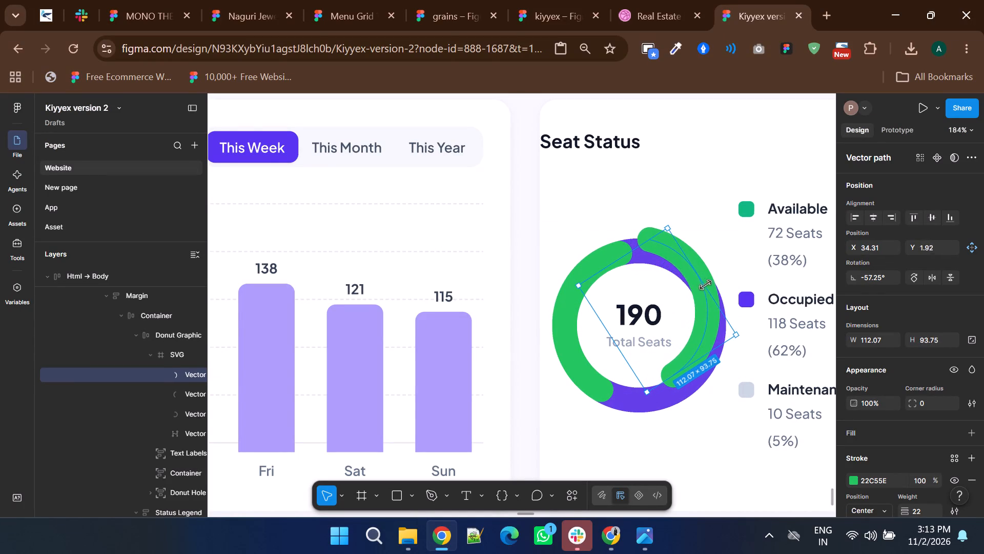
left_click_drag(705, 285, 710, 298)
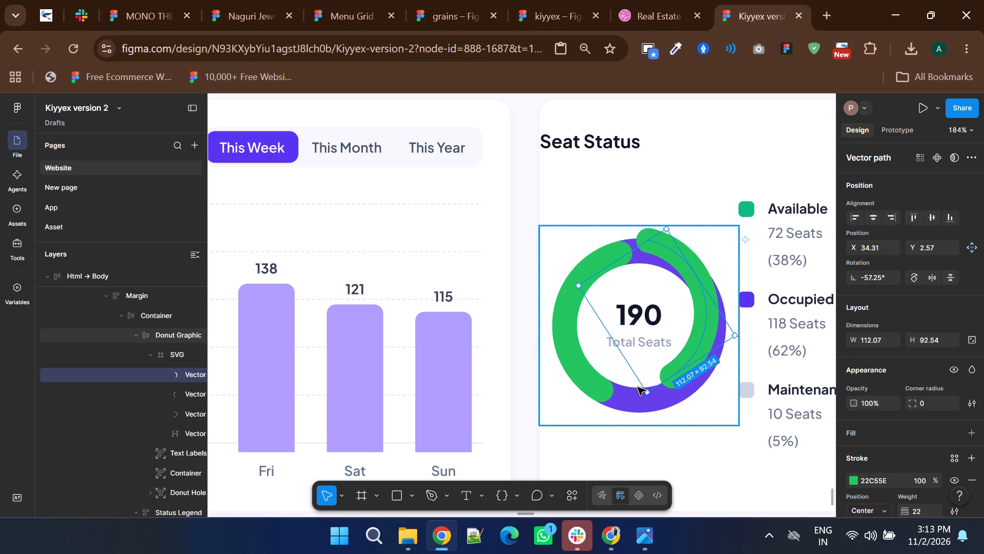
left_click_drag(640, 398, 668, 404)
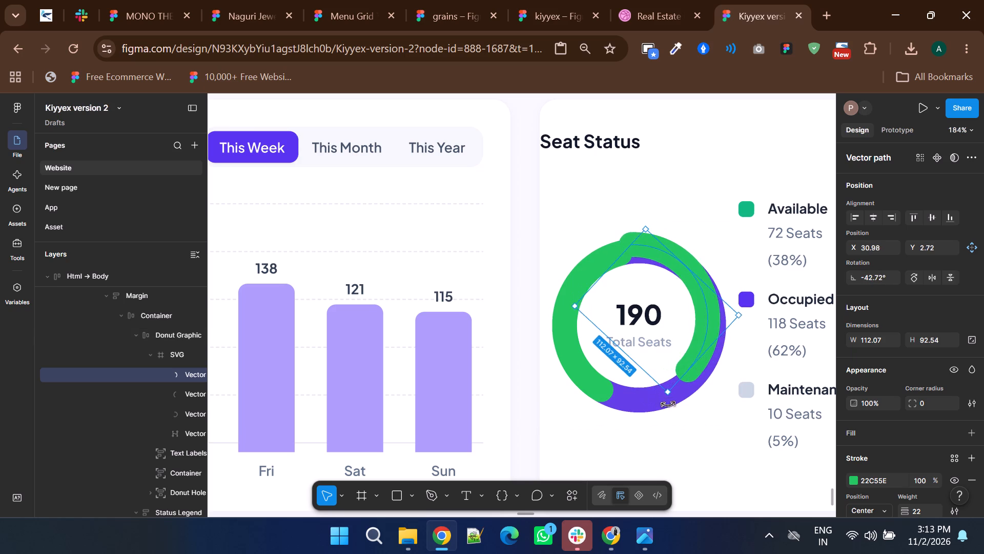
left_click_drag(668, 404, 693, 401)
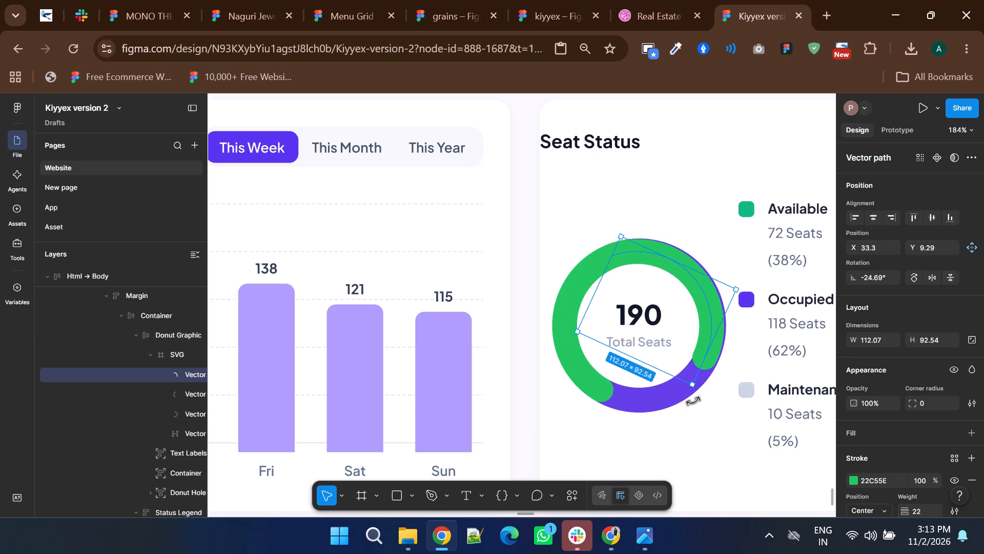
left_click_drag(693, 401, 698, 399)
Fine-tune the copied arc over the purple ring, with its rotation at about -27° and its outer edge aligned.
scroll(672, 289, "up", 3, "ctrl")
scroll(471, 450, "down", 1, "ctrl")
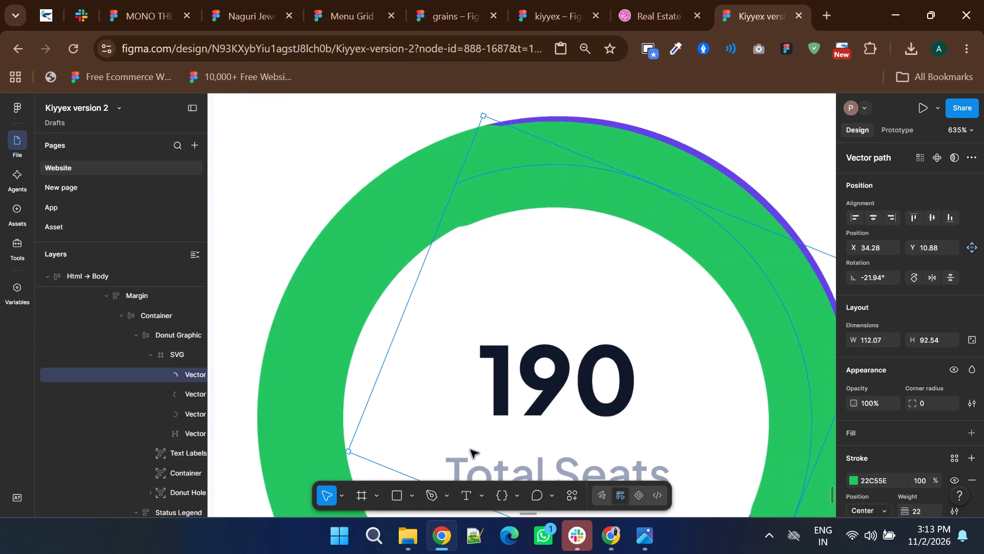
left_click_drag(609, 265, 619, 267)
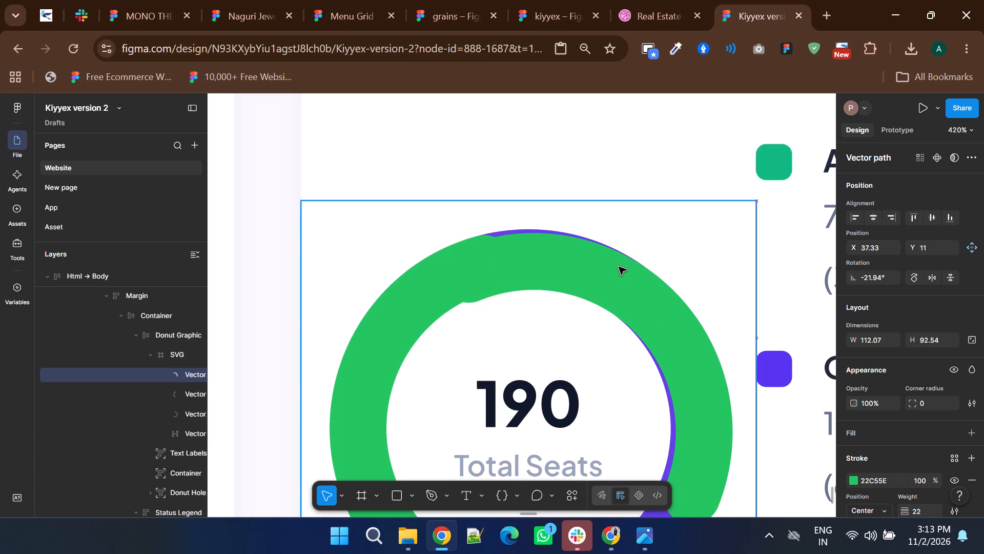
left_click_drag(619, 267, 617, 265)
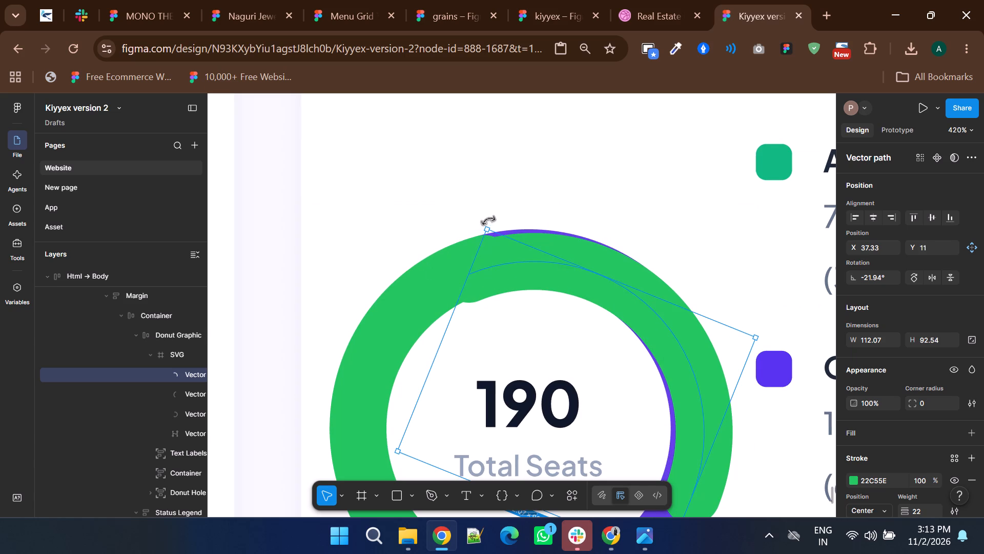
left_click_drag(488, 220, 500, 207)
scroll(500, 207, "down", 1, "ctrl")
scroll(571, 406, "down", 1)
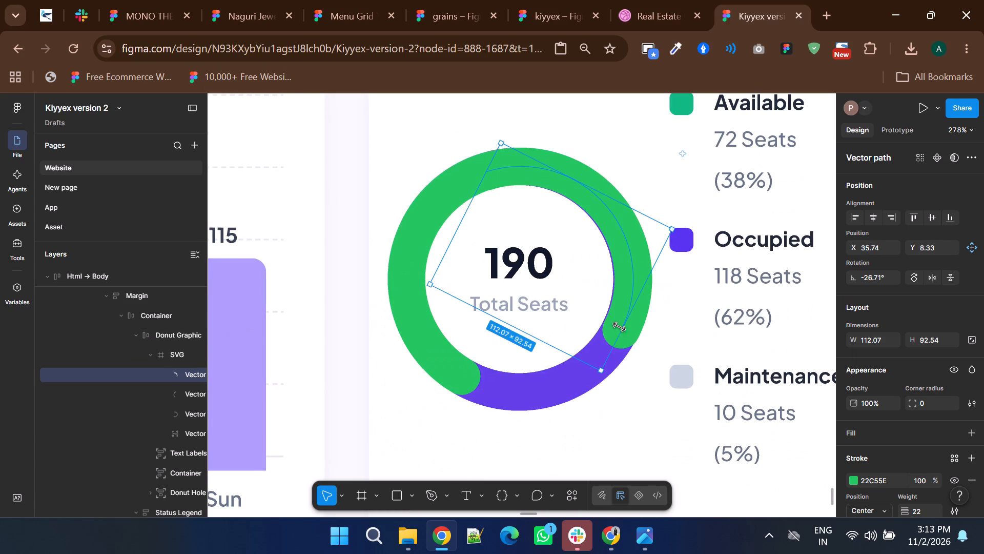
Recolor the copied arc's stroke to CBD5E1, sampled from the Maintenance legend swatch, and deselect it.
left_click(619, 322)
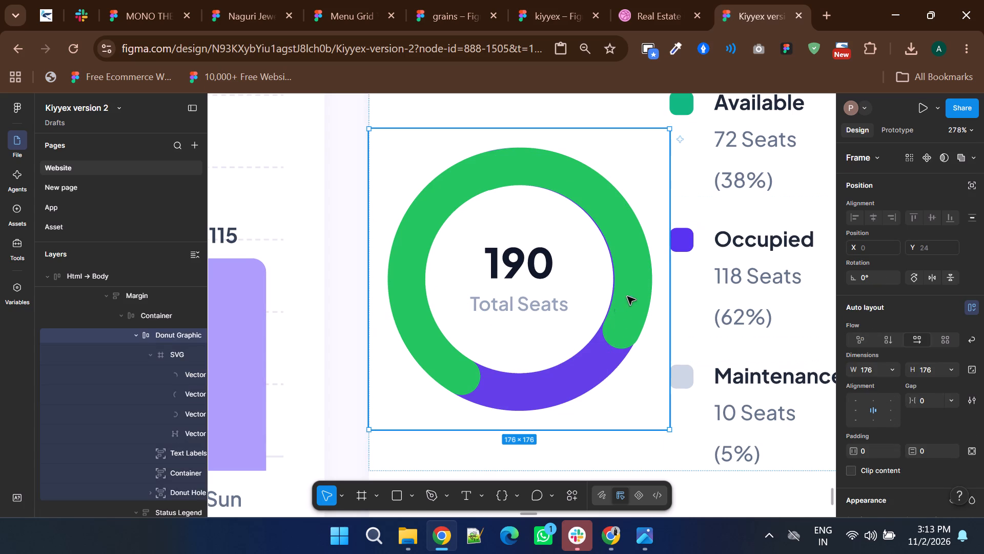
left_click(629, 294, "ctrl")
left_click(850, 480)
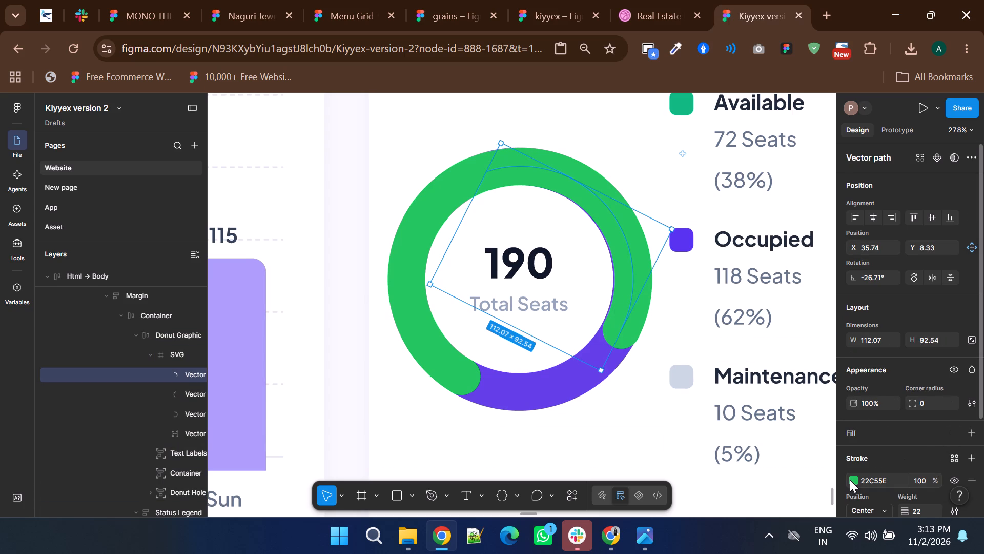
left_click(709, 397)
scroll(581, 392, "down", 1, "shift")
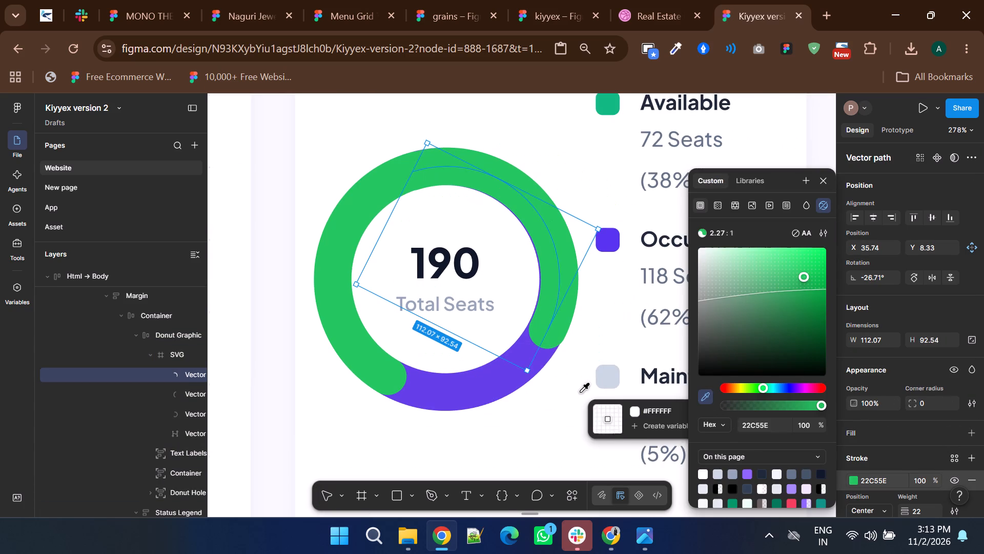
left_click(601, 377)
scroll(601, 377, "down", 2, "ctrl")
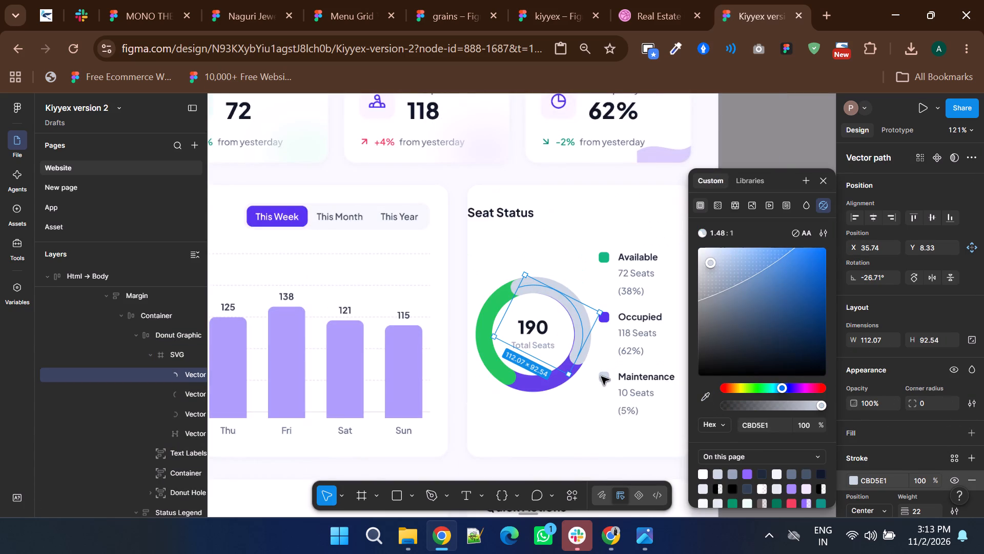
scroll(601, 377, "down", 1, "ctrl")
double_click(760, 123)
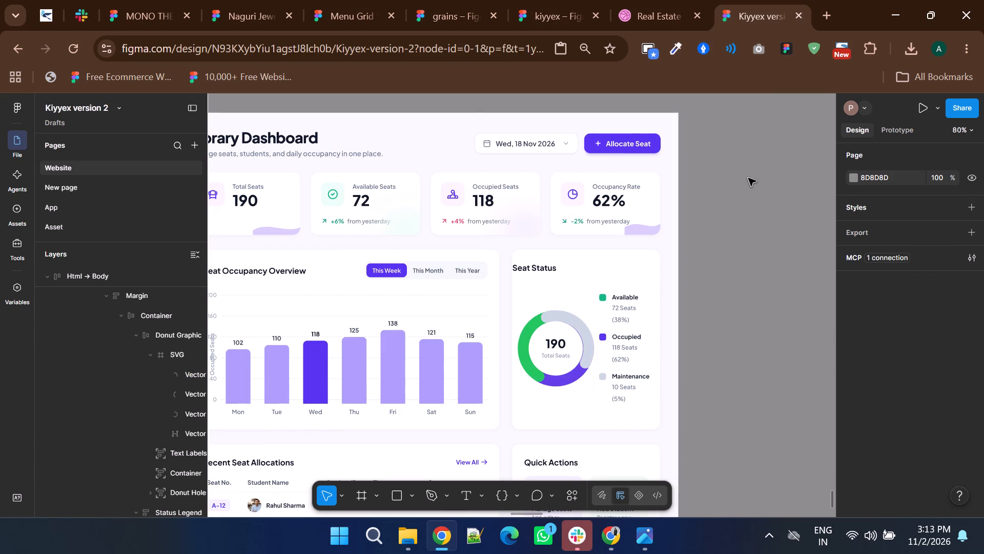
Fine-tune the grey donut arc's rotation to about -27.3° so it covers the purple ring, and deselect it.
scroll(587, 339, "up", 4, "ctrl")
left_click(585, 320, "ctrl")
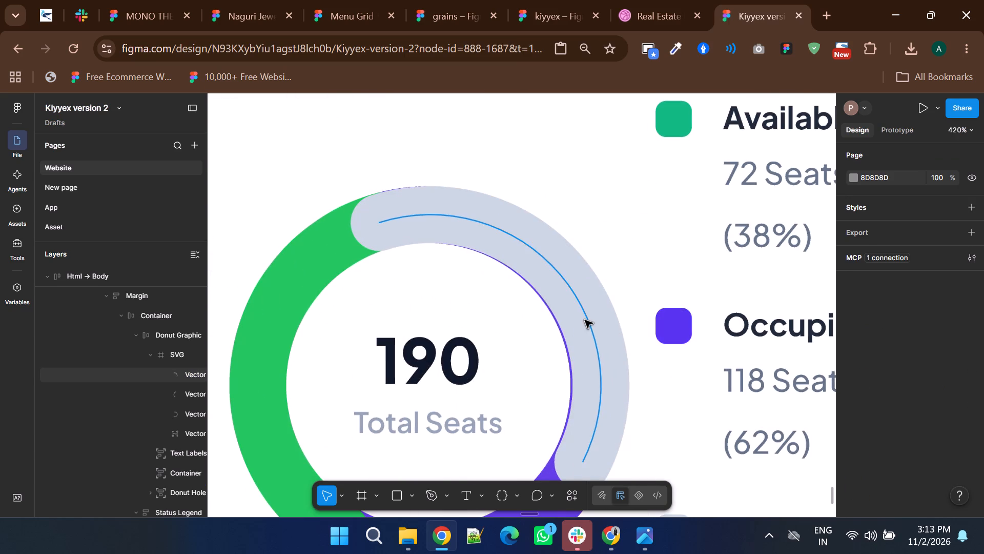
scroll(585, 320, "down", 1)
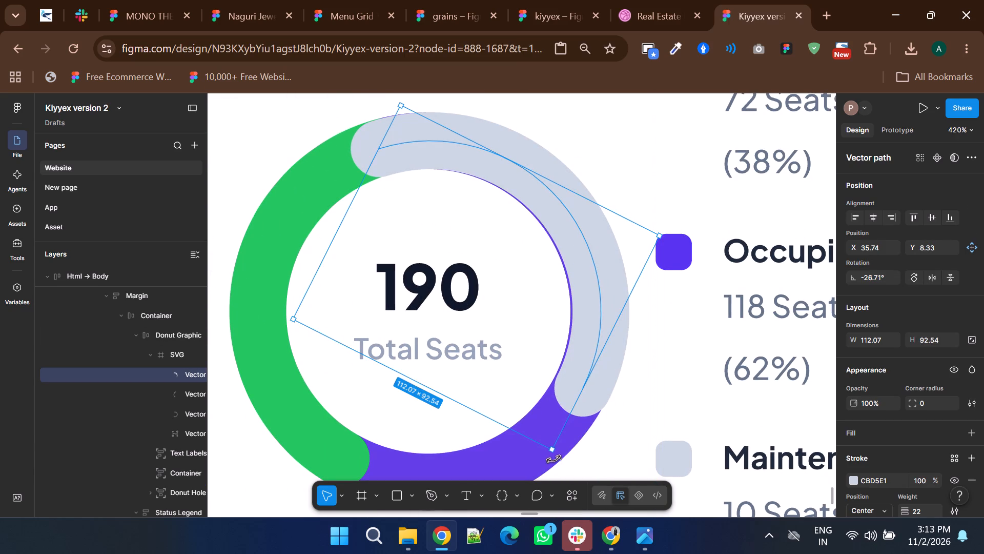
left_click_drag(553, 459, 547, 458)
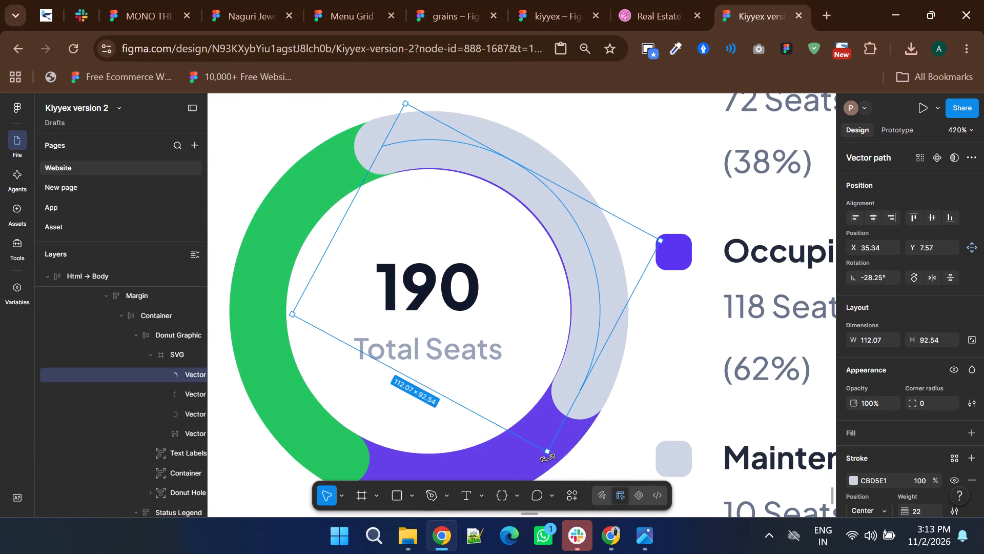
key("Left")
key("Right")
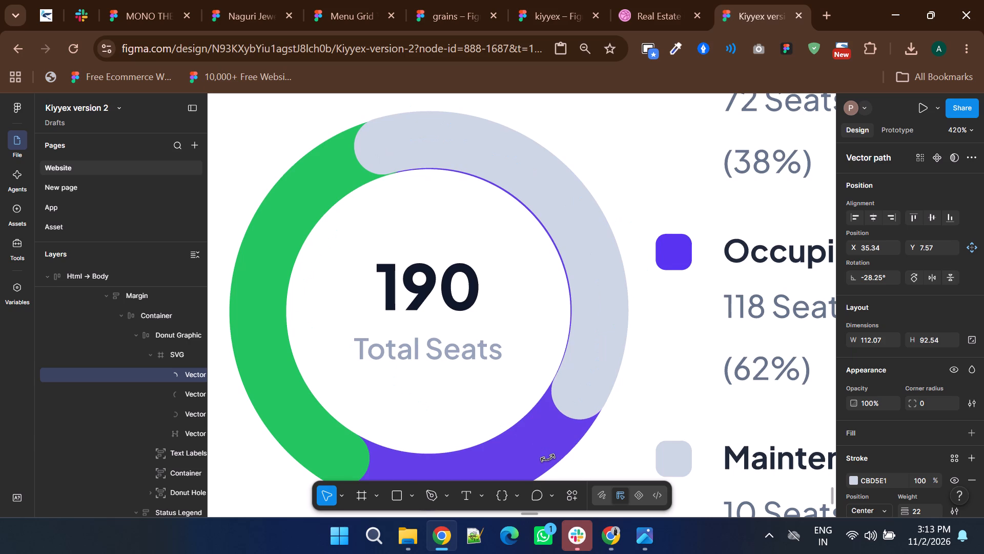
key("Down")
key("Up")
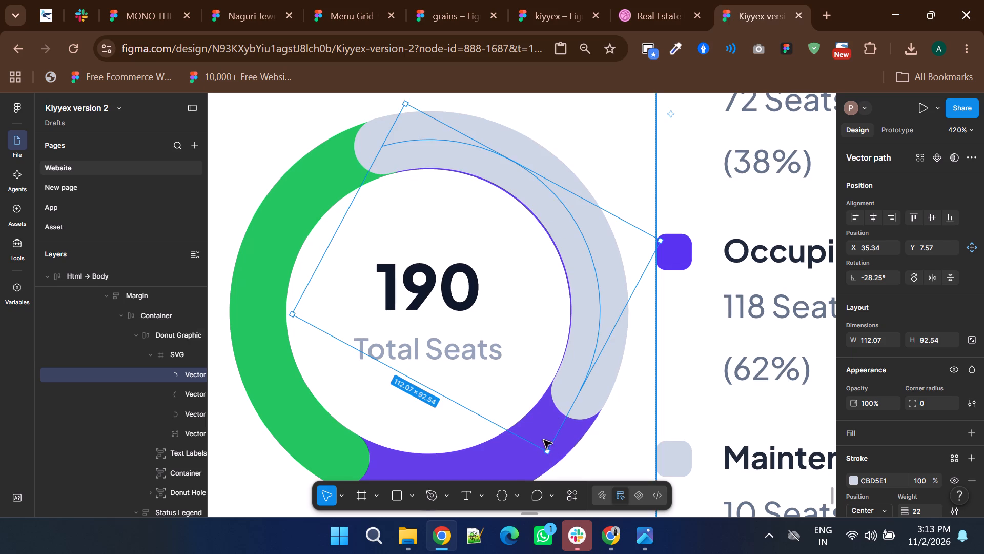
left_click_drag(553, 457, 546, 457)
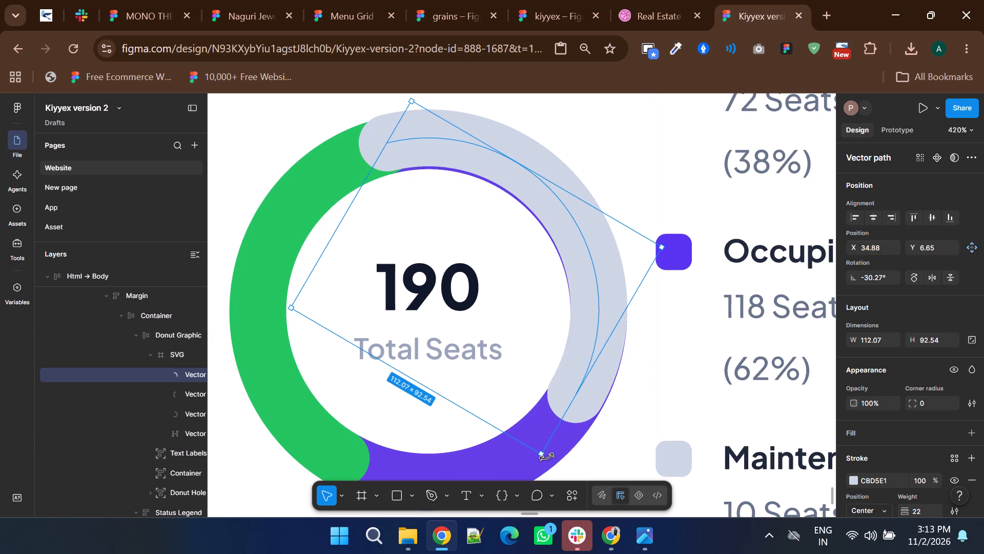
left_click_drag(546, 457, 551, 449)
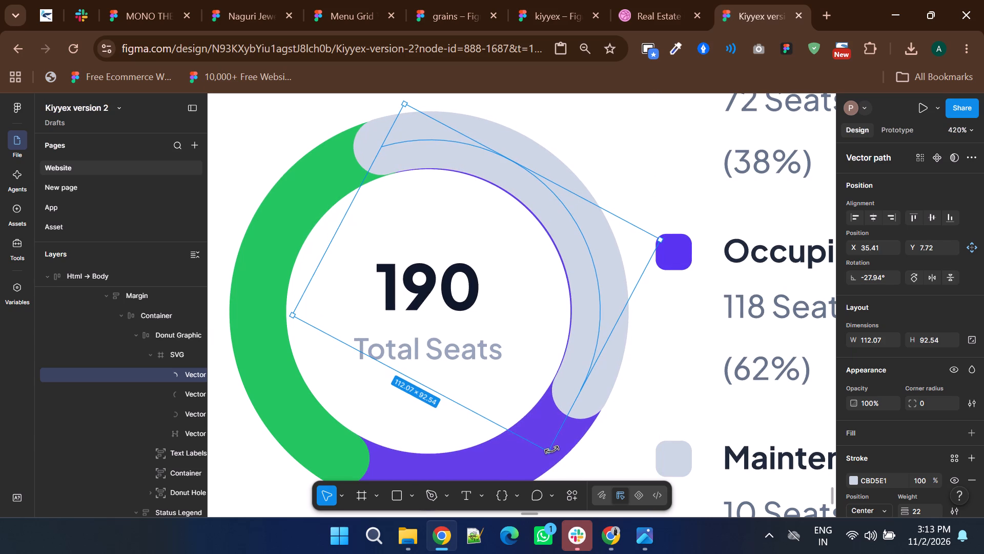
left_click_drag(551, 449, 554, 449)
scroll(461, 359, "down", 3, "ctrl")
double_click(697, 363)
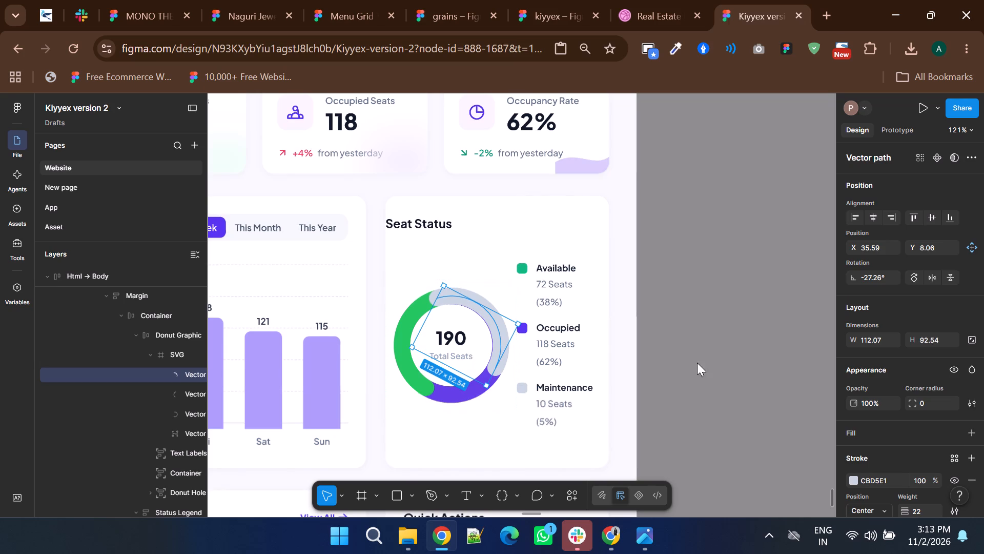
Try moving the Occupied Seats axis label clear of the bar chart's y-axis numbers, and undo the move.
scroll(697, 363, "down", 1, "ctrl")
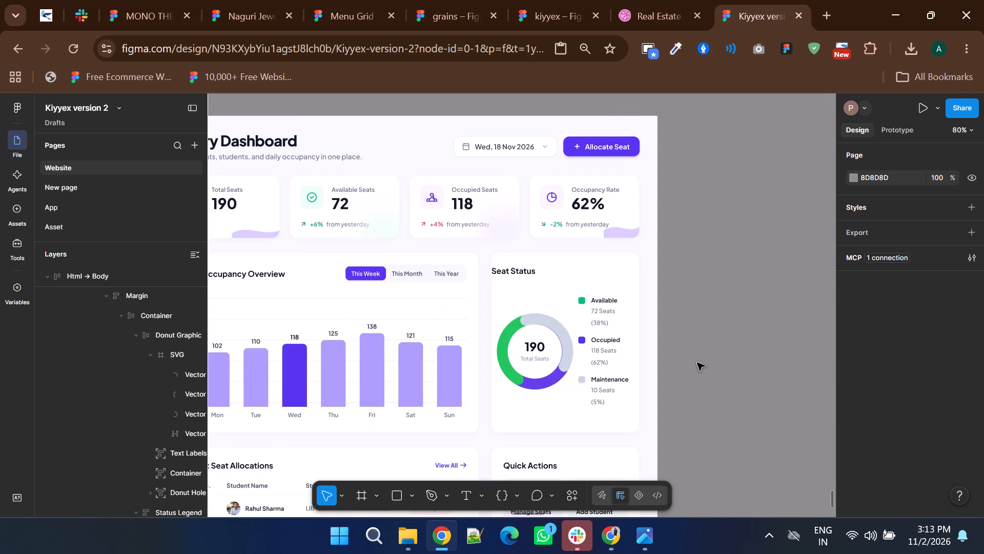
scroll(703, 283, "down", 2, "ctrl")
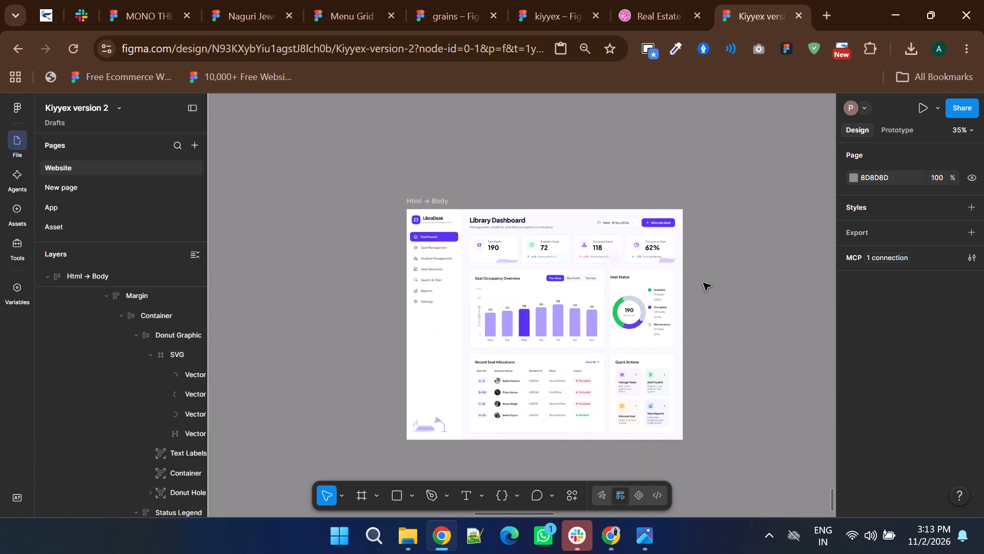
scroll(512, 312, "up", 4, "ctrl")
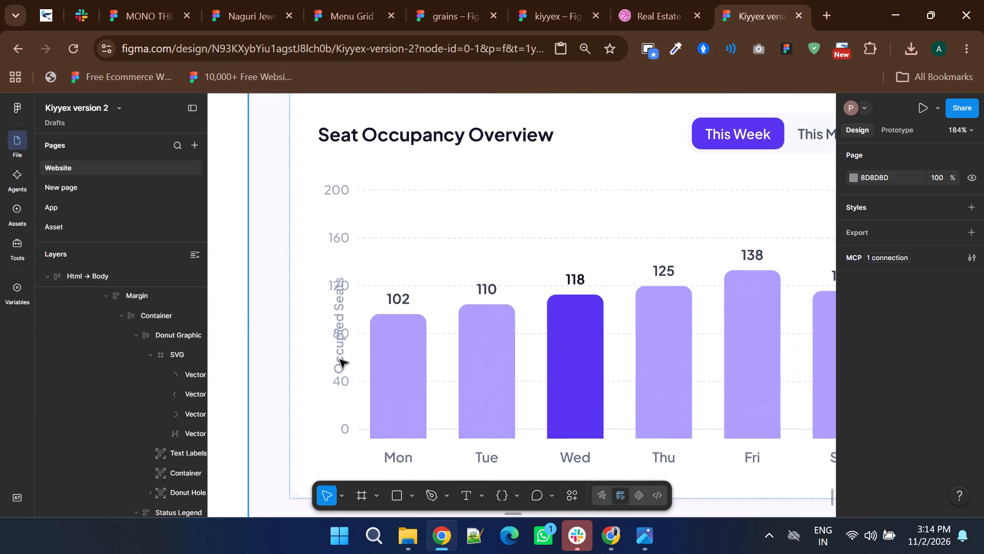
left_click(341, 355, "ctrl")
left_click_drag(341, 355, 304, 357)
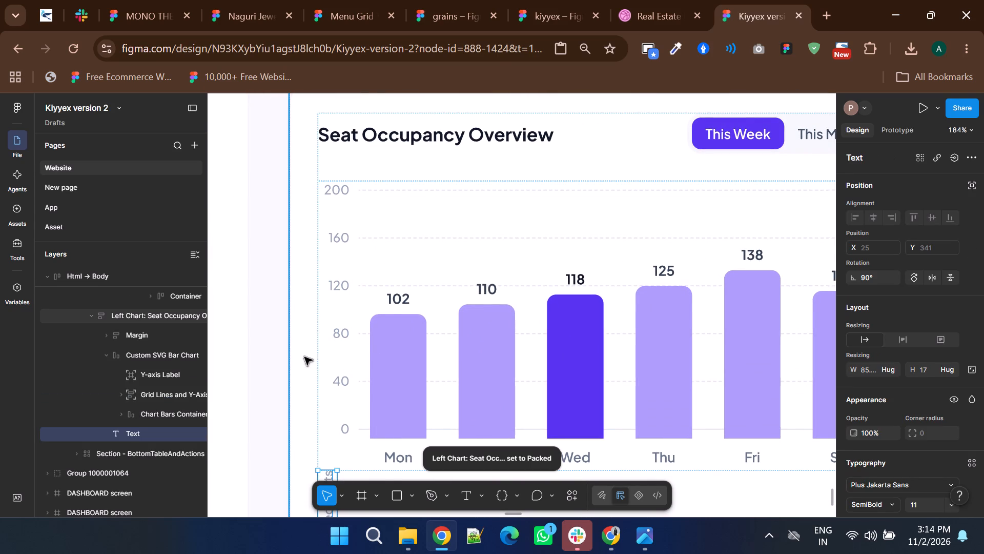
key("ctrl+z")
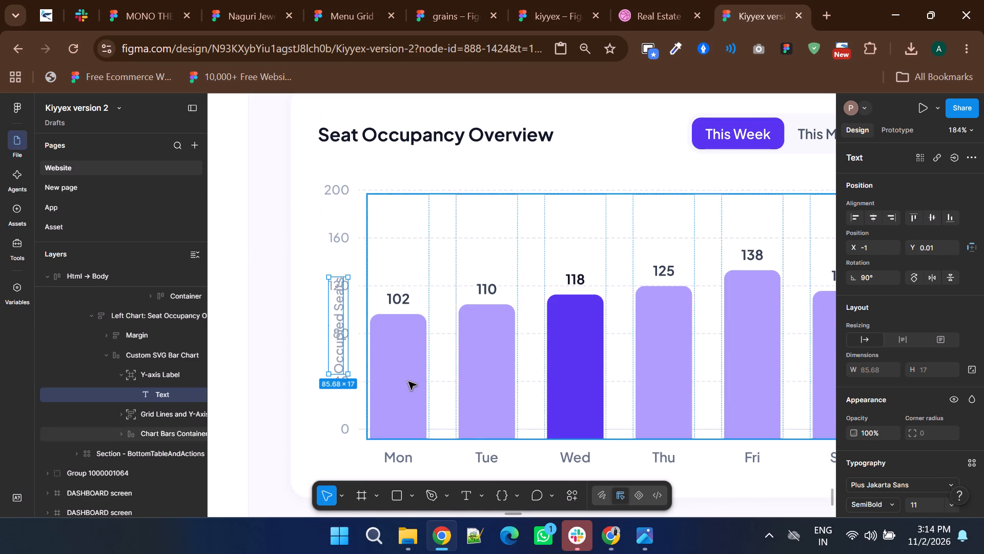
Examine the LibraDesk Library Dashboard reference image in Photos to compare the bar chart's axis label placement, and return to the design.
scroll(408, 382, "down", 2, "ctrl")
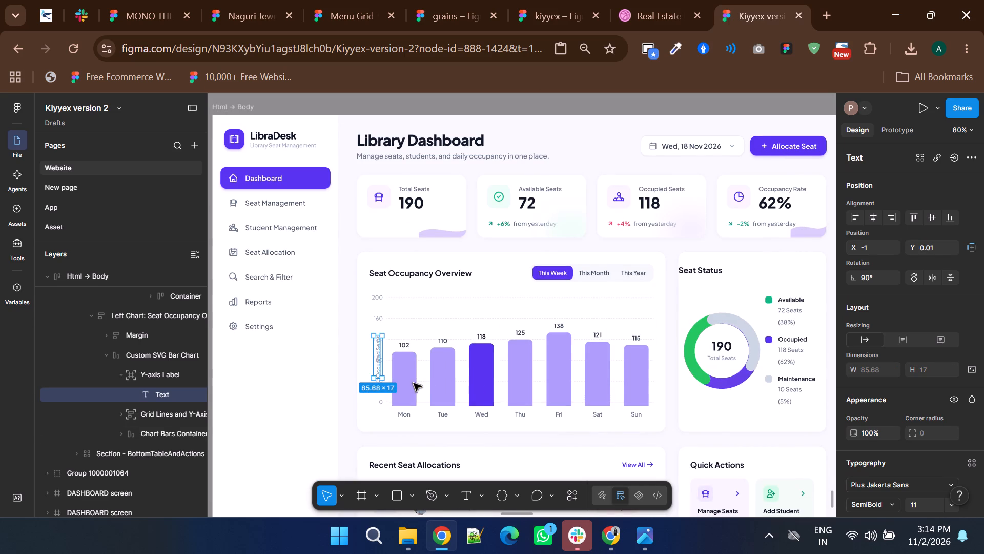
left_click(392, 526)
triple_click(192, 172)
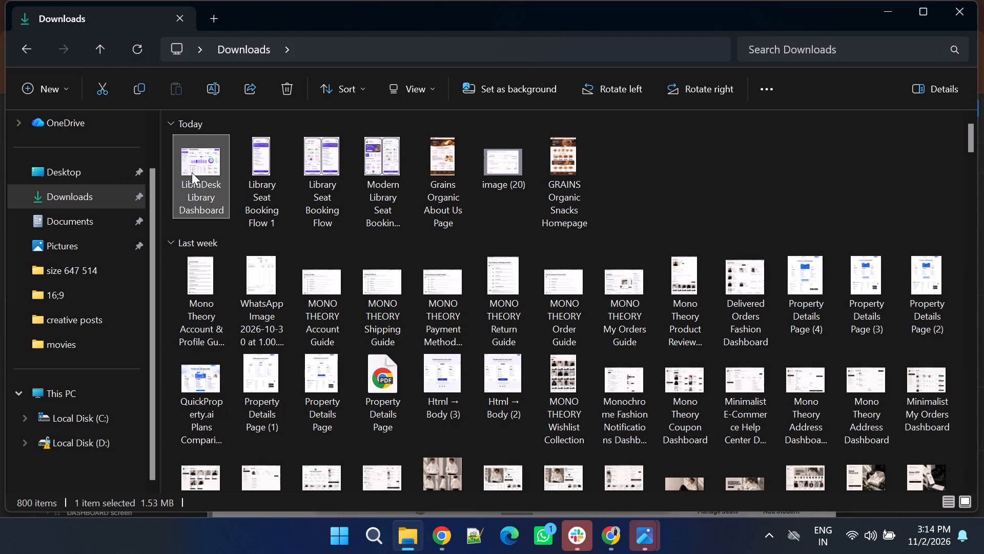
left_click(659, 548)
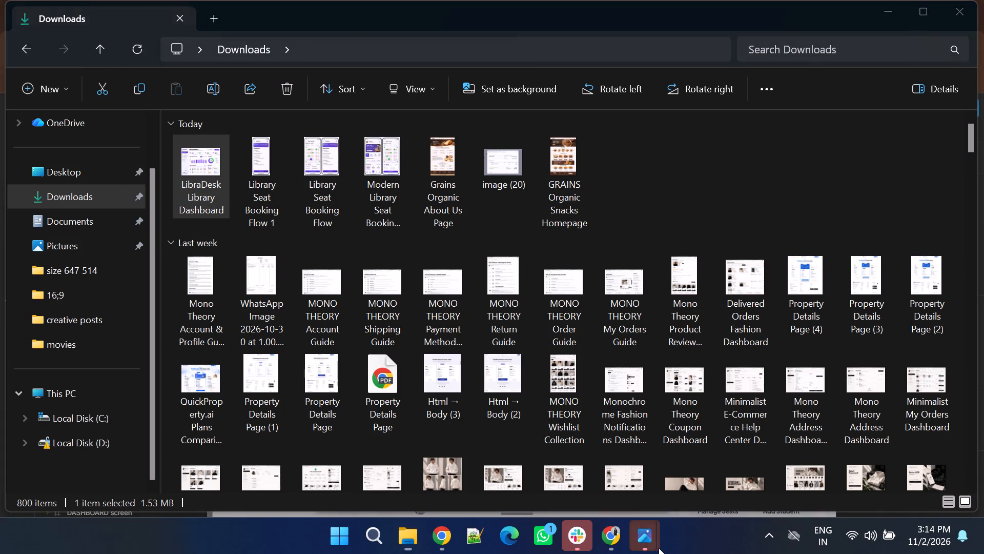
left_click(625, 402)
left_click(604, 451)
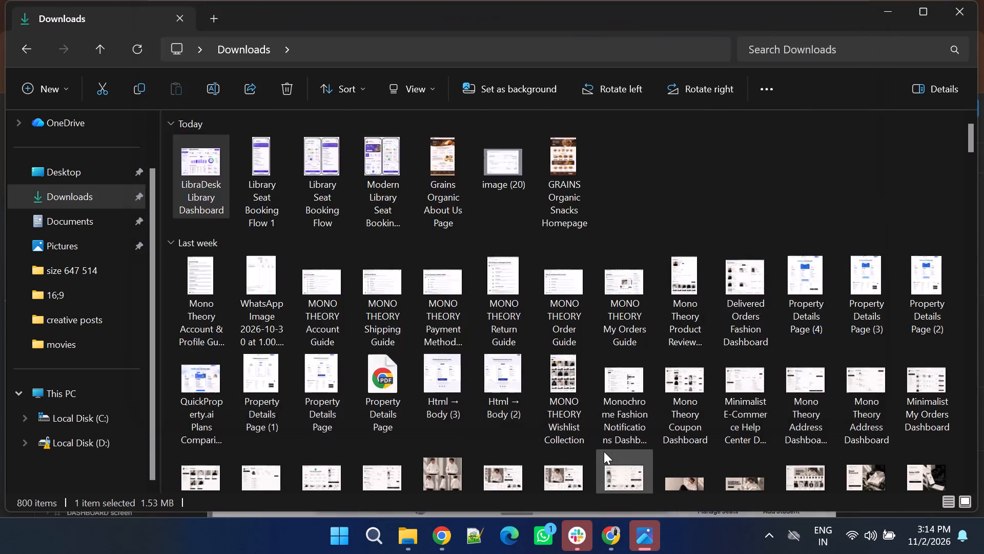
left_click(644, 540)
left_click(644, 540)
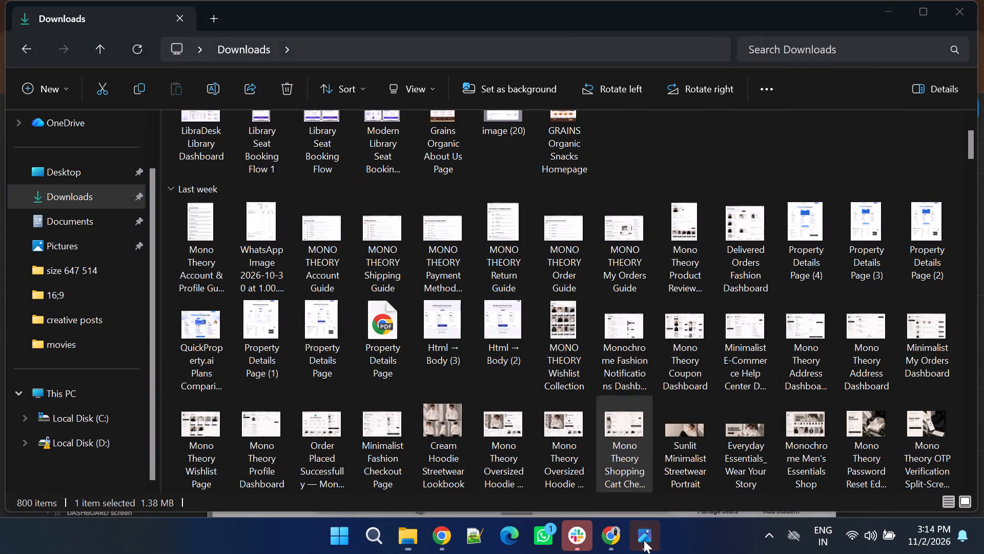
left_click(451, 531)
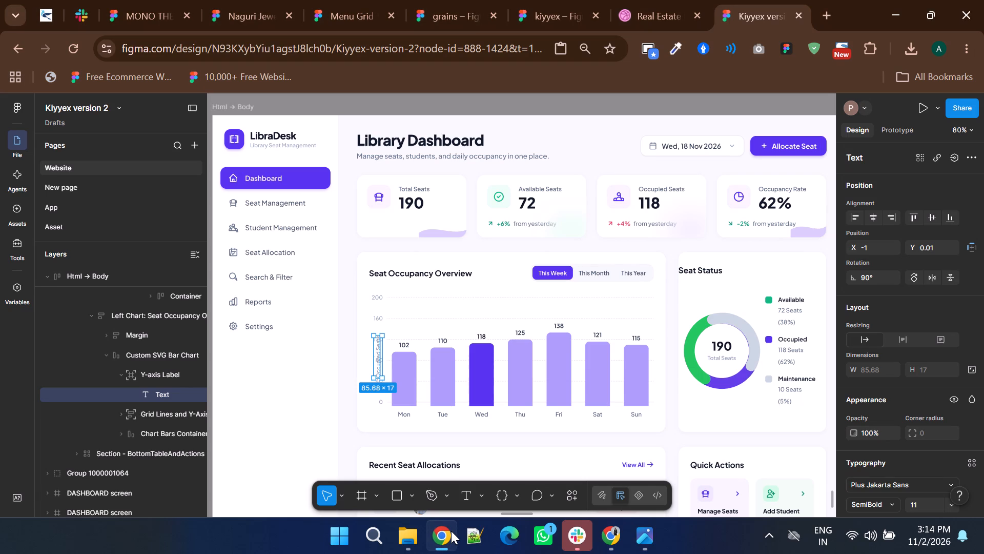
left_click(643, 537)
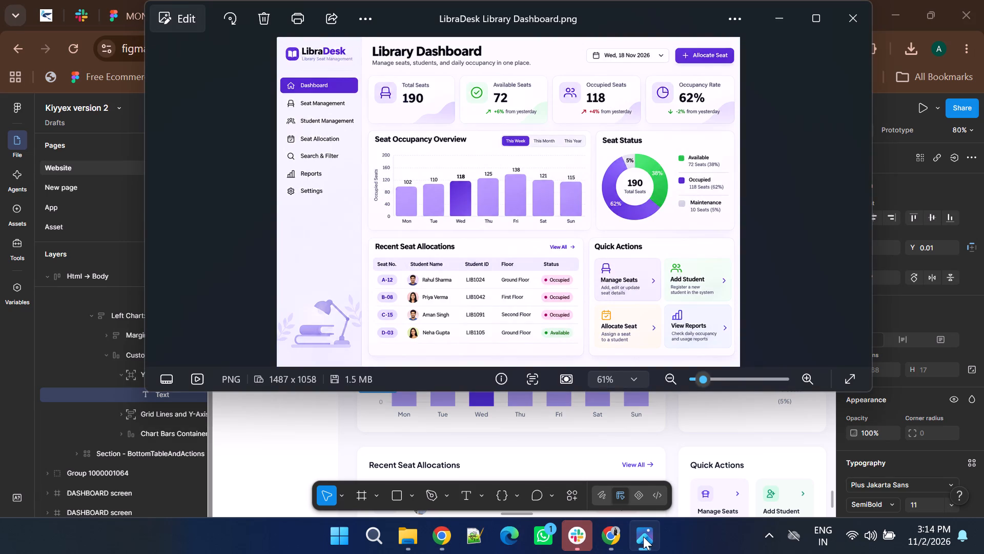
left_click(643, 537)
left_click(643, 537)
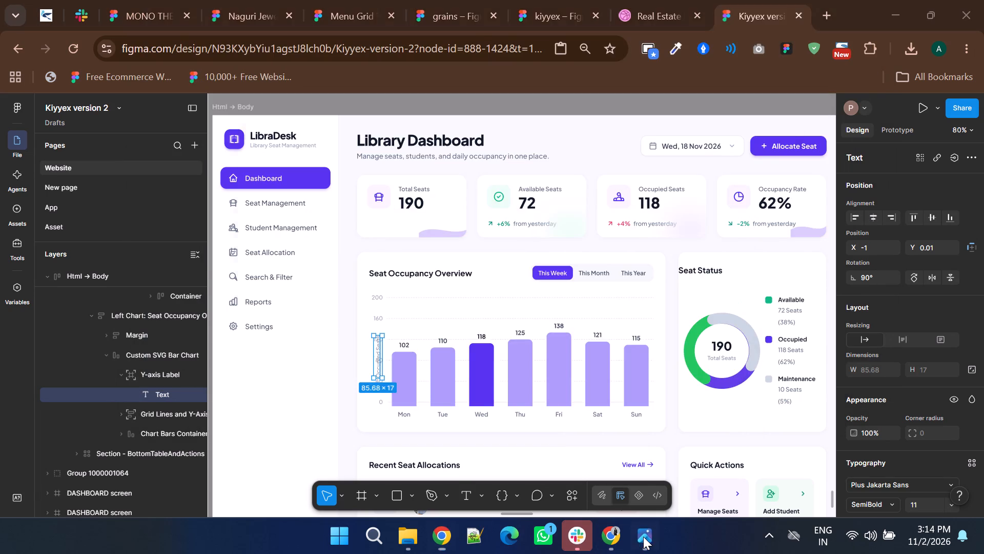
left_click(643, 537)
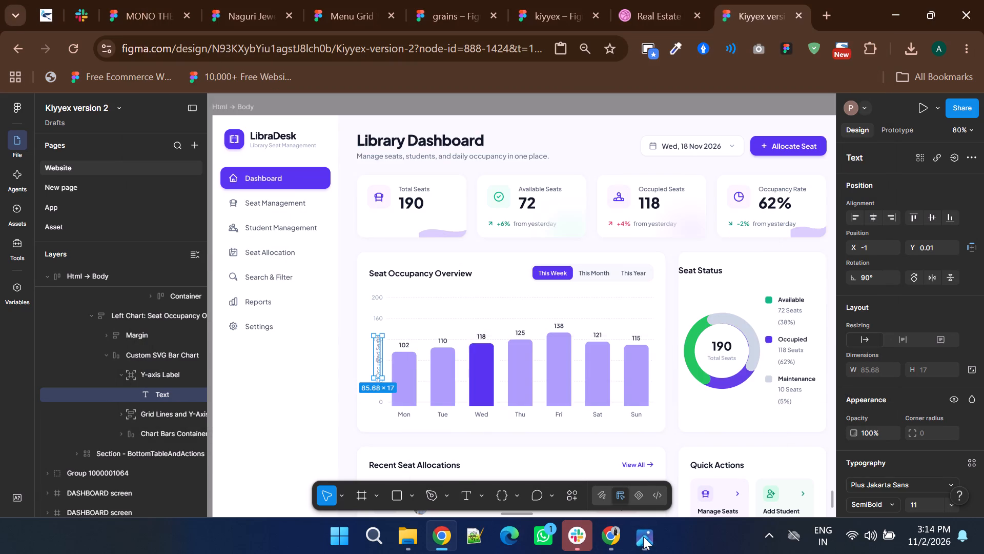
Move the Occupied Seats label beside the y-axis numbers, ignoring auto layout, at about X 6.6, Y 185.2 in the Seat Occupancy card.
scroll(334, 375, "up", 4, "ctrl")
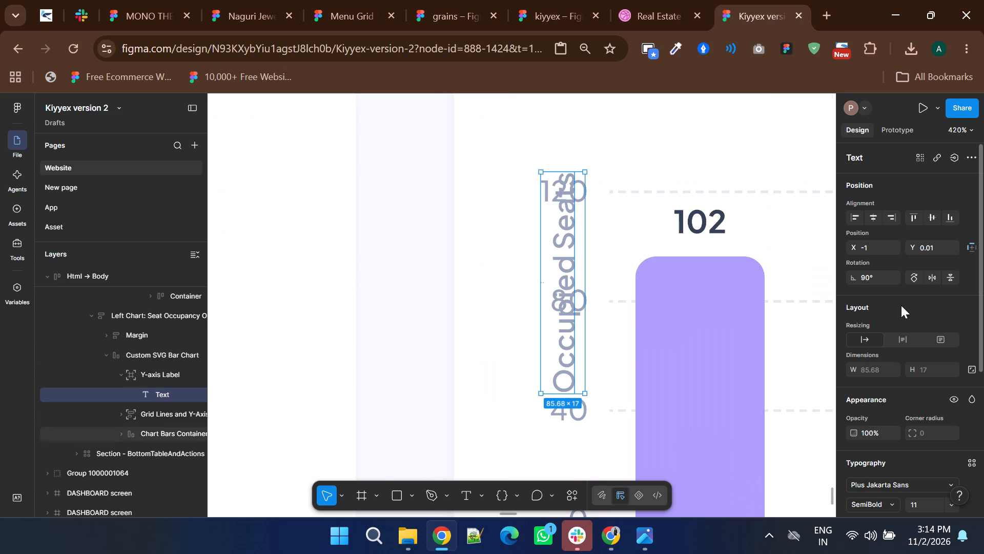
scroll(962, 205, "up", 5)
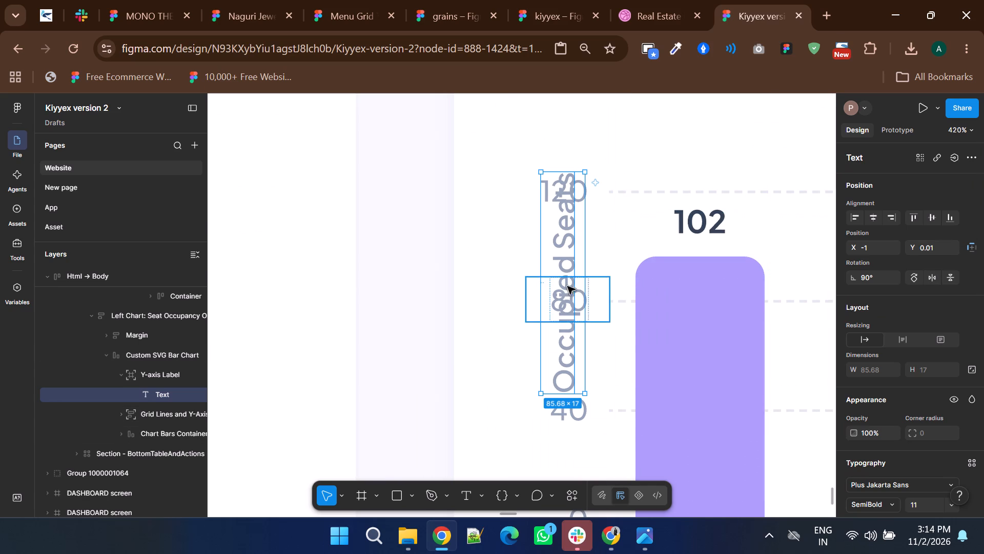
left_click(562, 238)
left_click_drag(562, 239, 487, 285)
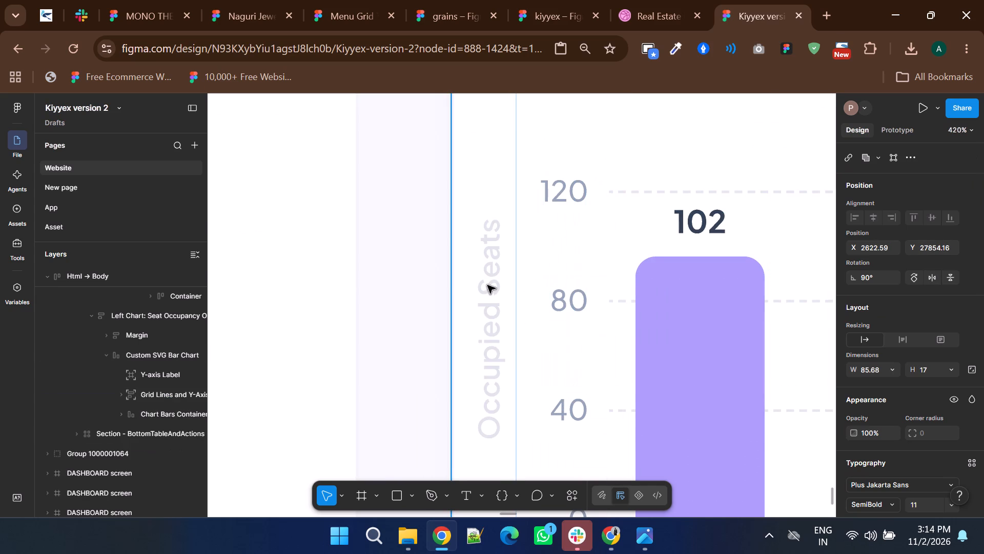
left_click_drag(487, 285, 543, 276)
key("s")
key("s")
key("s")
key("s")
key("s")
key("s")
key("s")
key("s")
key("s")
key("s")
key("s")
key("s")
key("s")
key("s")
key("s")
key("s")
key("s")
key("s")
key("s")
key("s")
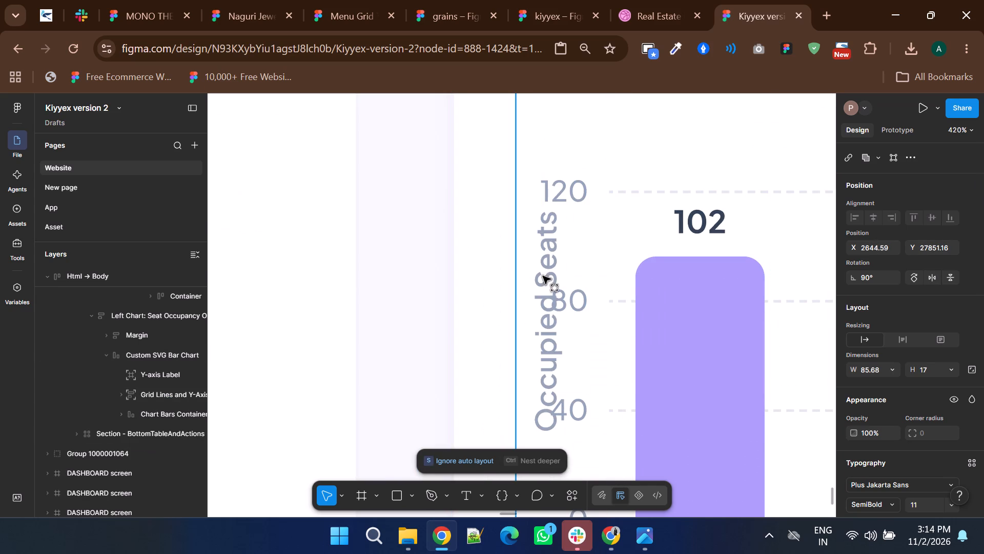
left_click_drag(543, 276, 491, 276)
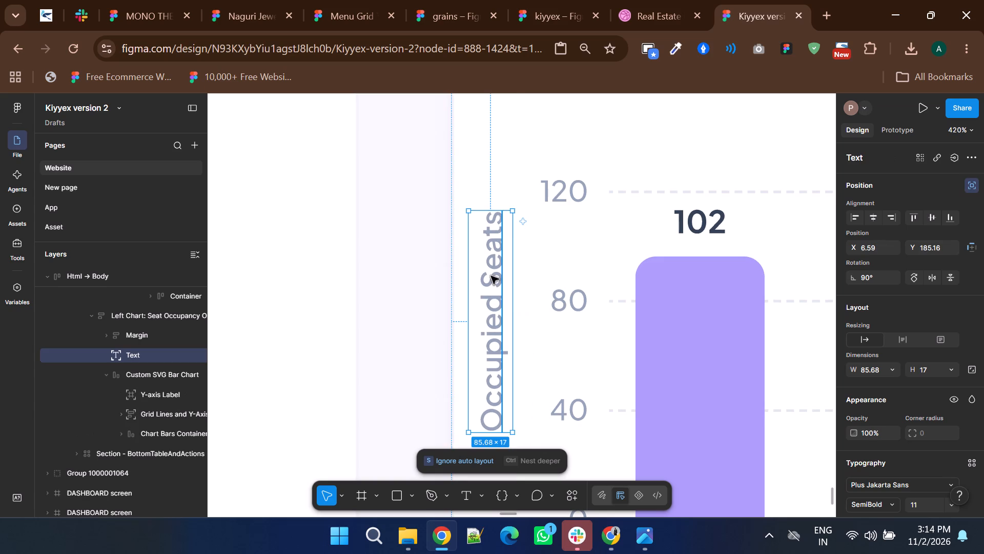
left_click(392, 354)
scroll(392, 354, "down", 4, "ctrl")
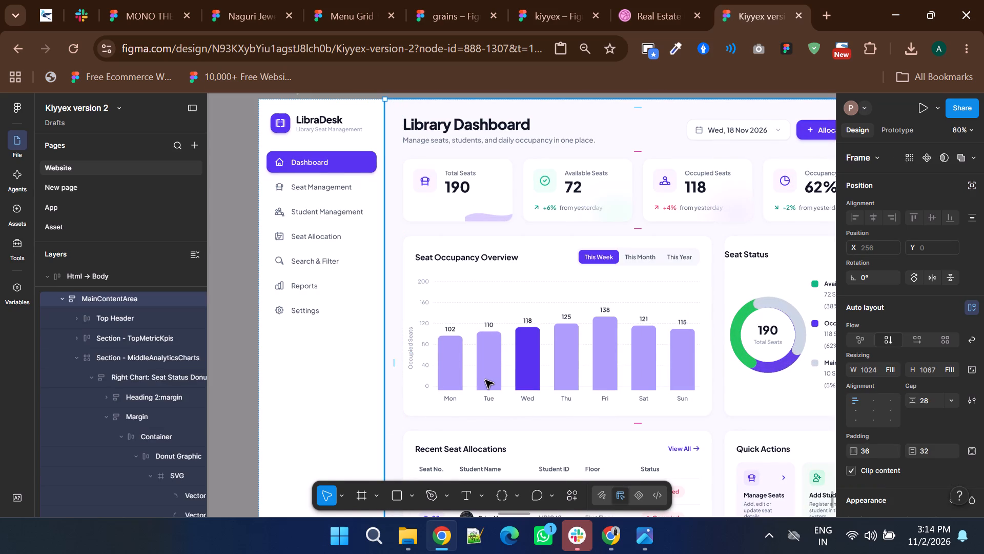
scroll(485, 380, "down", 1, "ctrl")
left_click(273, 379)
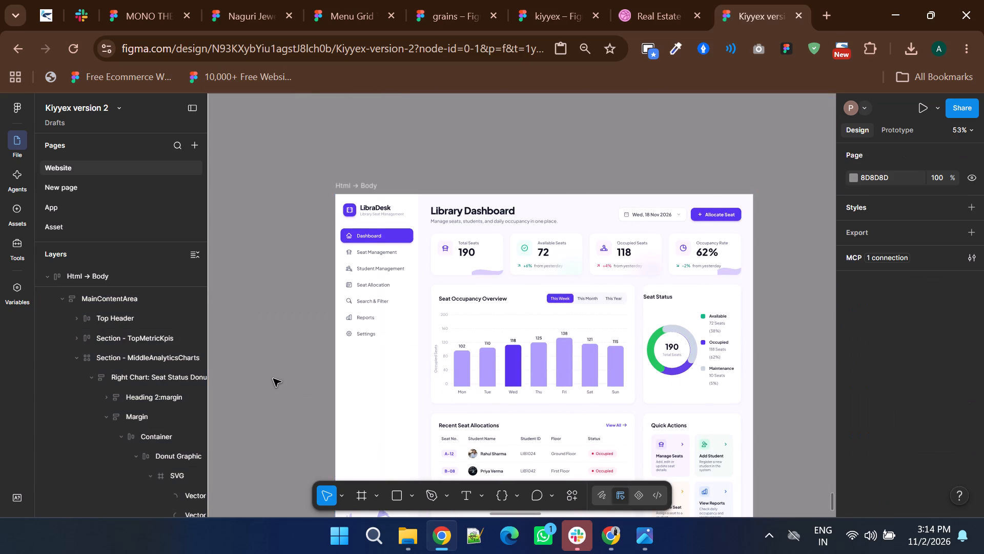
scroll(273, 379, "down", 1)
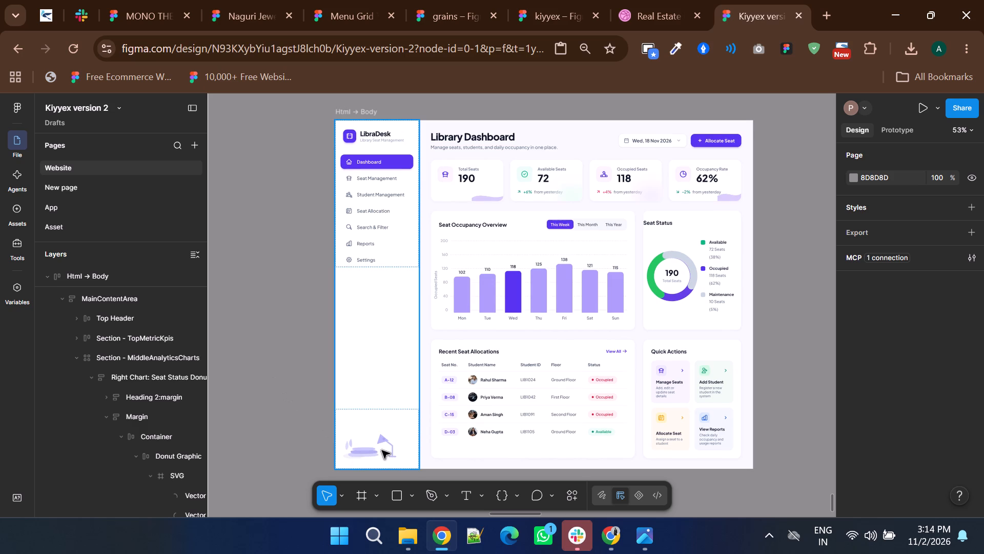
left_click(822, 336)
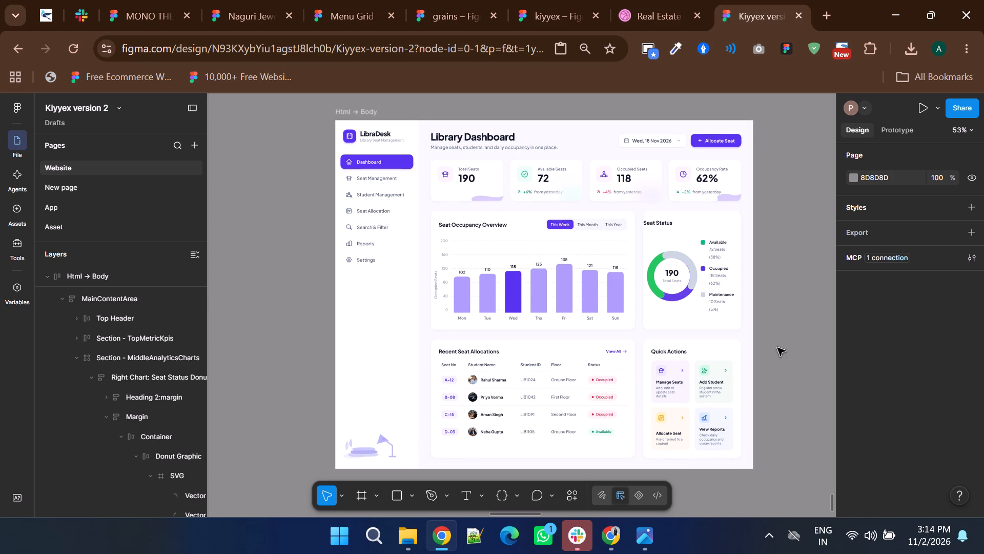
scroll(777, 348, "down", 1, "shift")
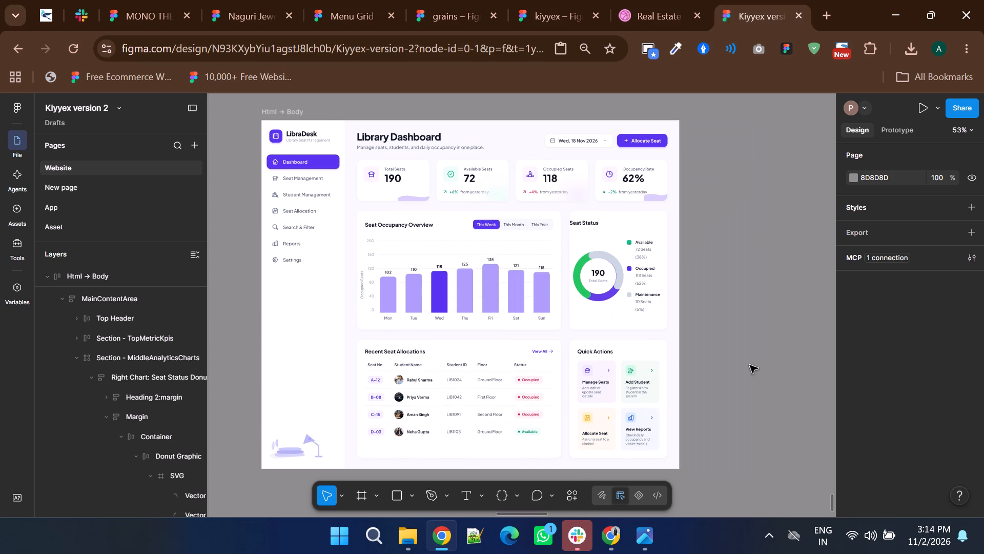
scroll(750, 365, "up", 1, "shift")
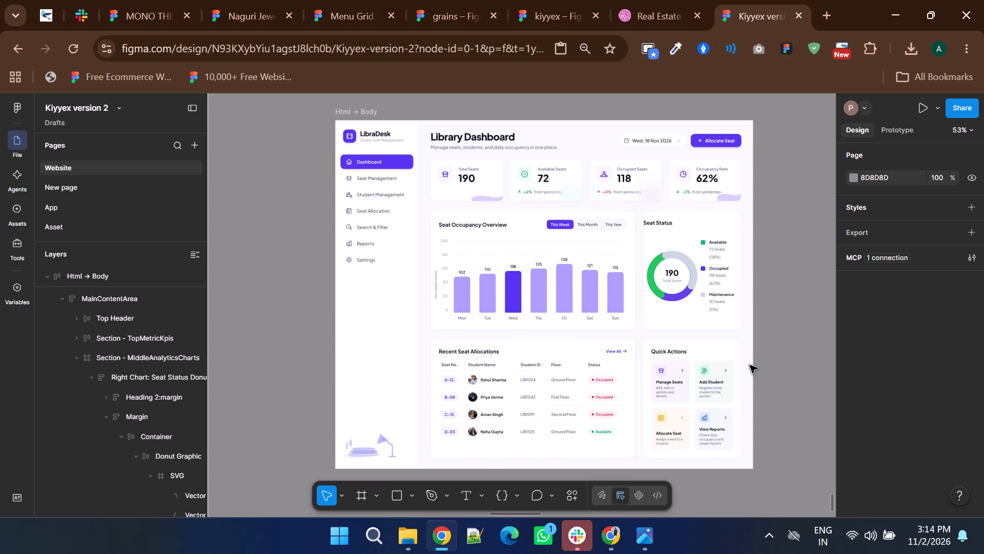
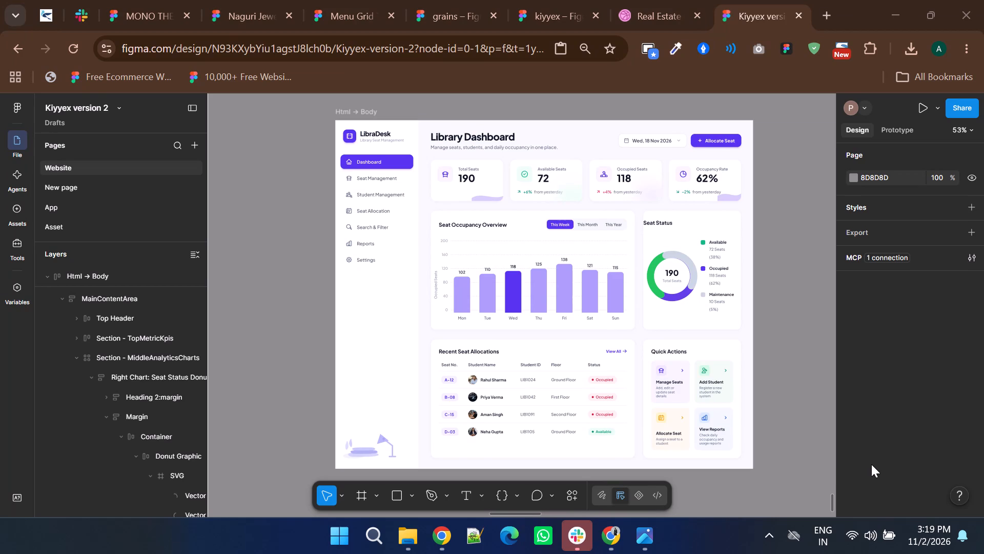
Move the Seat Status heading inward from the left edge of its donut chart card.
scroll(703, 221, "up", 3, "ctrl")
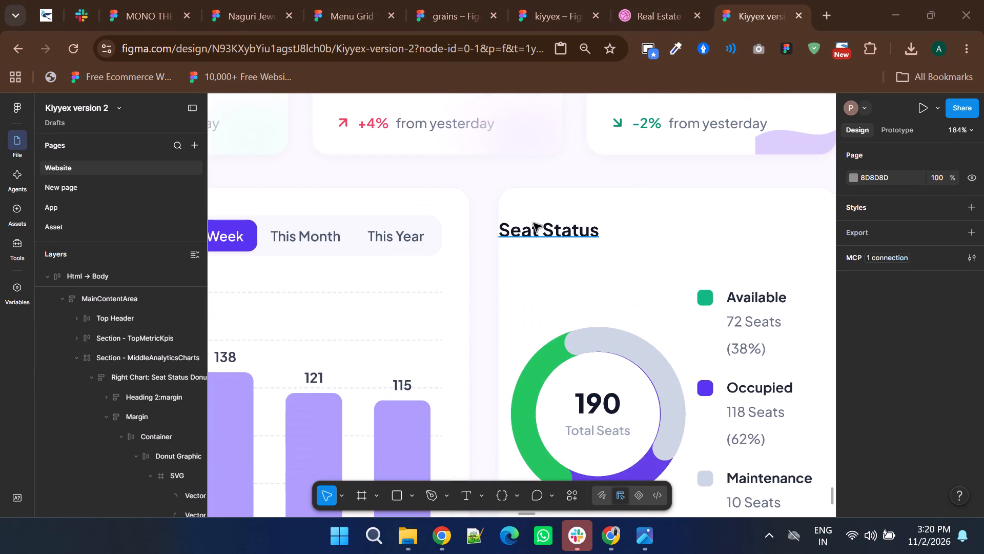
left_click(532, 224, "ctrl")
left_click_drag(534, 230, 607, 239)
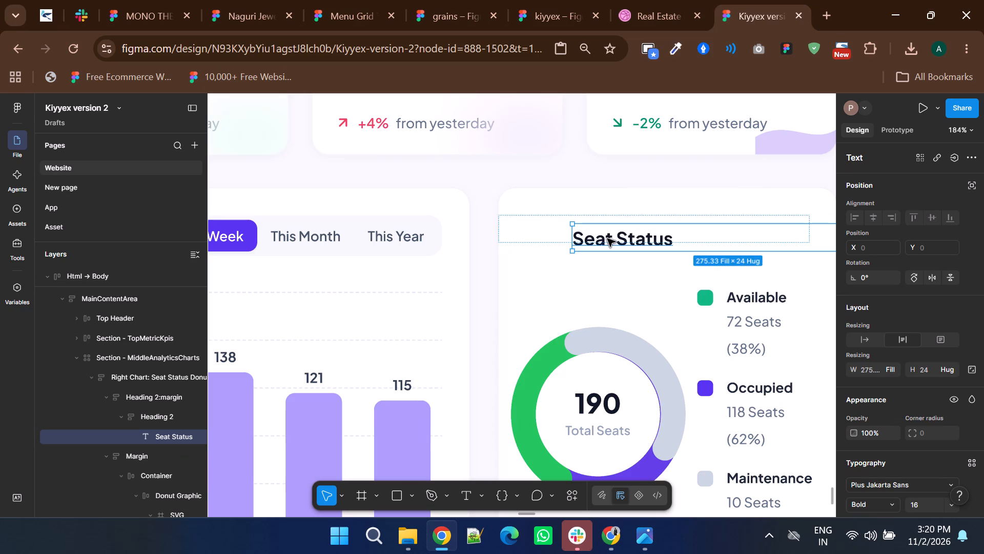
Set the Seat Status heading to ignore auto layout and shift it slightly inward from its card's left edge, leaving it deselected.
left_click_drag(607, 239, 606, 238)
scroll(504, 228, "up", 6, "ctrl")
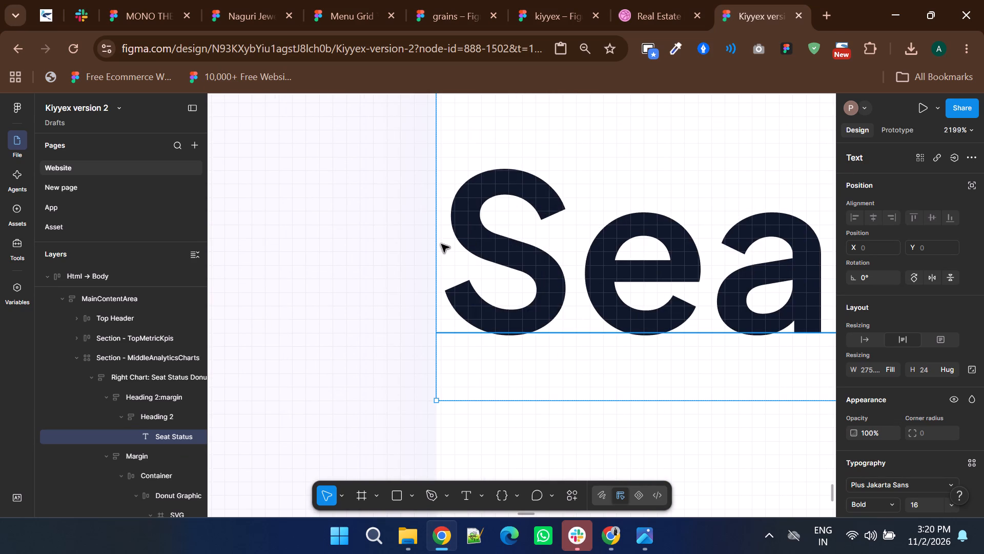
scroll(537, 255, "down", 7, "ctrl")
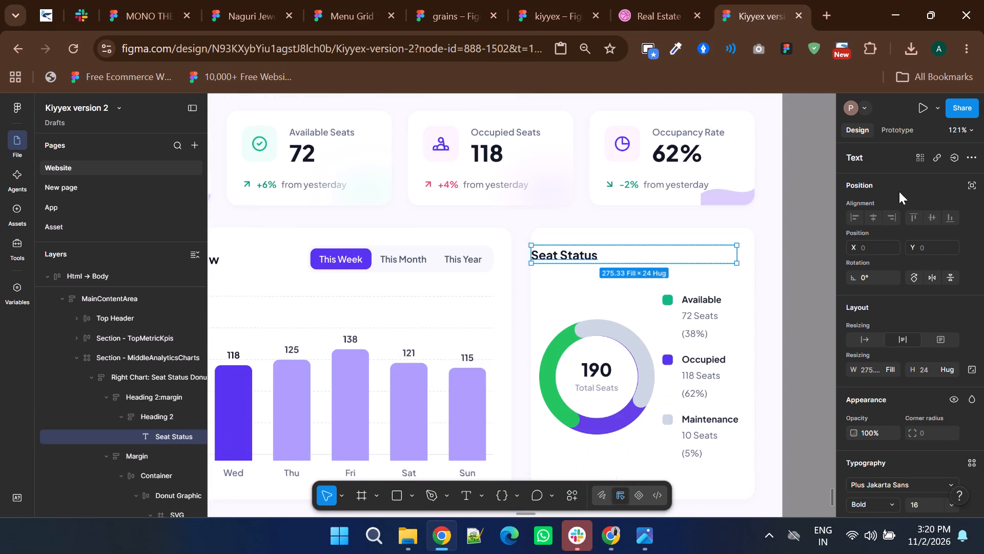
left_click(971, 183)
left_click_drag(582, 249, 599, 249)
left_click(802, 273)
Examine the full Library Dashboard frame, including a close look at the Quick Actions card, to review overall layout and spacing.
scroll(809, 320, "down", 3, "ctrl")
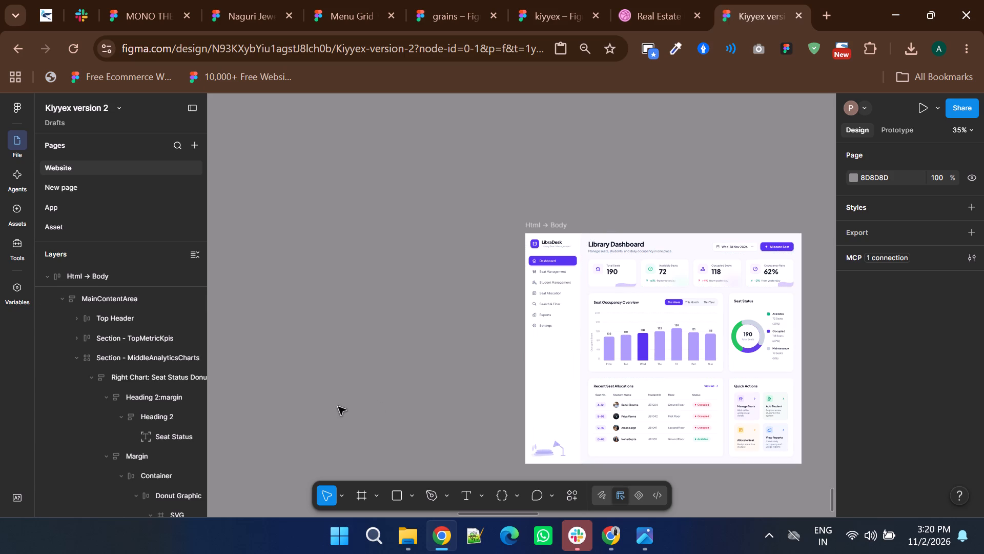
scroll(338, 407, "down", 1, "shift")
scroll(338, 407, "down", 1)
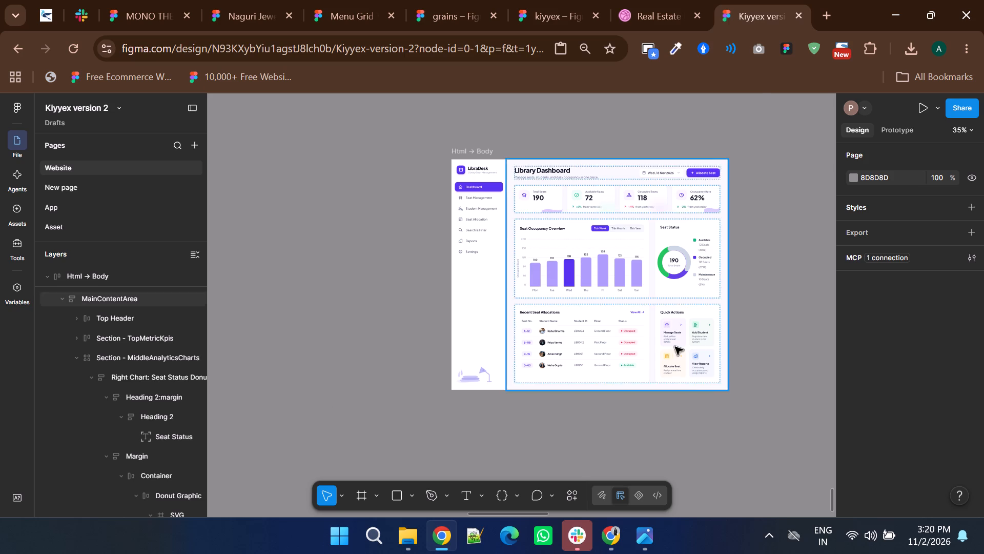
scroll(707, 338, "up", 5, "ctrl")
scroll(722, 338, "down", 1, "ctrl")
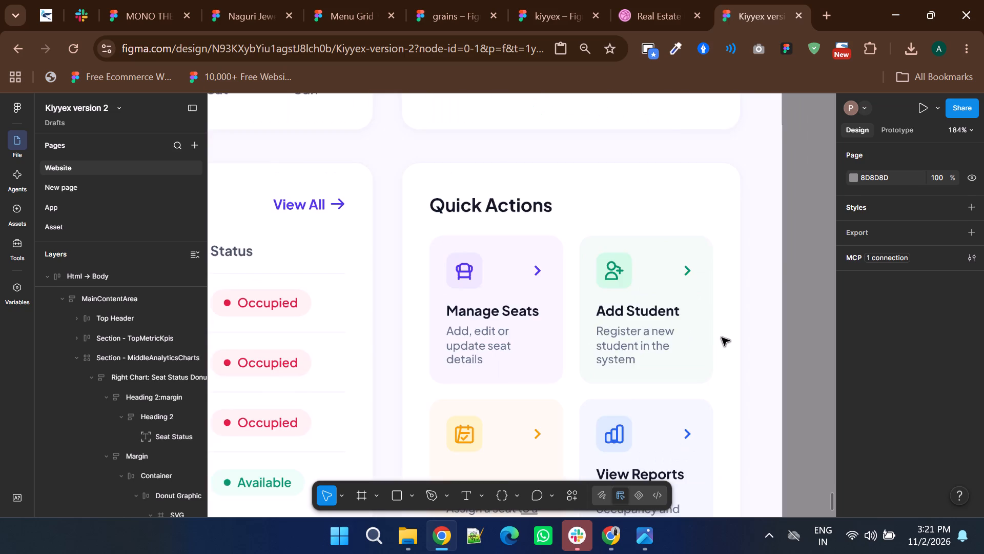
scroll(722, 338, "down", 4, "ctrl")
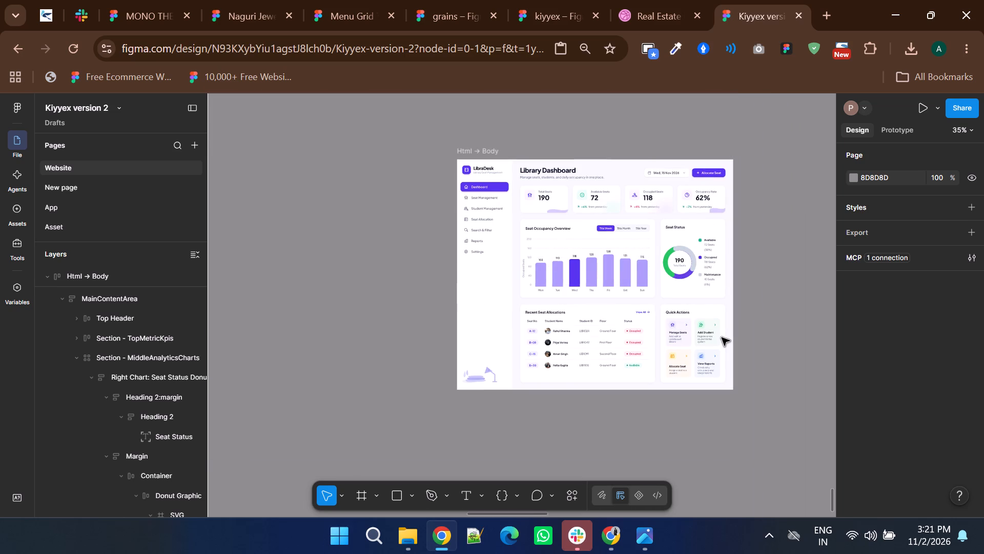
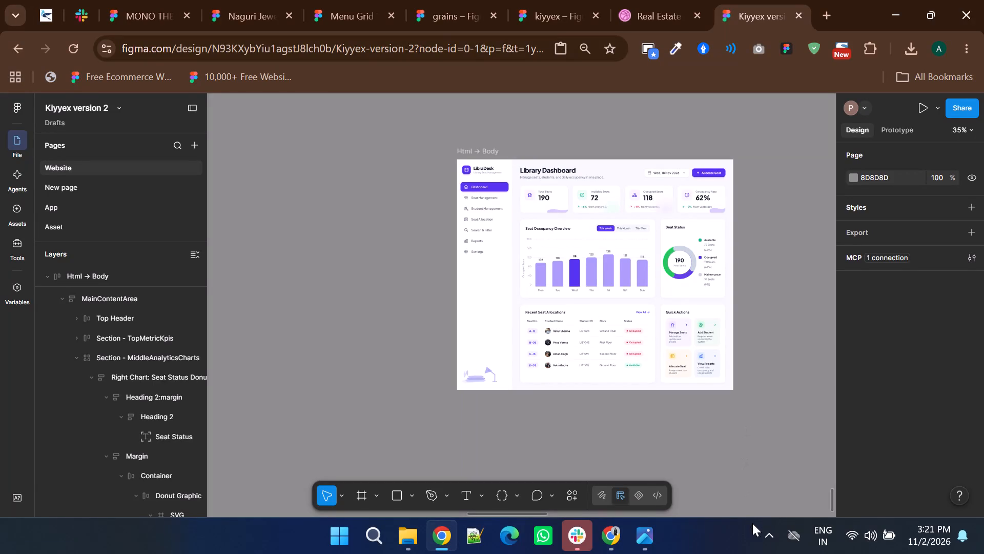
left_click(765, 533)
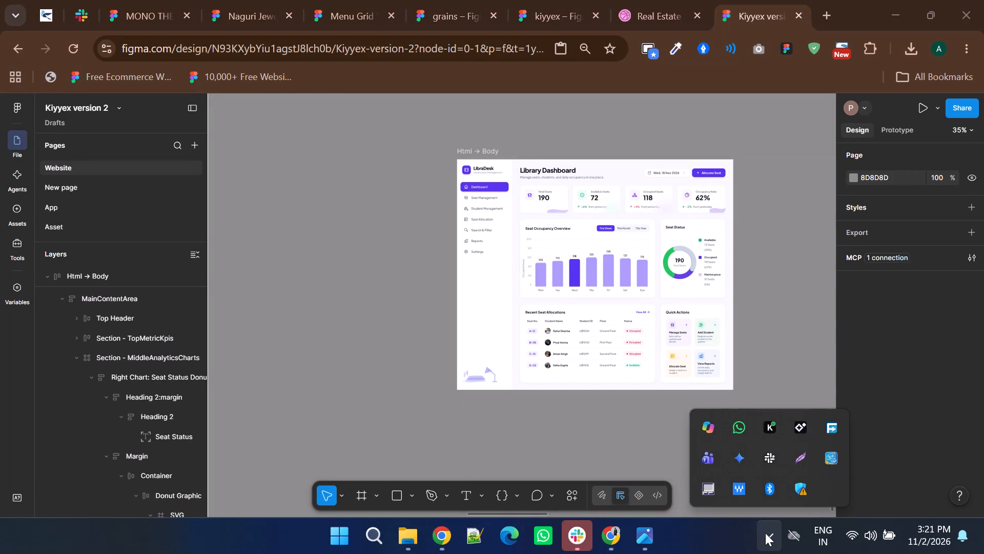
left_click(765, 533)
Inspect the metric cards up close, checking the decorative wave on Occupancy Rate and the background glow on Available Seats.
scroll(737, 215, "up", 3, "ctrl")
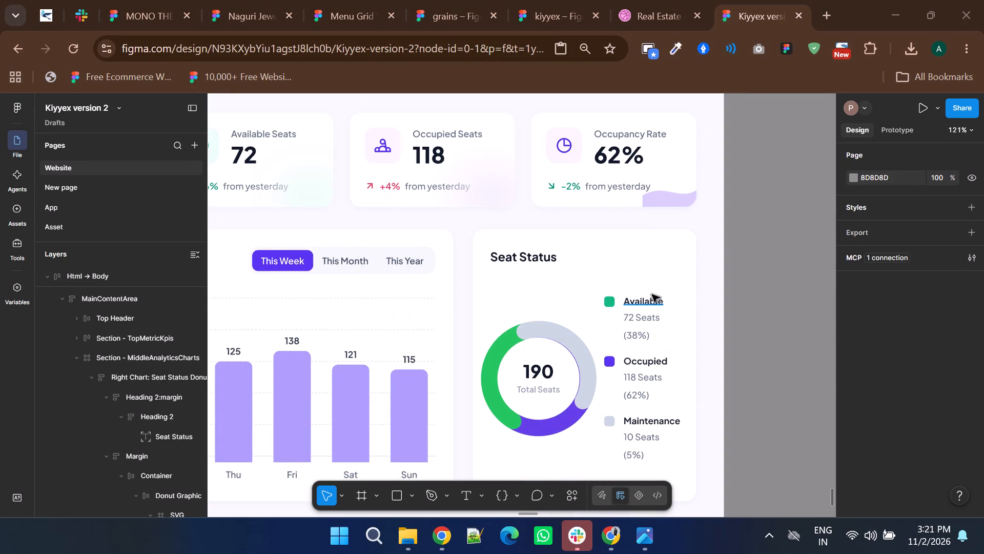
left_click(670, 203, "ctrl")
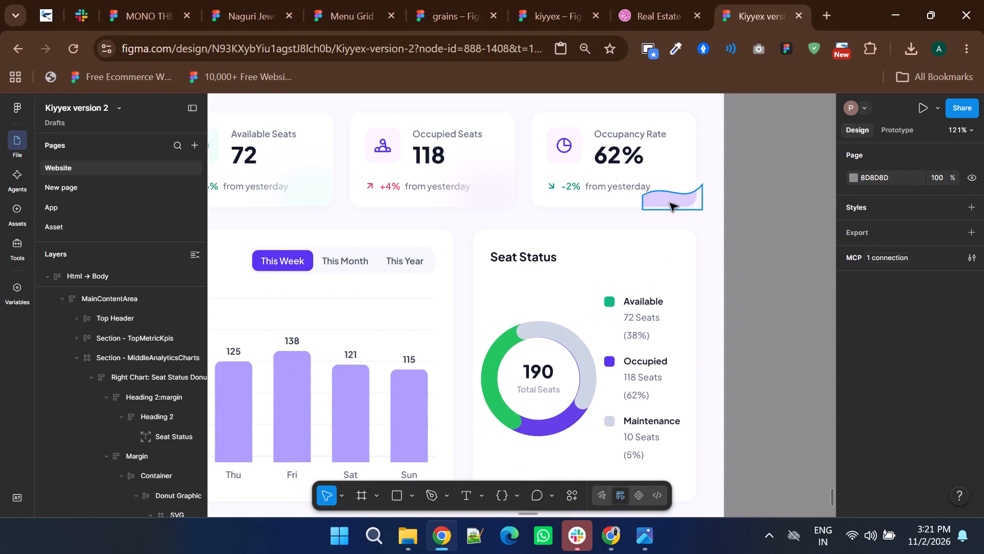
left_click(738, 241)
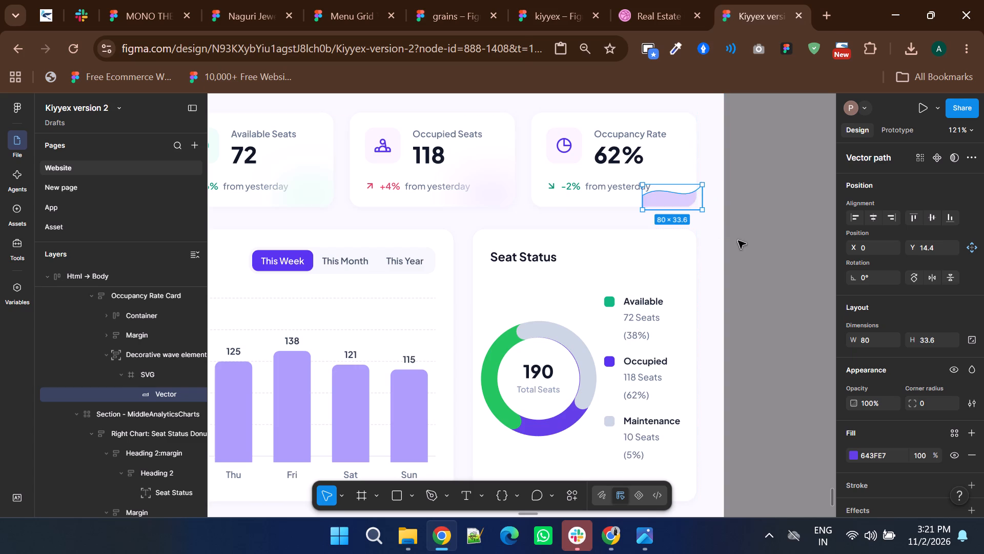
scroll(764, 265, "down", 2, "ctrl")
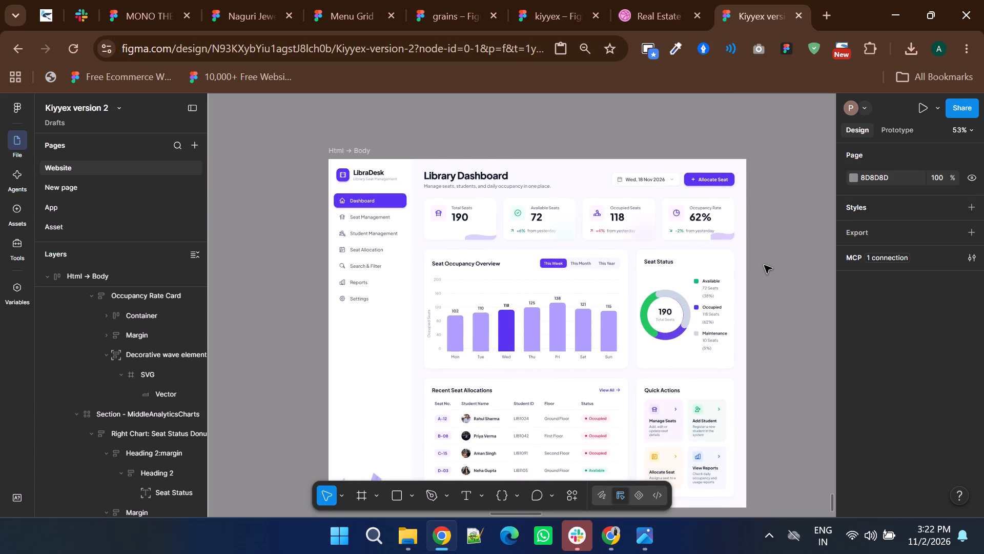
left_click(721, 236, "ctrl")
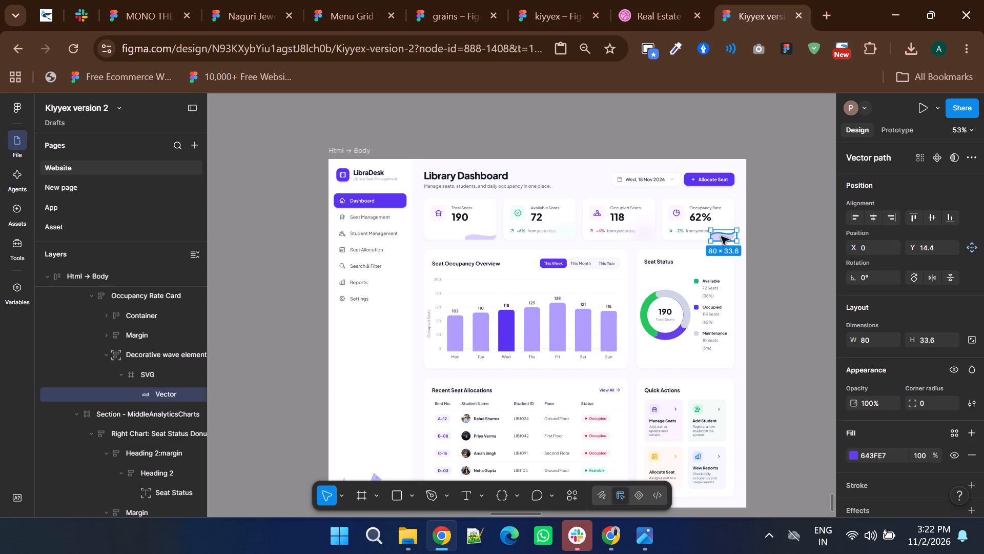
left_click(773, 264)
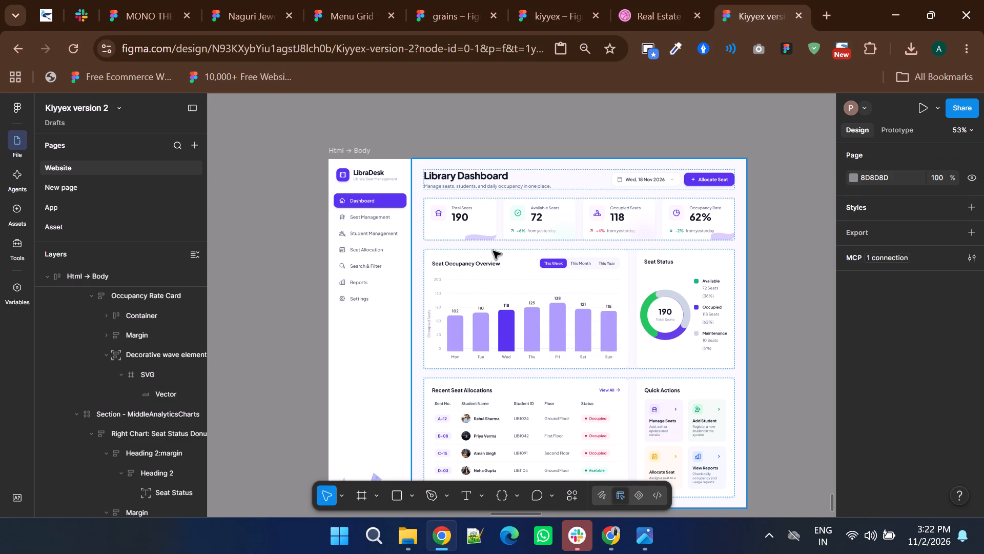
scroll(469, 234, "up", 3, "ctrl")
scroll(496, 298, "down", 2, "ctrl")
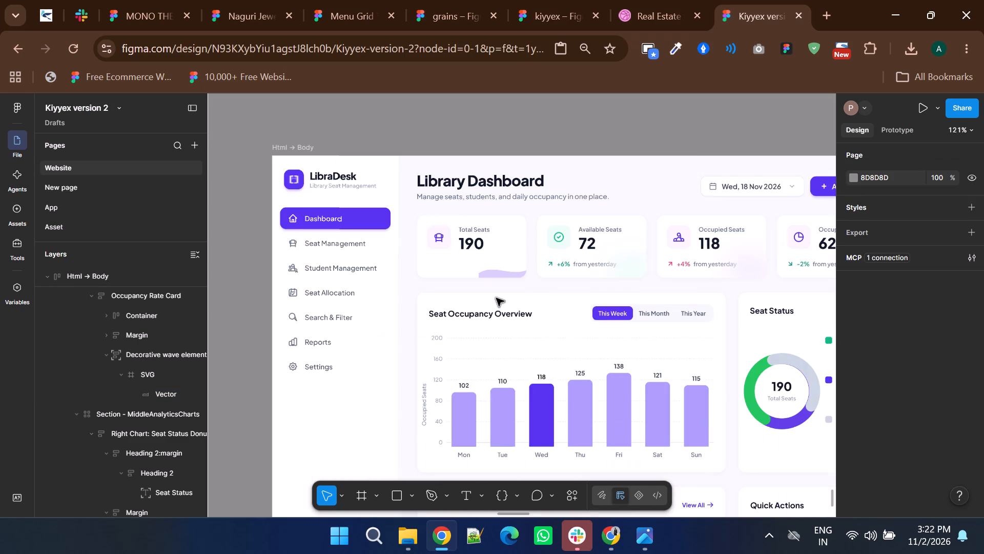
scroll(603, 271, "up", 4, "ctrl")
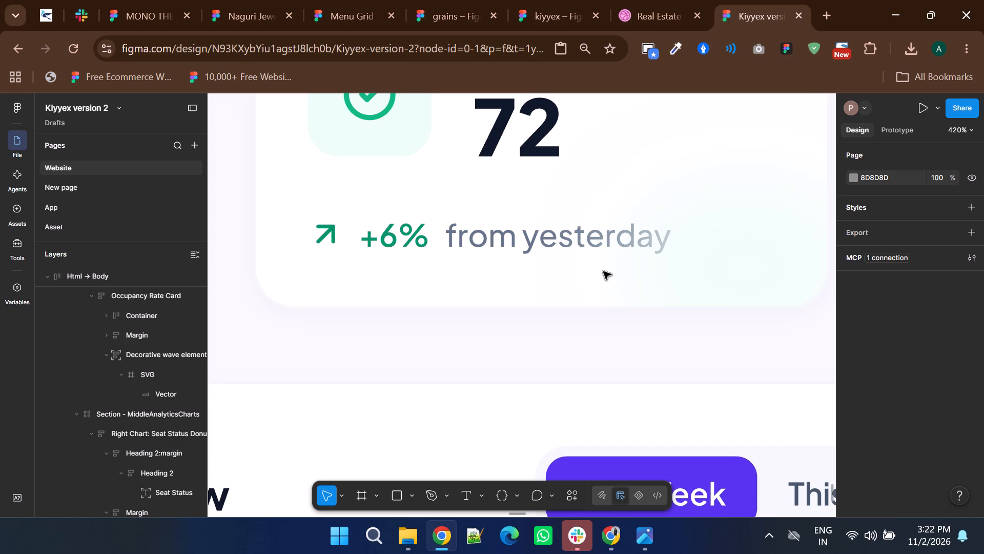
scroll(603, 271, "down", 1, "ctrl")
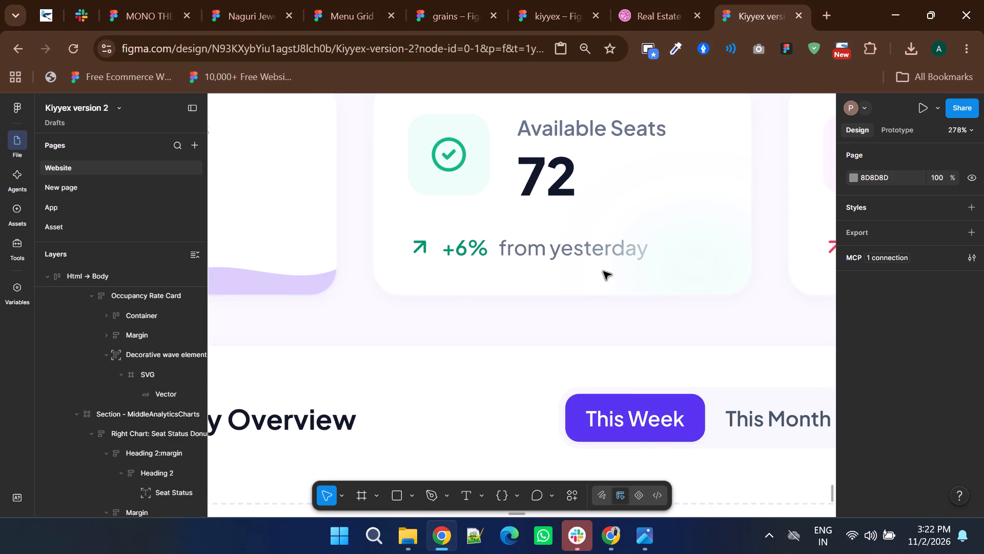
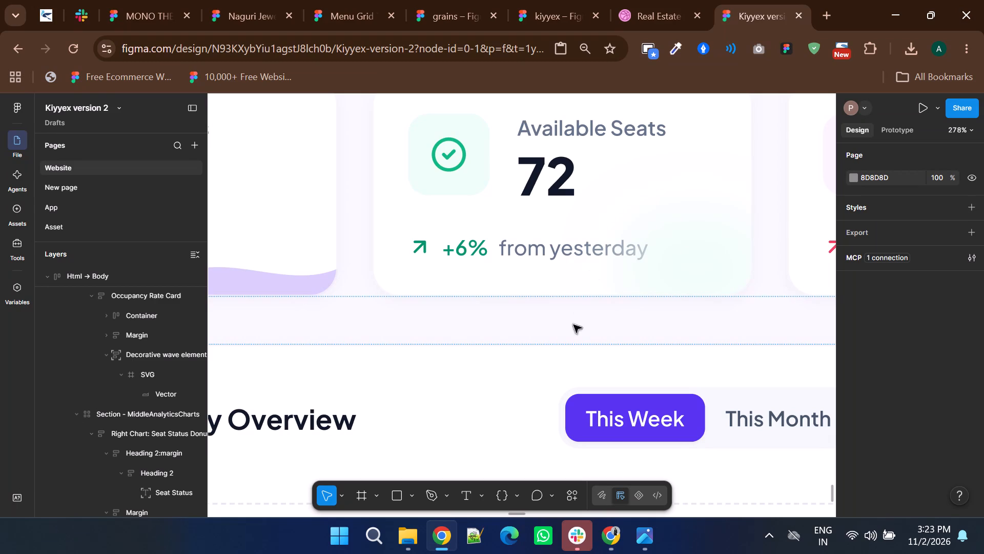
Survey the whole library dashboard frame alongside the rows of existing screens on the Website page, from Dashboard down to Hrm.
scroll(516, 377, "down", 6, "ctrl")
scroll(516, 382, "down", 1)
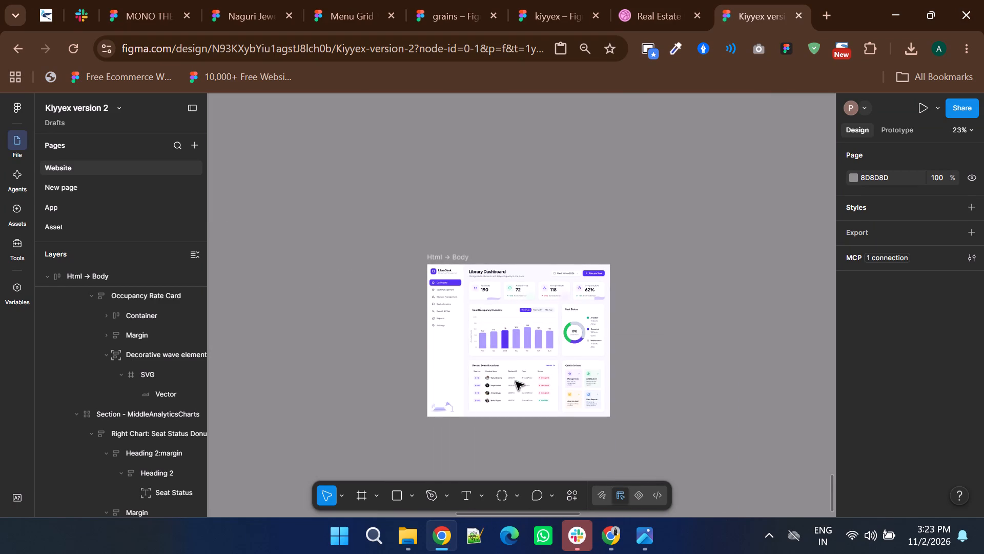
scroll(516, 382, "down", 6, "ctrl")
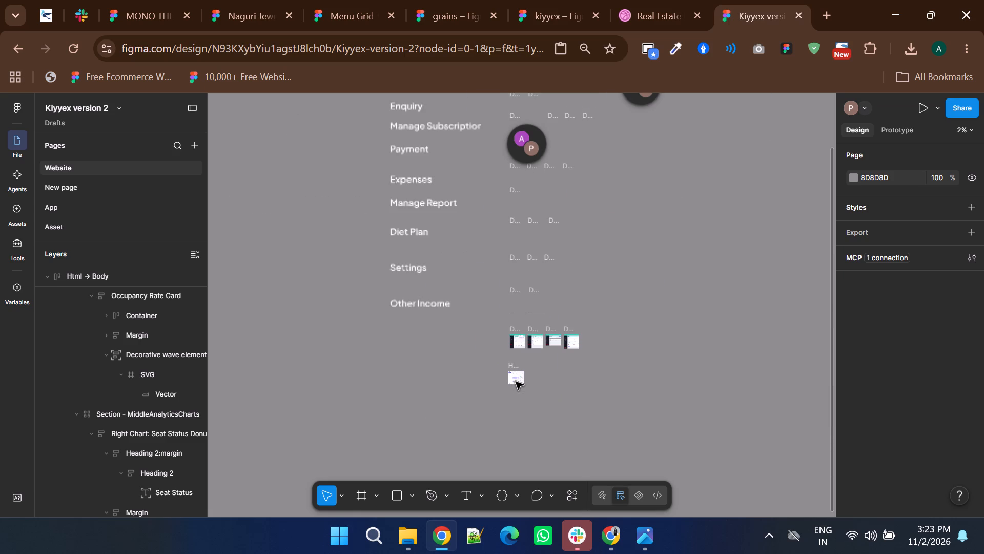
scroll(516, 382, "up", 5, "ctrl")
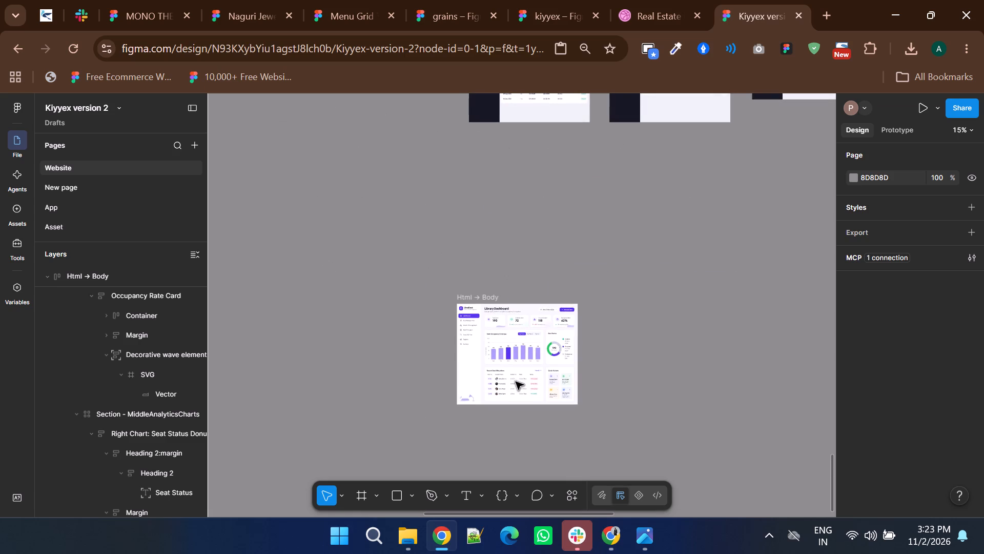
scroll(516, 382, "down", 2, "ctrl")
scroll(516, 382, "up", 2, "ctrl")
scroll(516, 382, "down", 1, "ctrl")
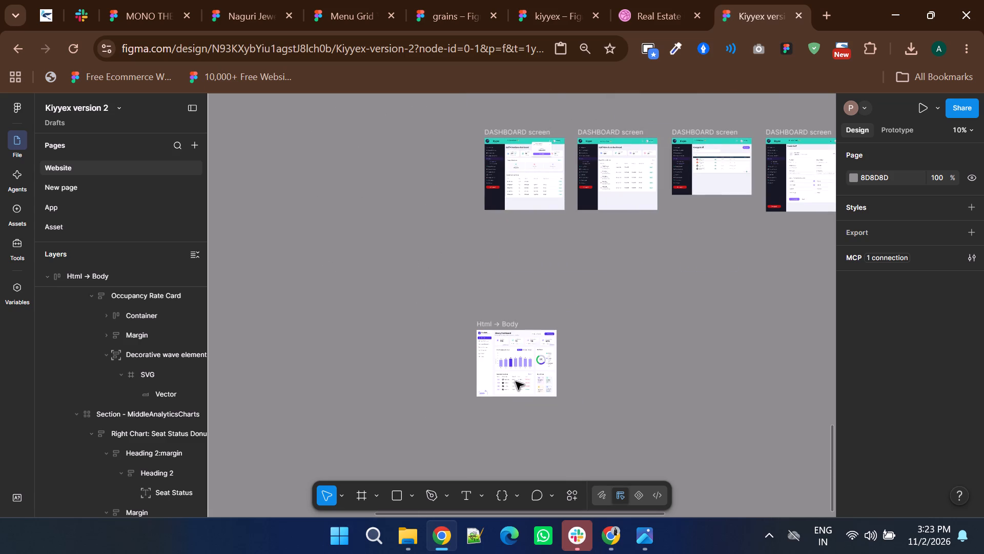
scroll(510, 346, "up", 3, "ctrl")
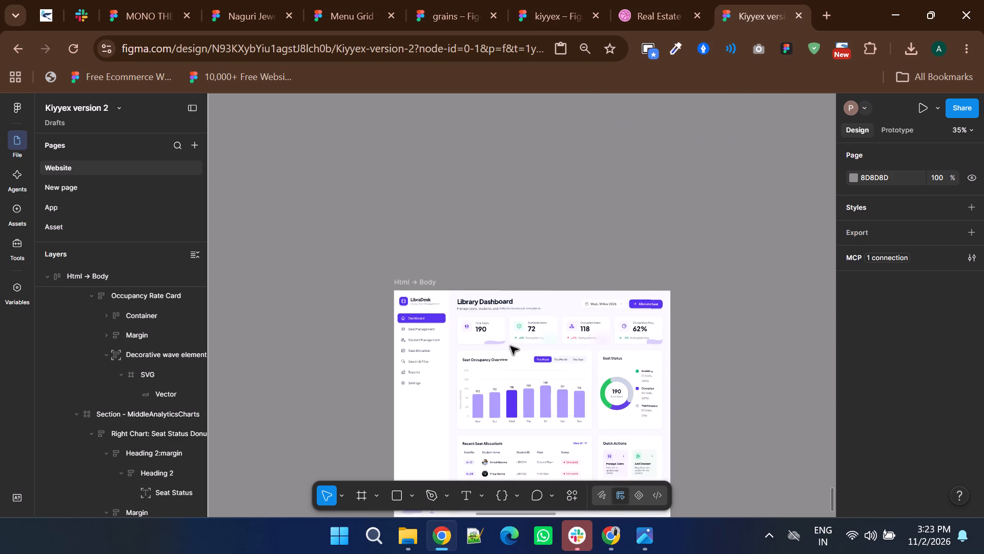
scroll(510, 346, "down", 1, "ctrl")
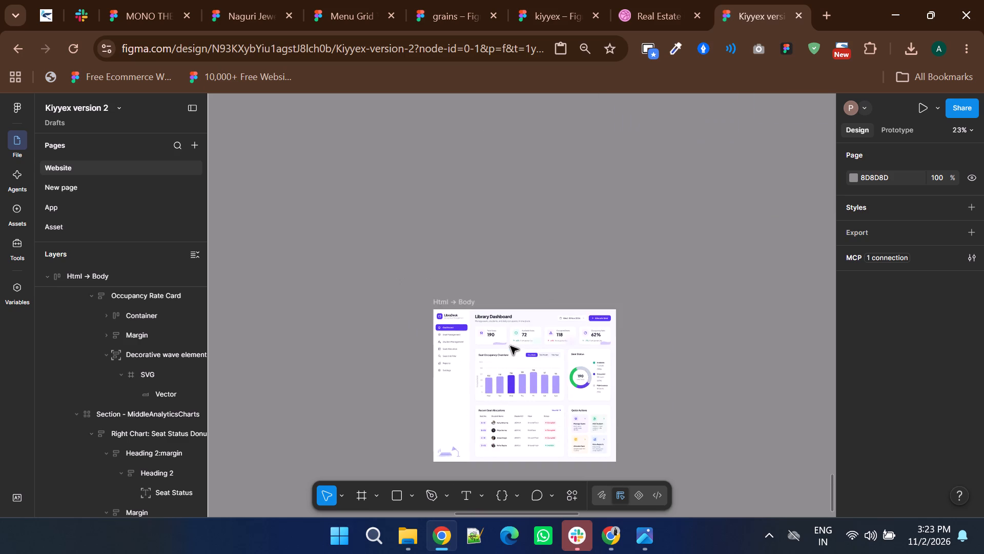
scroll(510, 346, "down", 5, "ctrl")
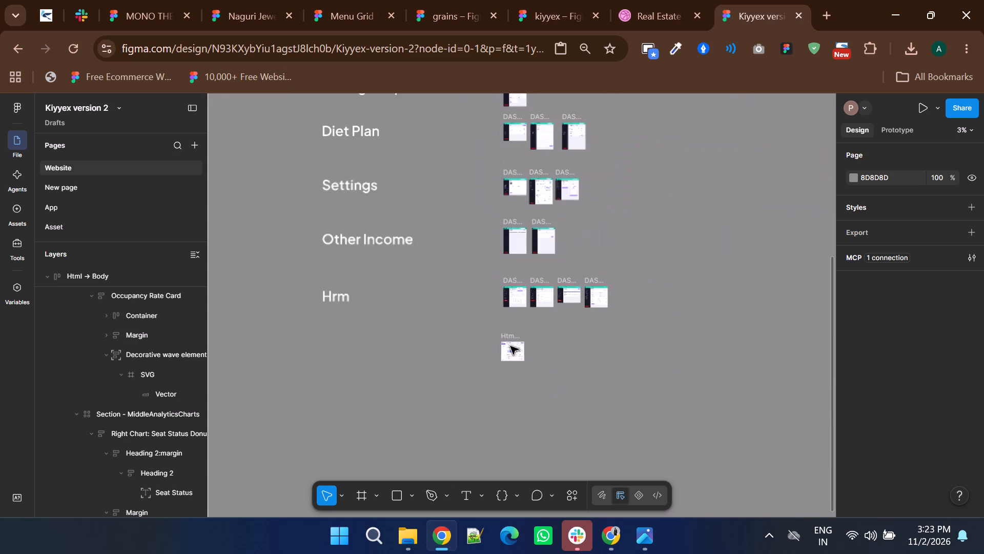
scroll(510, 346, "down", 1, "ctrl")
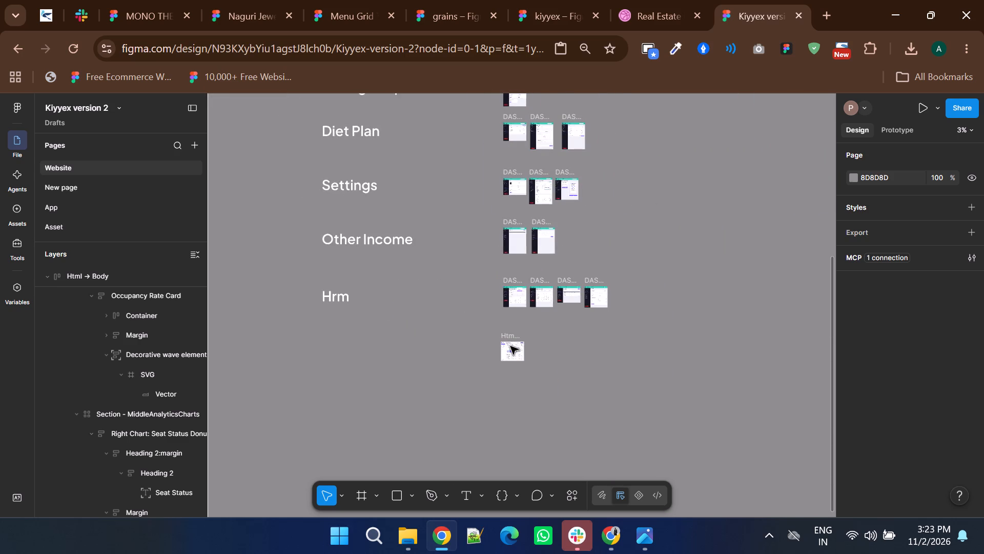
scroll(510, 346, "down", 2, "ctrl")
scroll(510, 346, "down", 3)
scroll(510, 346, "down", 3, "ctrl")
scroll(510, 346, "up", 5)
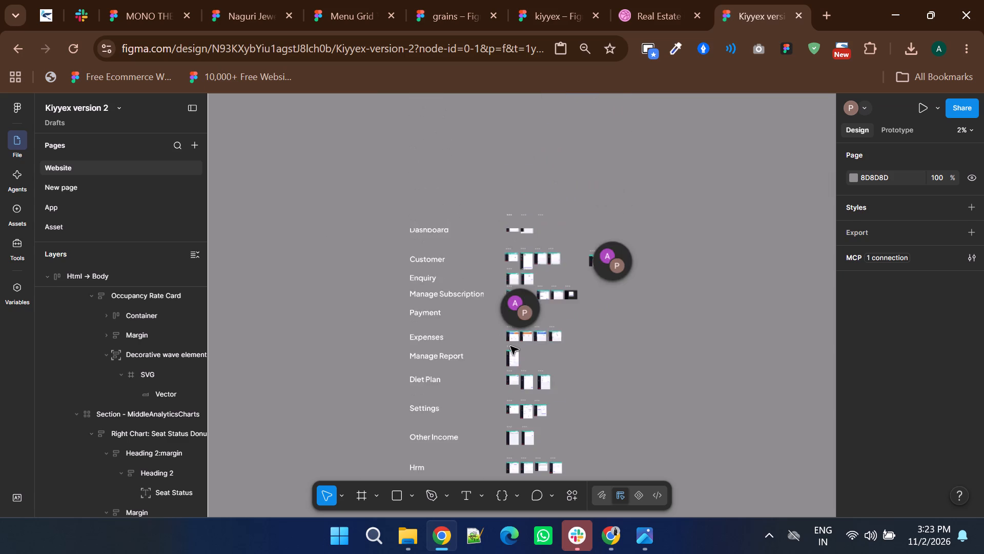
scroll(510, 346, "down", 2)
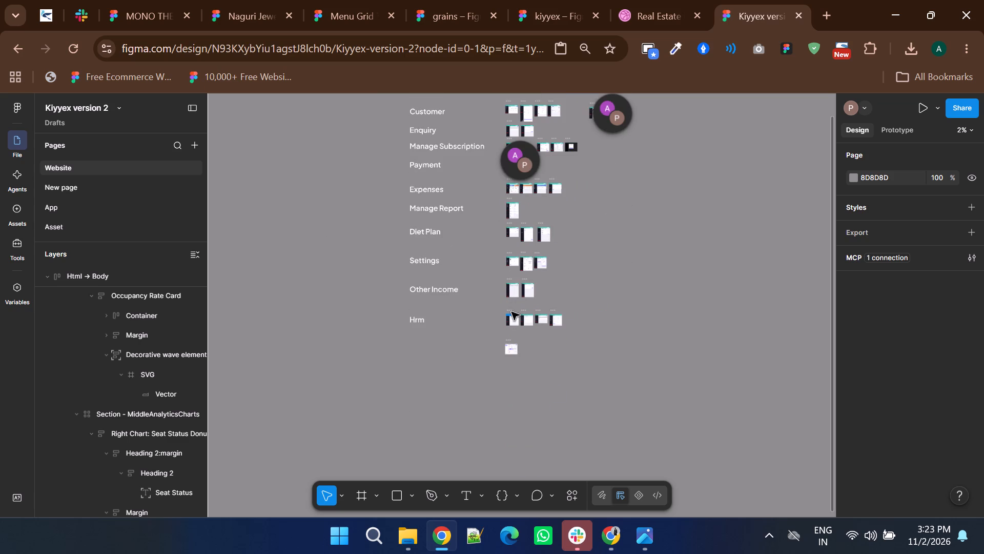
scroll(511, 317, "up", 7, "ctrl")
scroll(511, 317, "down", 5, "ctrl")
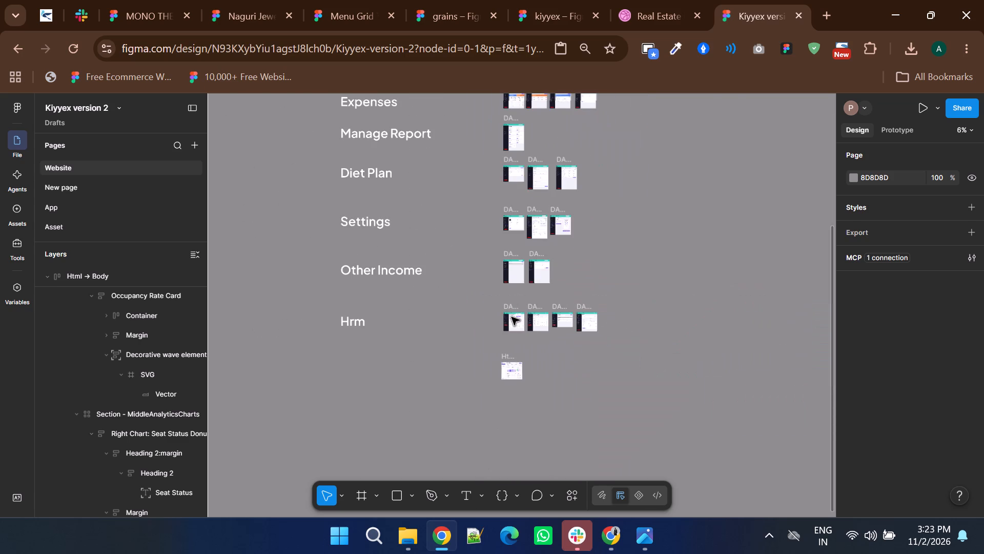
scroll(511, 317, "down", 1)
scroll(511, 317, "up", 2, "ctrl")
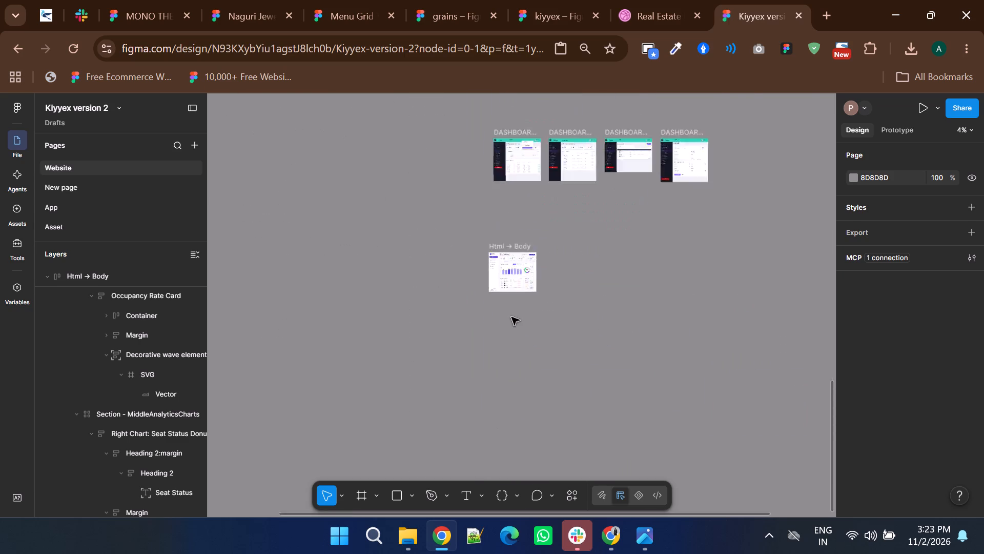
Review the dashboard's overall layout and inspect its header, the Occupied Seats and Occupancy Rate cards, and the Seat Status card.
scroll(511, 317, "up", 1, "ctrl")
scroll(511, 317, "up", 2)
scroll(511, 317, "up", 3, "ctrl")
scroll(511, 317, "down", 3)
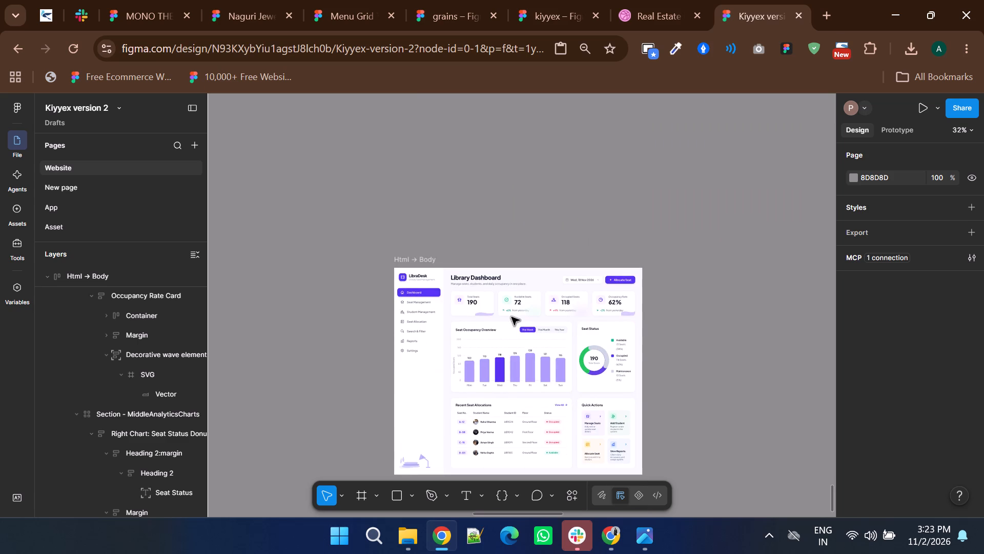
scroll(511, 317, "down", 1, "ctrl")
scroll(567, 310, "up", 5, "ctrl")
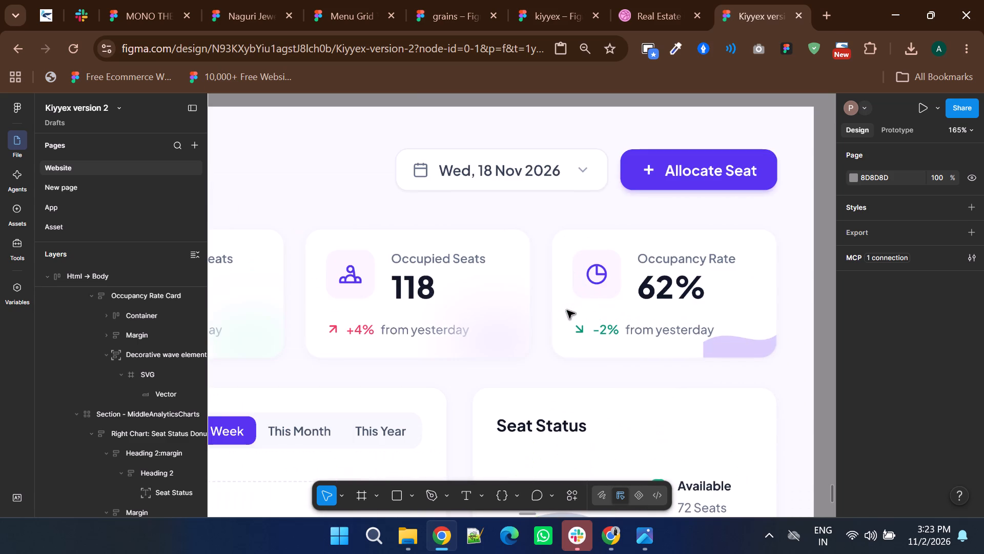
scroll(567, 310, "down", 1, "ctrl")
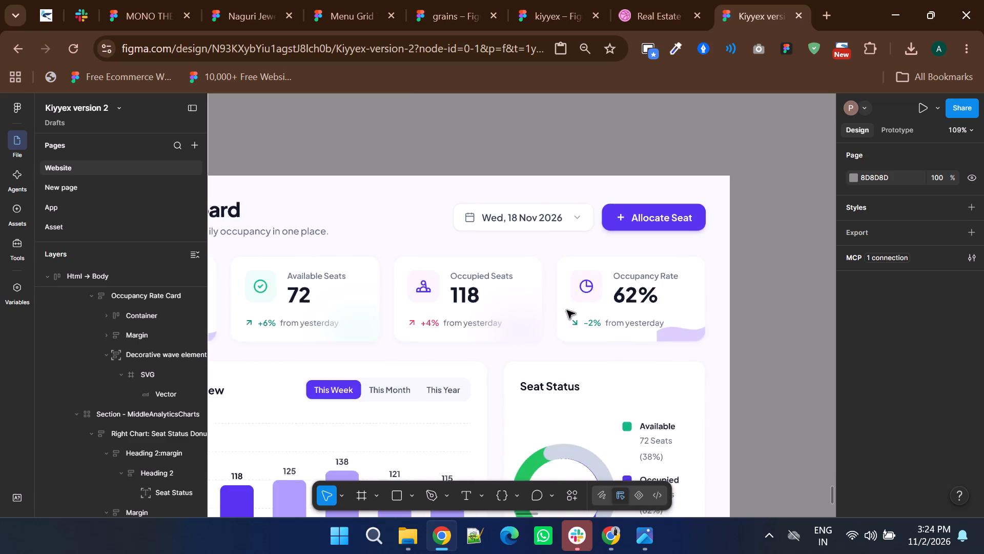
scroll(567, 310, "down", 3, "ctrl")
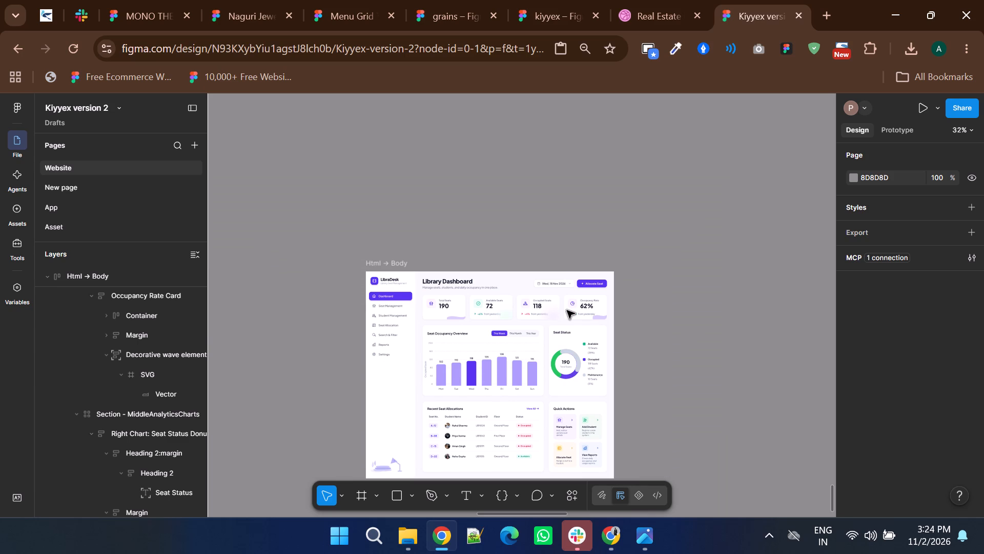
scroll(567, 310, "down", 1, "ctrl")
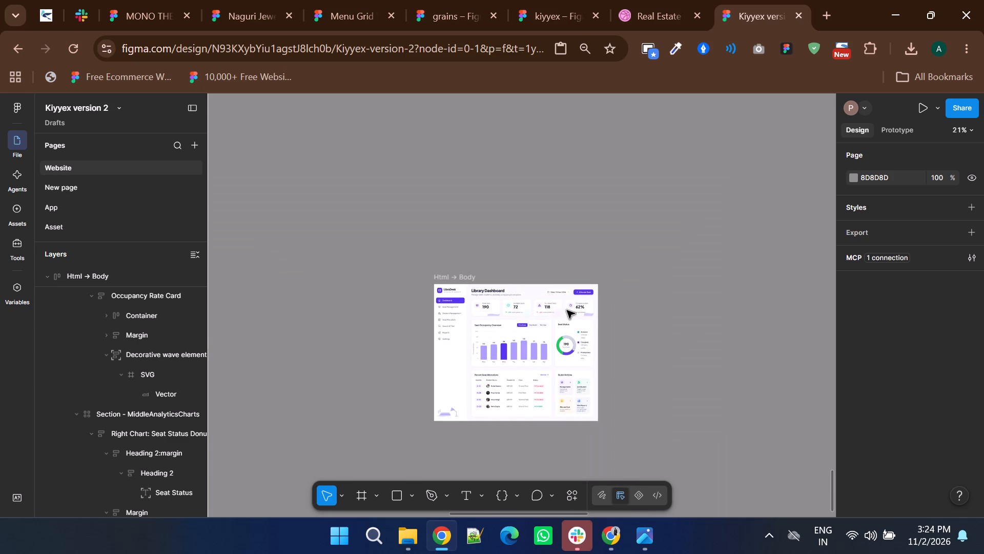
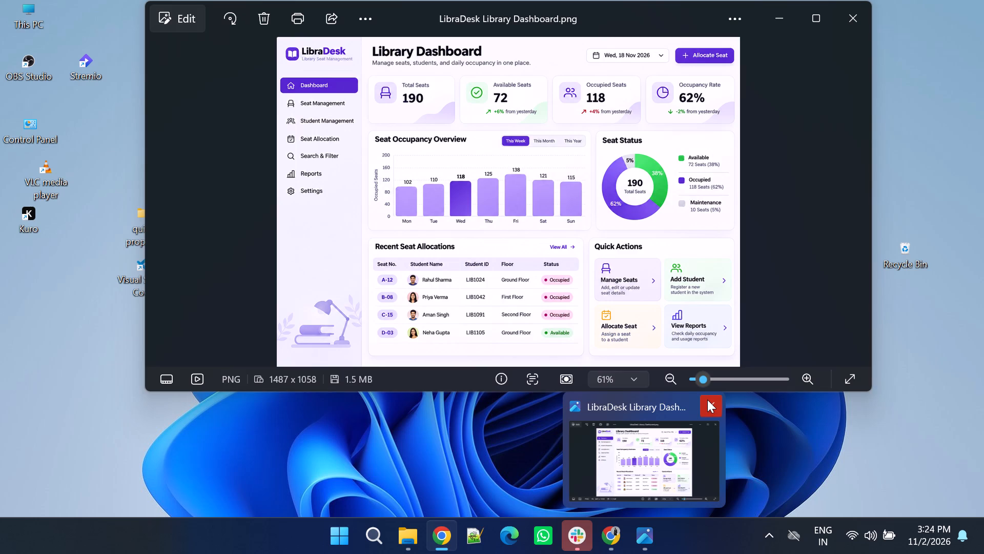
Close the LibraDesk Library Dashboard.png reference image and return to the Kiyyex version 2 design file.
left_click(707, 400)
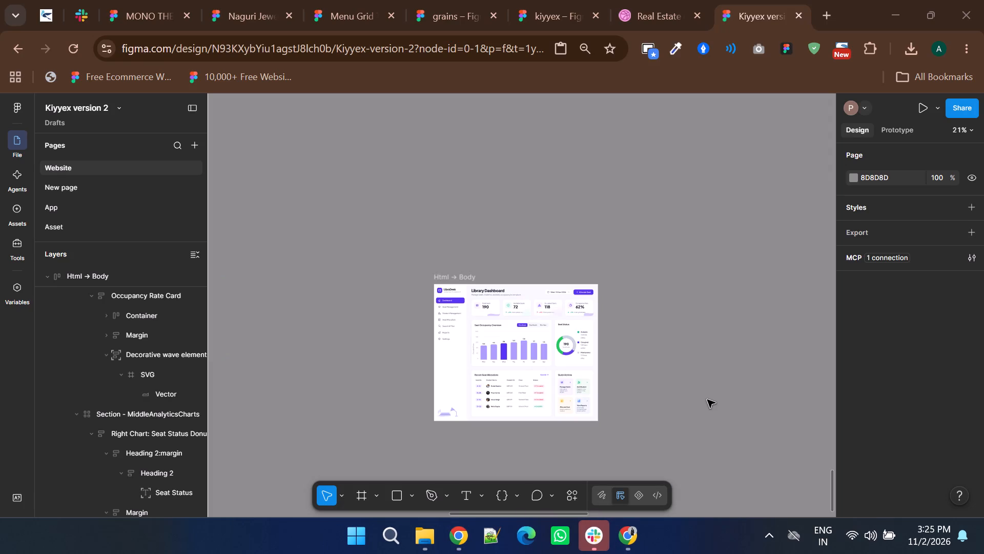
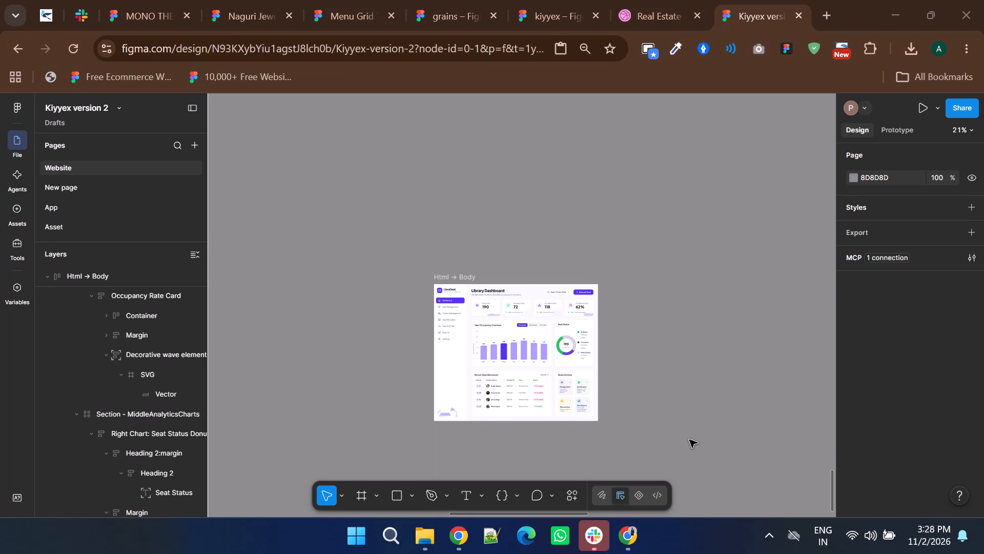
Review the Website page's screen groups around the library dashboard, examining the Other Income screens up close.
scroll(570, 348, "down", 7, "ctrl")
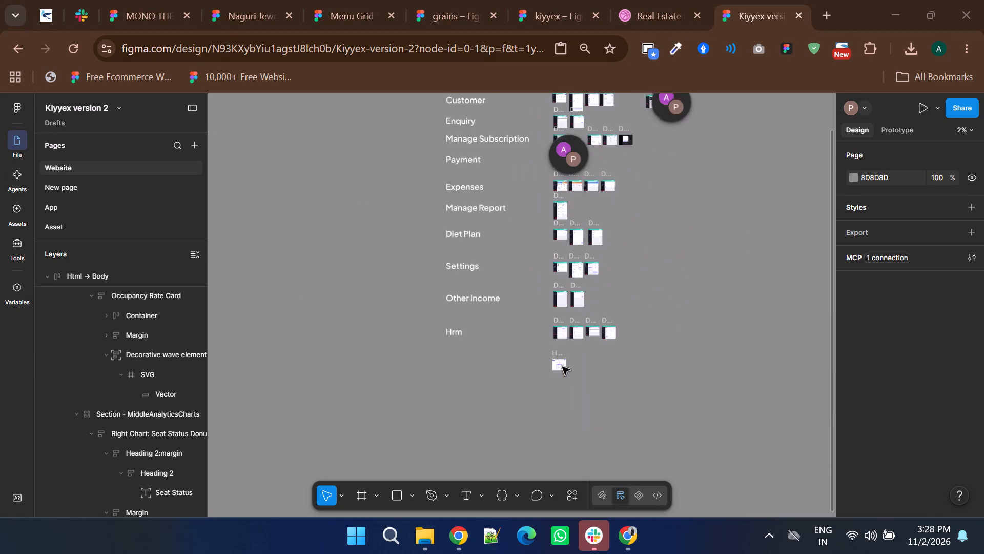
scroll(562, 367, "down", 2, "ctrl")
scroll(562, 367, "up", 1)
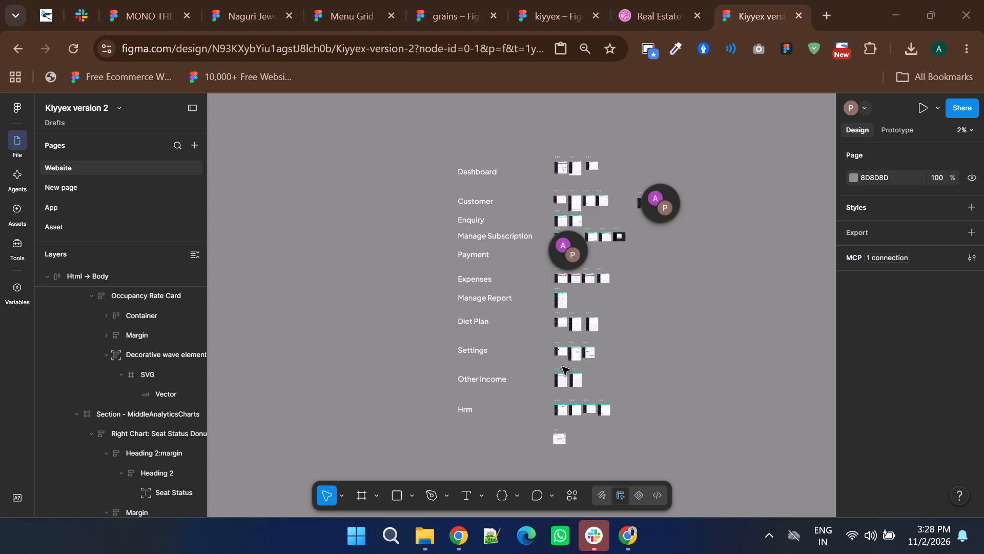
scroll(562, 367, "up", 3, "ctrl")
scroll(562, 367, "down", 2)
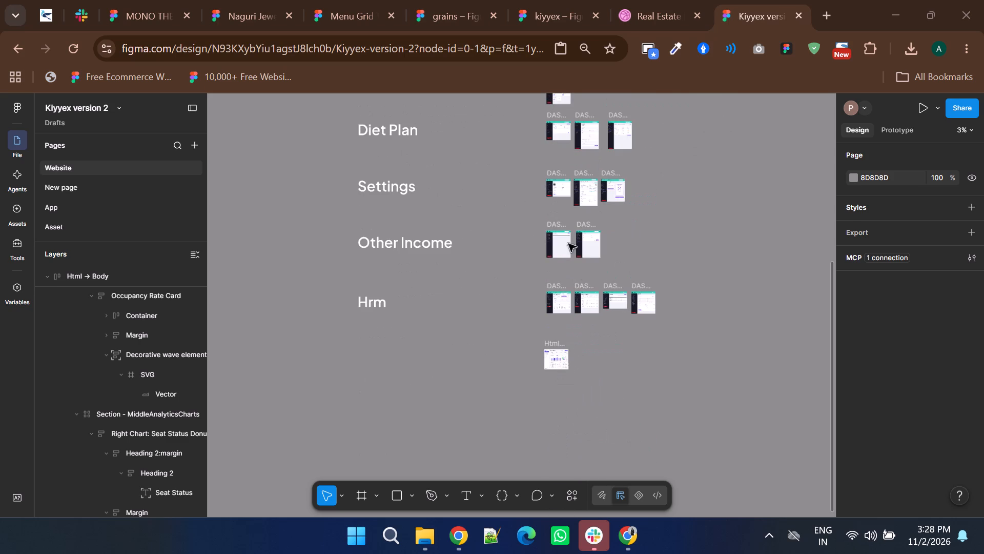
scroll(547, 239, "up", 6, "ctrl")
scroll(553, 239, "down", 4, "shift")
scroll(534, 351, "down", 1, "ctrl")
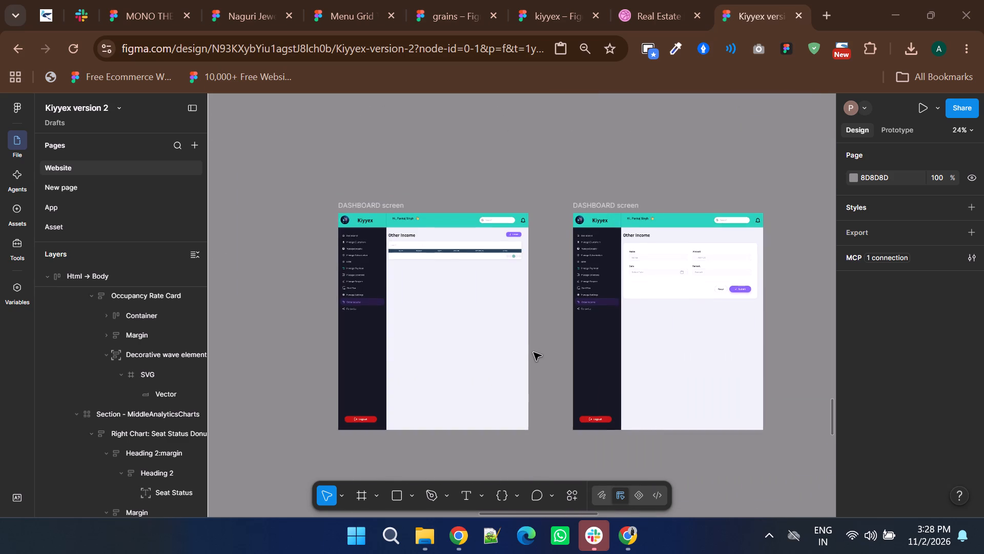
scroll(534, 352, "down", 4, "ctrl")
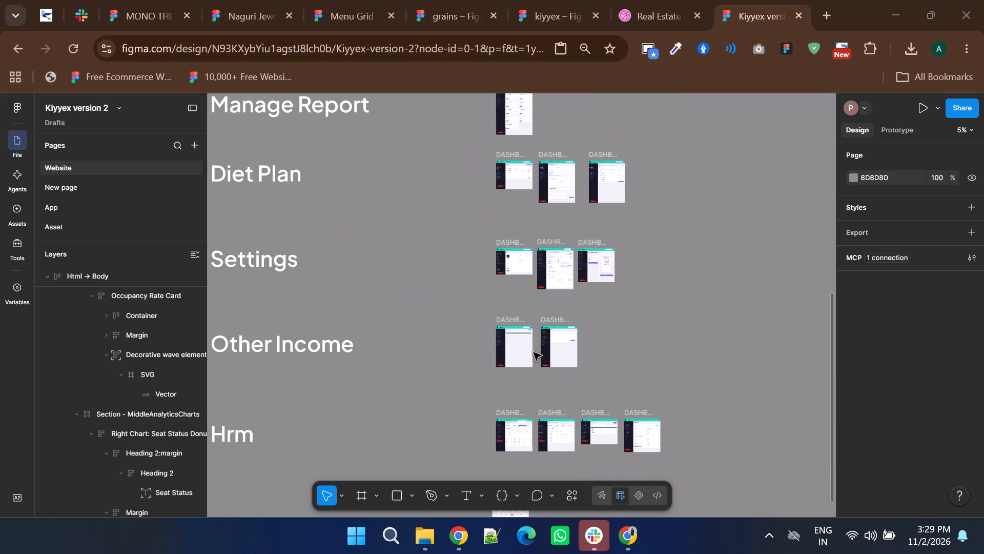
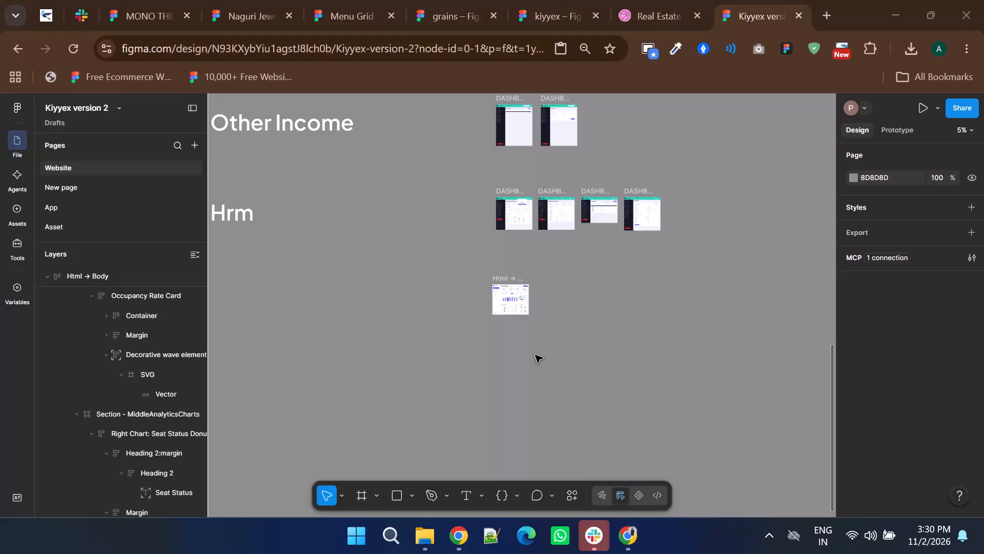
Examine the text styling of the Recent Punch In/Out Log on the first two Hrm Staff Attendance Dashboard screens.
scroll(516, 276, "up", 5, "ctrl")
scroll(516, 388, "up", 10)
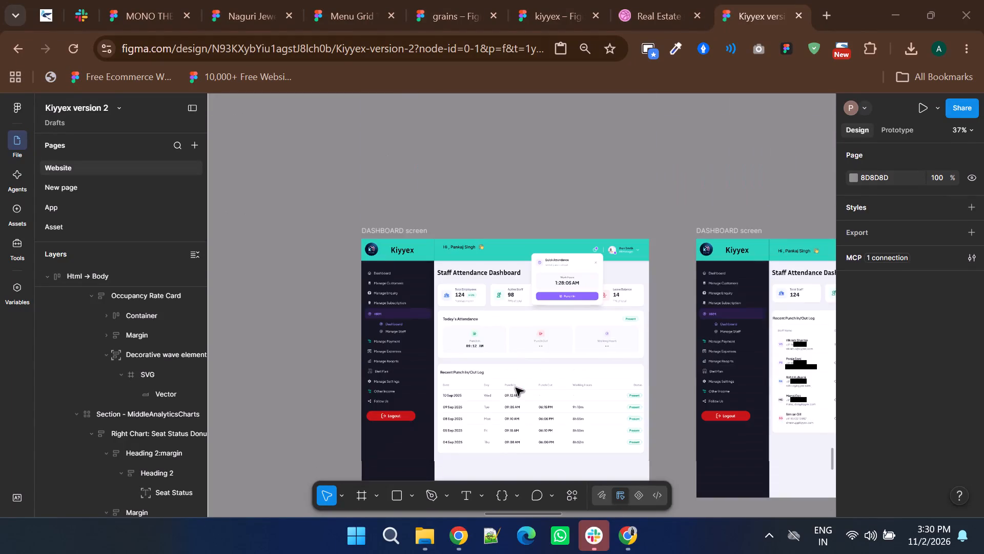
scroll(513, 413, "up", 5, "ctrl")
left_click(501, 378, "ctrl")
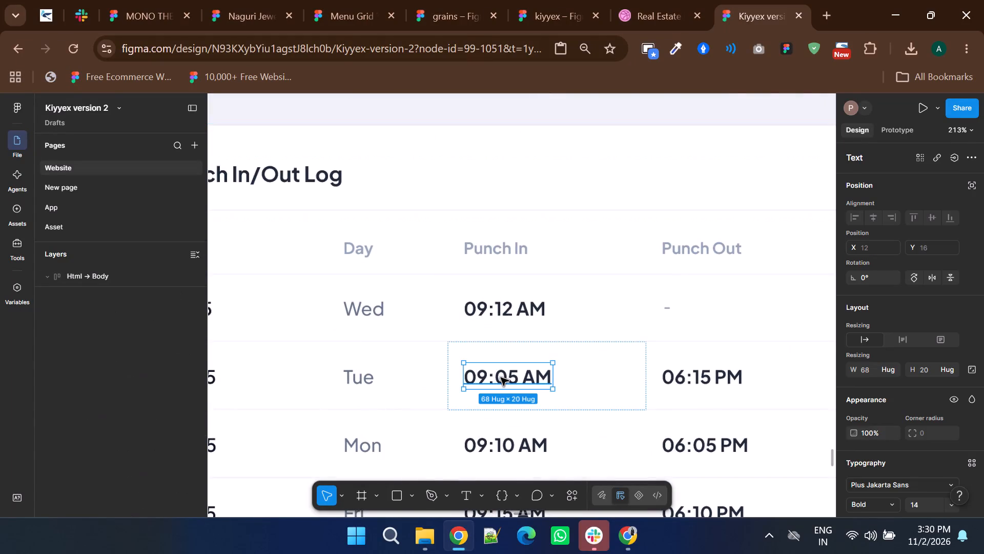
scroll(501, 378, "down", 3, "ctrl")
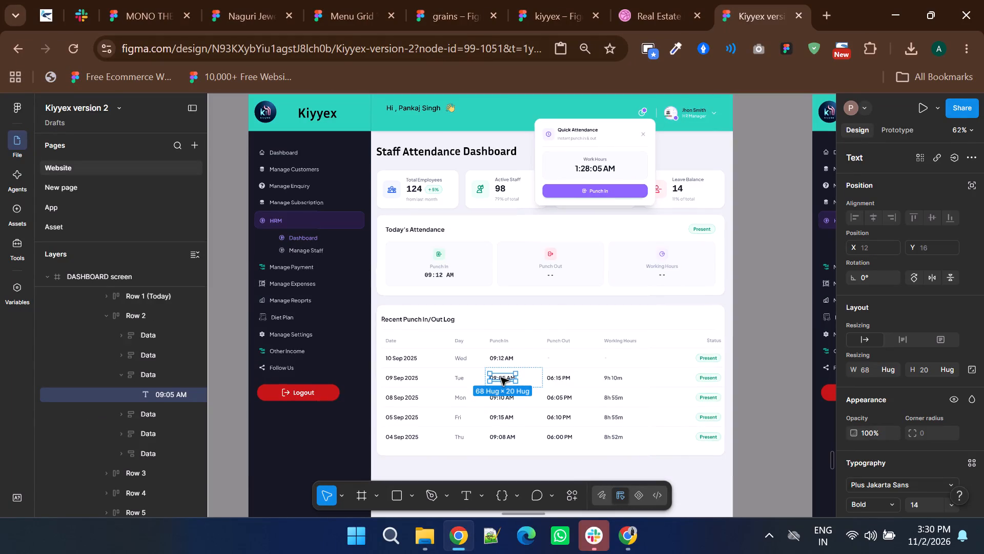
left_click(409, 361, "ctrl")
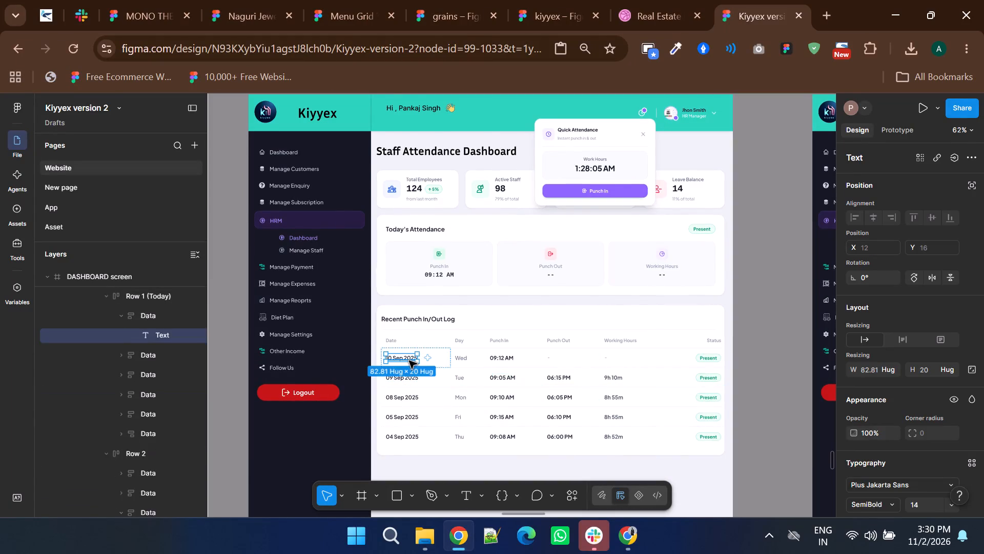
left_click(425, 320, "ctrl")
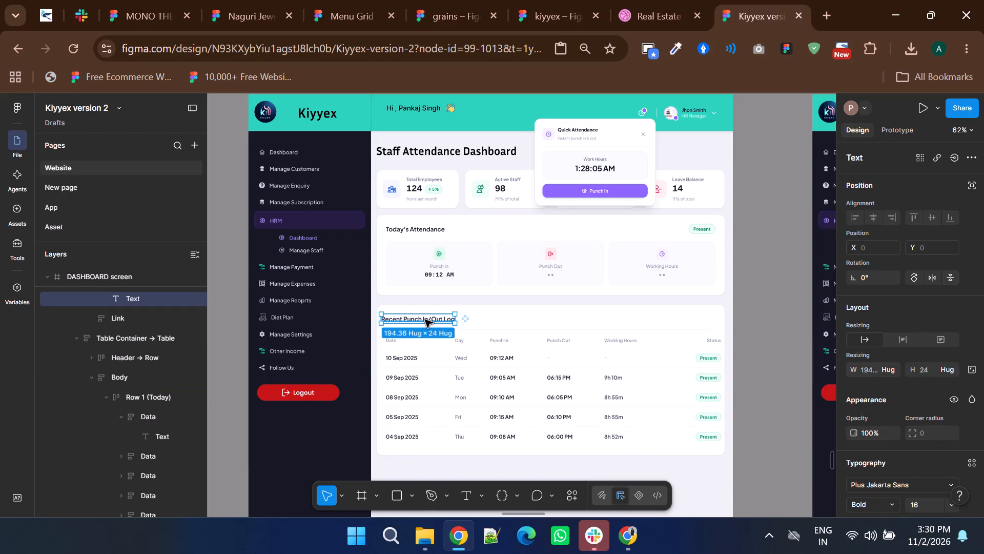
scroll(425, 320, "down", 2, "ctrl")
scroll(425, 320, "down", 2, "shift")
scroll(549, 286, "up", 2, "ctrl")
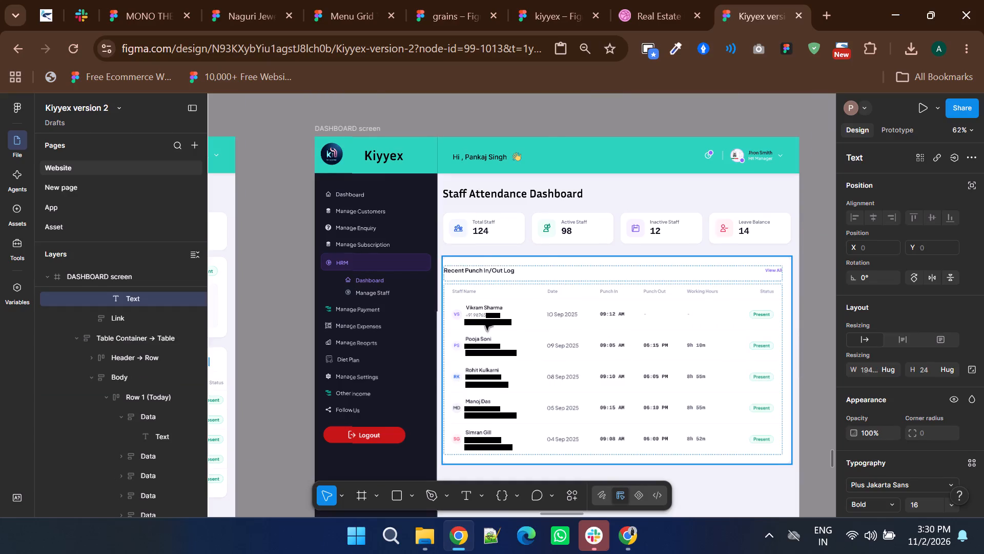
left_click(479, 307, "ctrl")
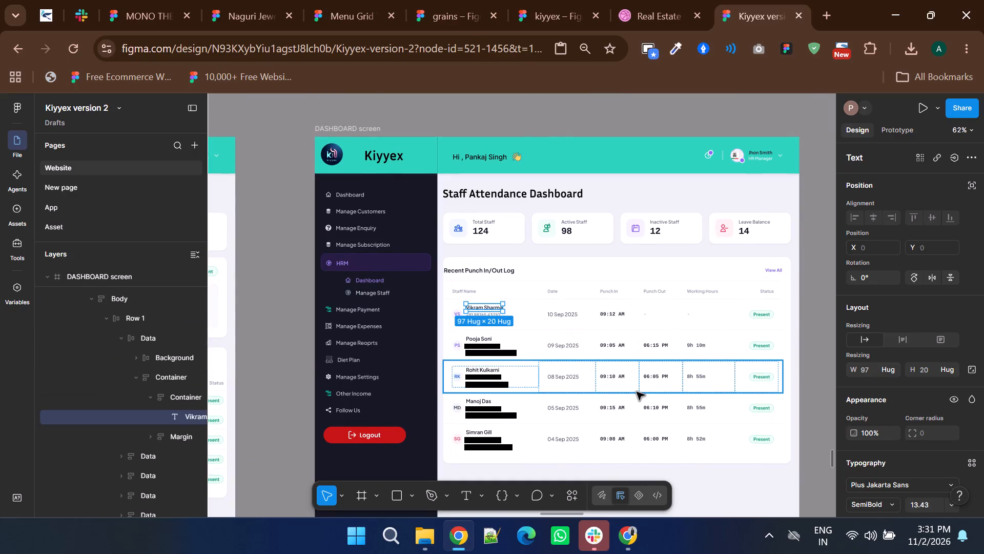
scroll(637, 392, "down", 1, "ctrl")
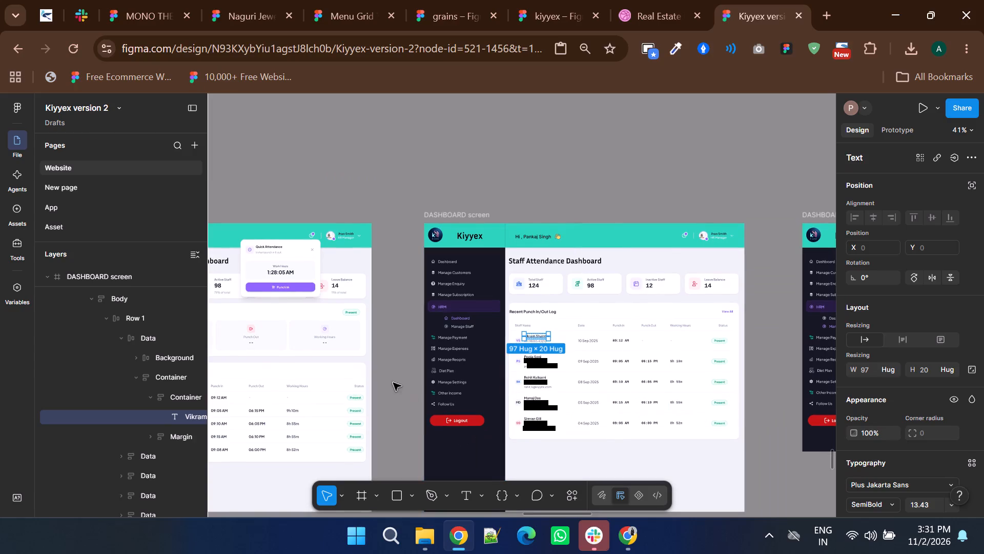
double_click(392, 382)
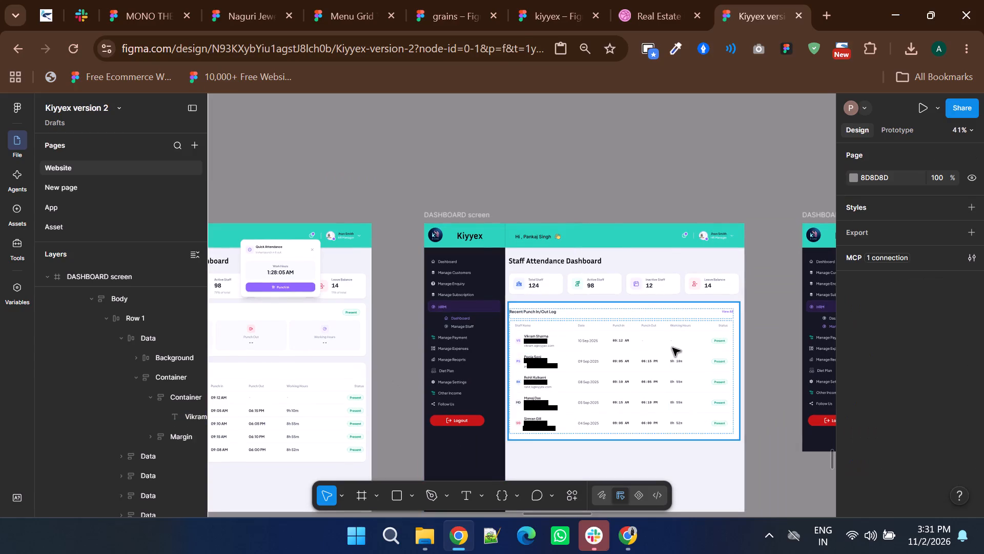
Compare the library dashboard frame with the first Hrm dashboard screen, inspecting each frame's overall properties.
scroll(672, 348, "down", 3, "ctrl")
scroll(672, 348, "down", 2)
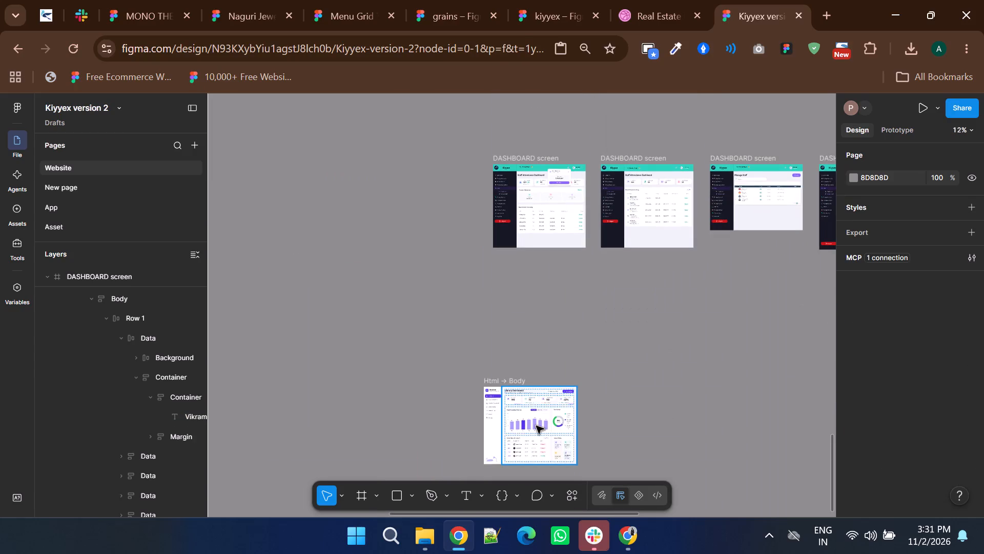
scroll(530, 428, "up", 2, "ctrl")
scroll(530, 428, "down", 1, "ctrl")
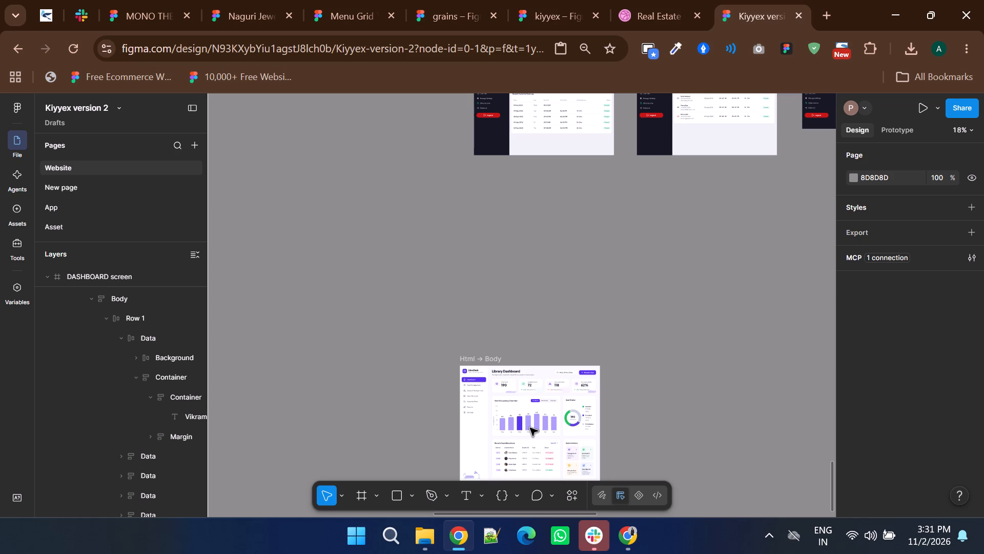
scroll(530, 428, "down", 1, "ctrl")
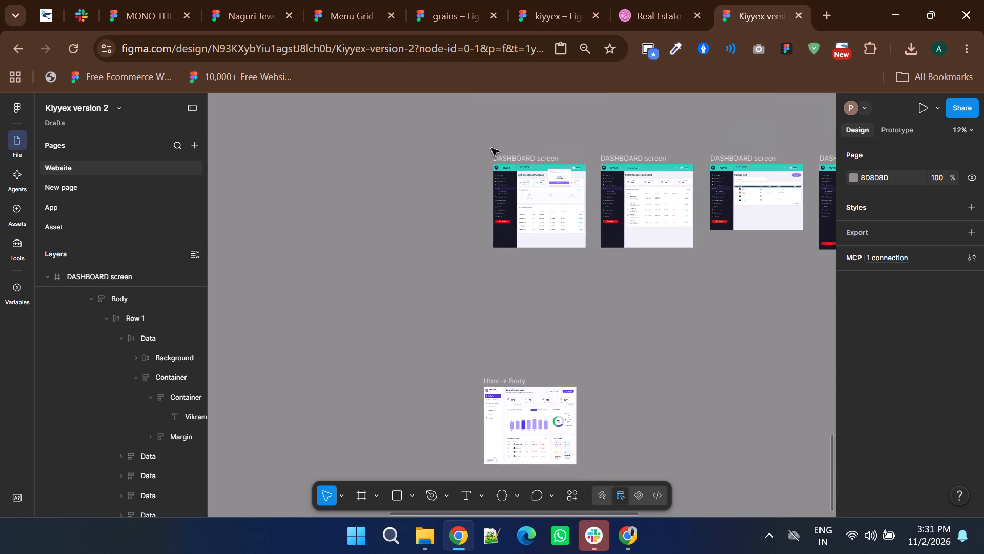
left_click(518, 152)
left_click(518, 159)
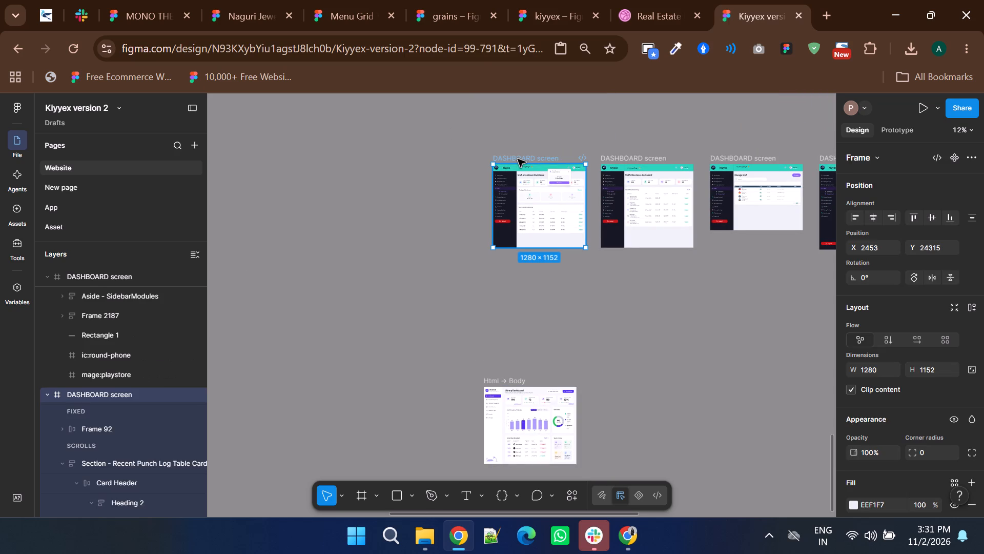
left_click(463, 358)
left_click(499, 379)
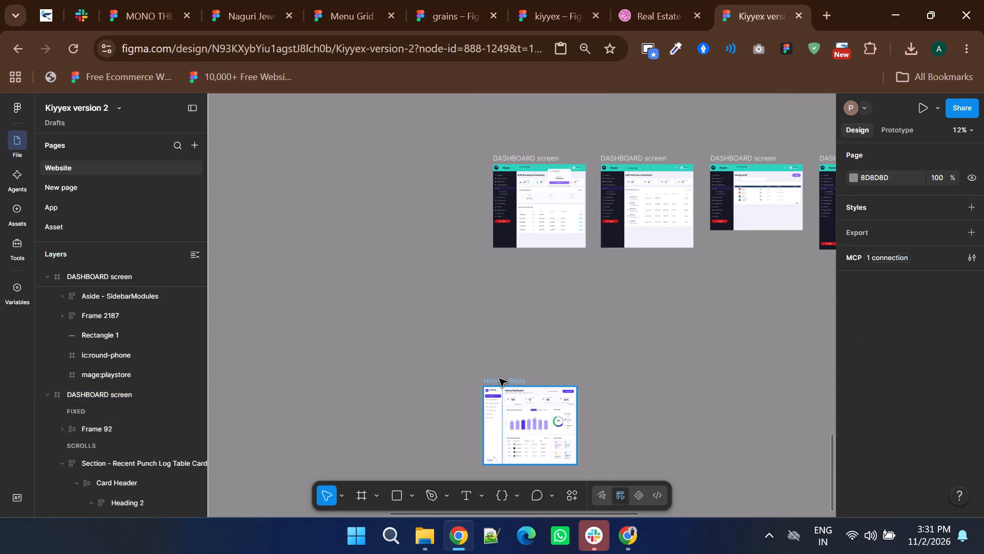
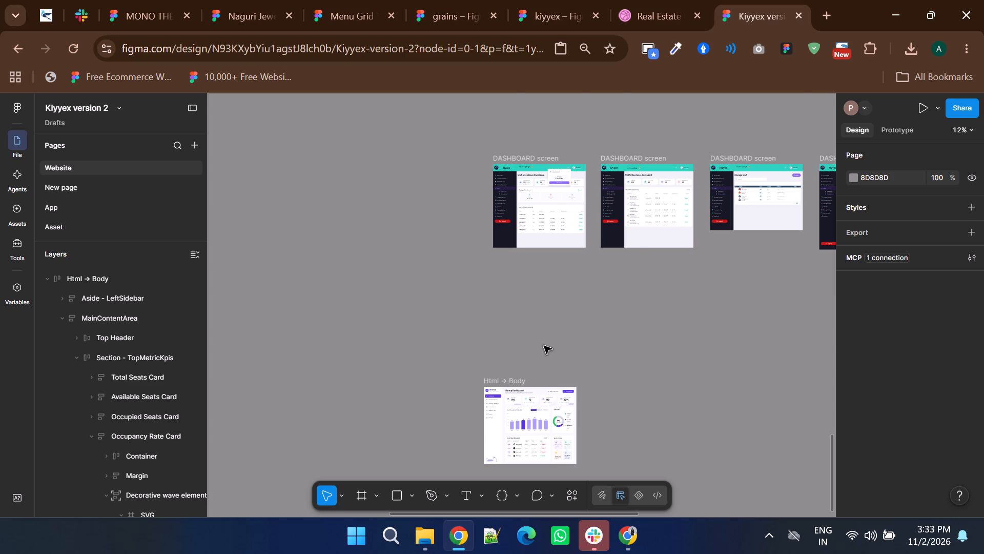
Resize the grey arc of the Seat Status donut chart to about 112 by 100 so it follows the ring.
scroll(544, 346, "down", 1)
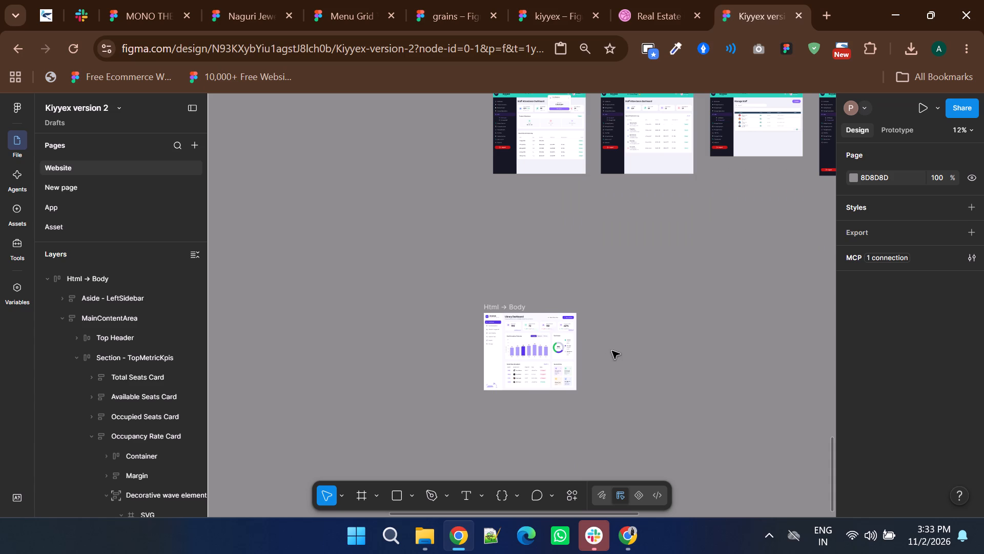
scroll(612, 351, "down", 1, "shift")
scroll(510, 328, "up", 4, "ctrl")
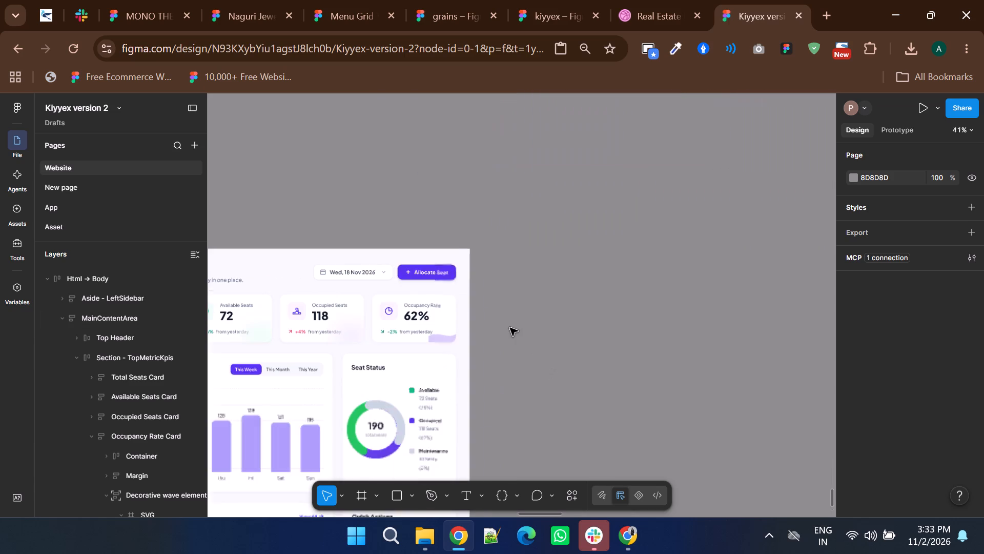
scroll(510, 328, "down", 2)
scroll(510, 328, "up", 1, "shift")
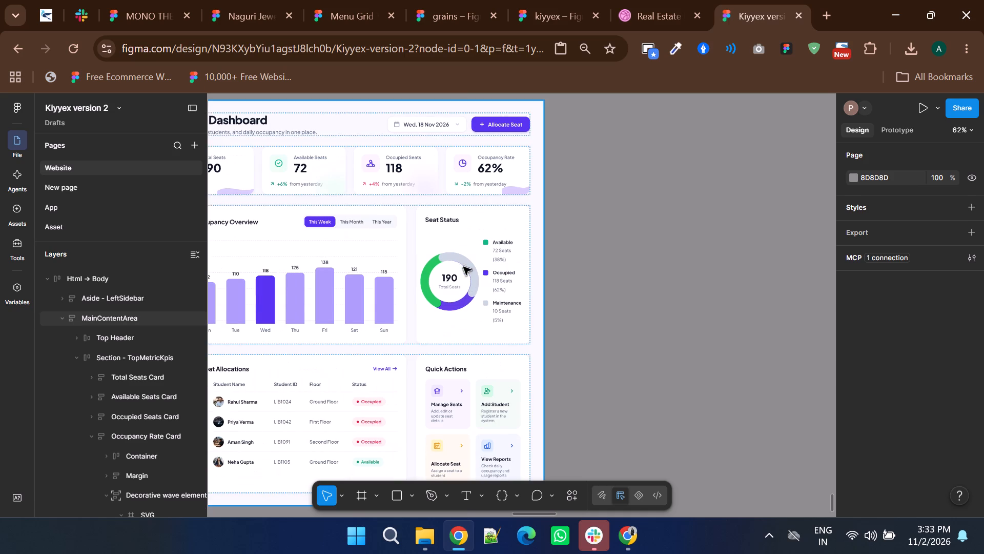
scroll(464, 260, "up", 4, "ctrl")
left_click(494, 330, "ctrl")
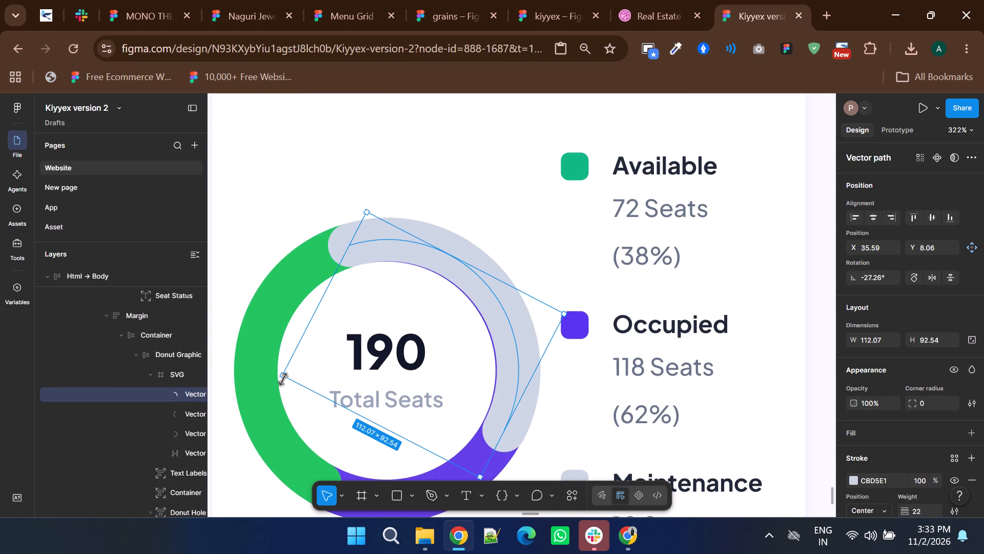
left_click_drag(282, 379, 277, 377)
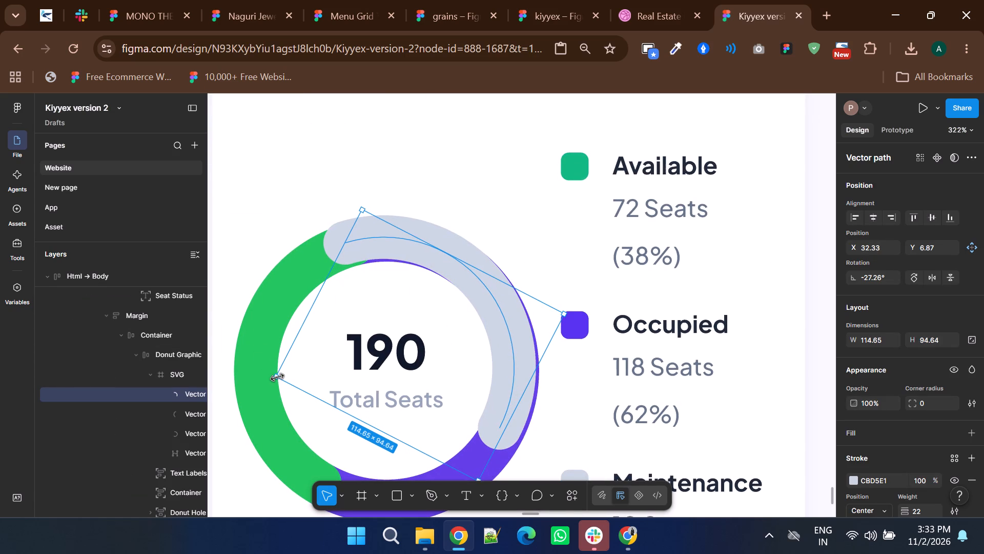
left_click_drag(277, 377, 259, 386)
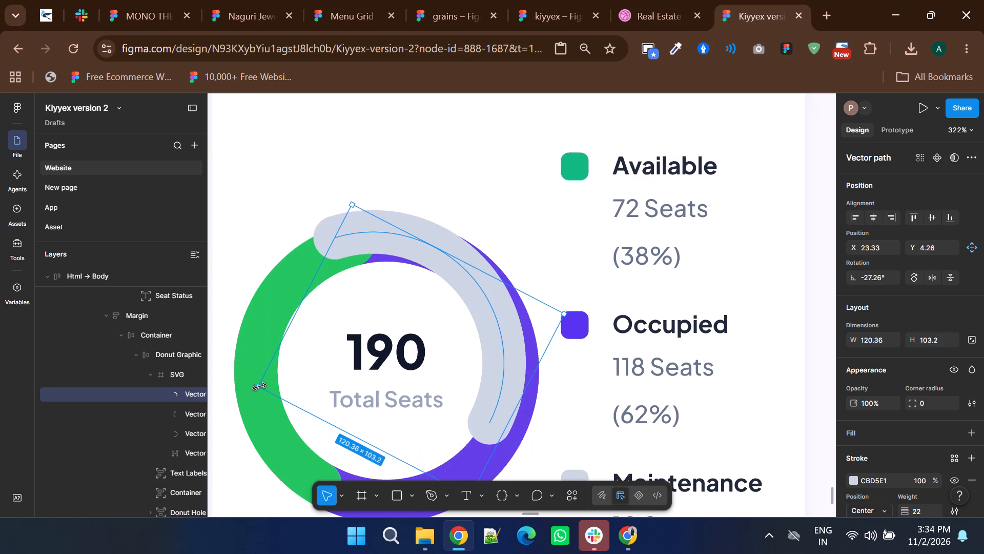
left_click_drag(259, 386, 278, 389)
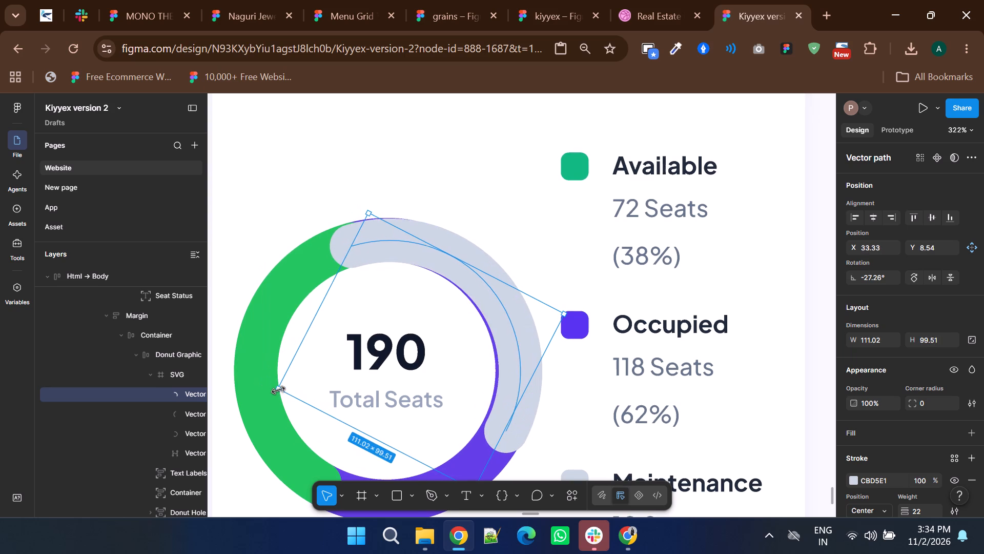
left_click_drag(278, 389, 276, 387)
Rotate the donut chart's grey arc slightly to about -28.5° and deselect it.
scroll(476, 390, "down", 1)
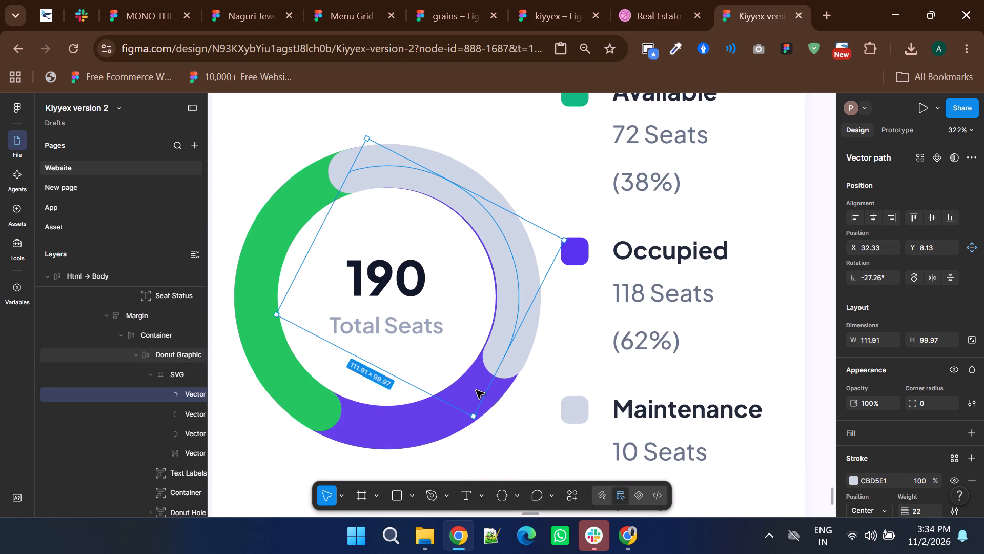
left_click(478, 422)
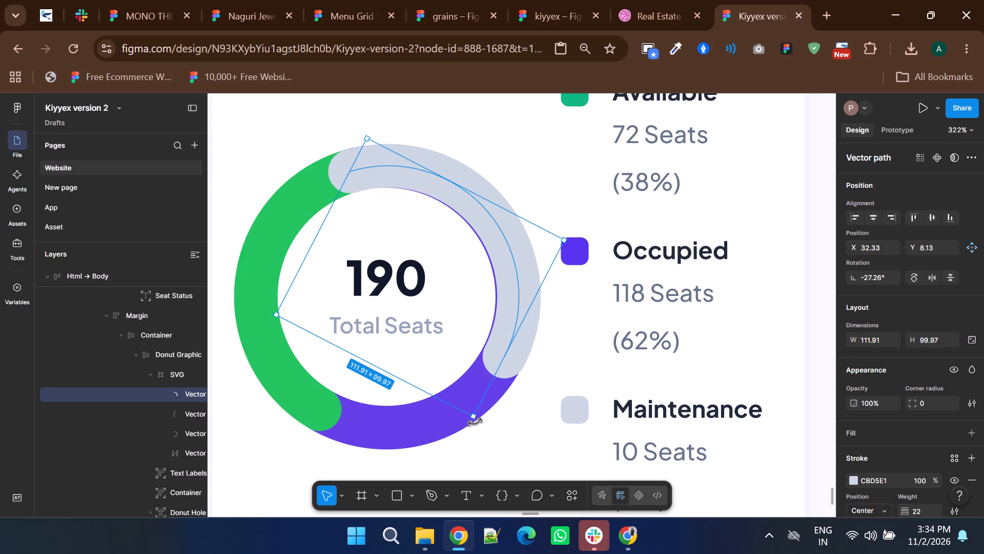
scroll(475, 422, "down", 2, "ctrl")
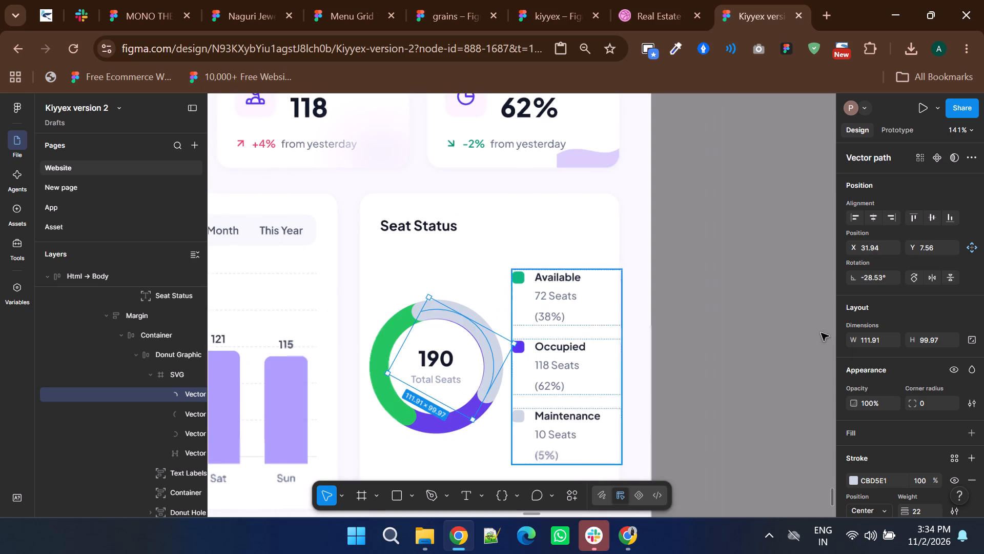
left_click(831, 328)
double_click(755, 290)
scroll(755, 290, "down", 2, "ctrl")
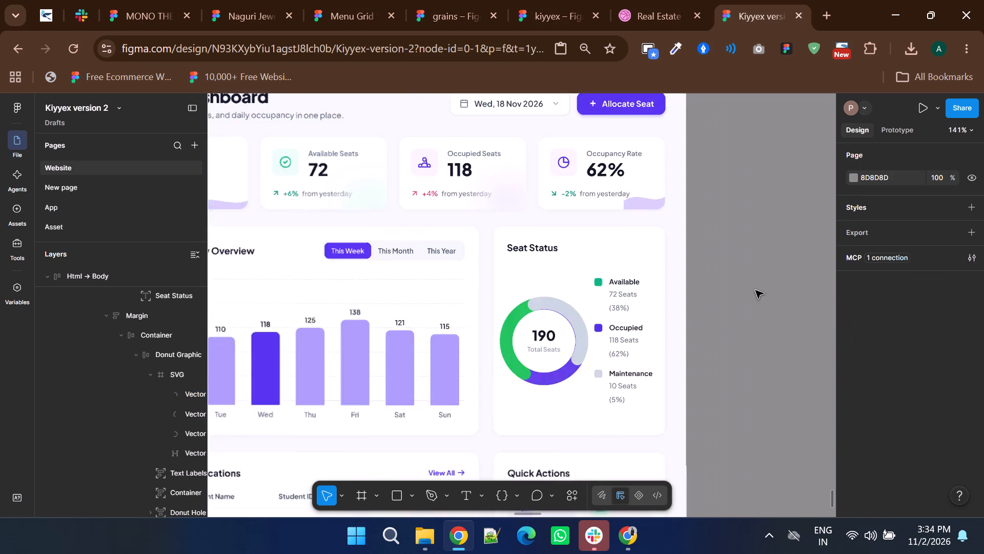
scroll(755, 290, "down", 1, "ctrl")
scroll(755, 290, "down", 1, "shift")
scroll(755, 290, "down", 1, "ctrl")
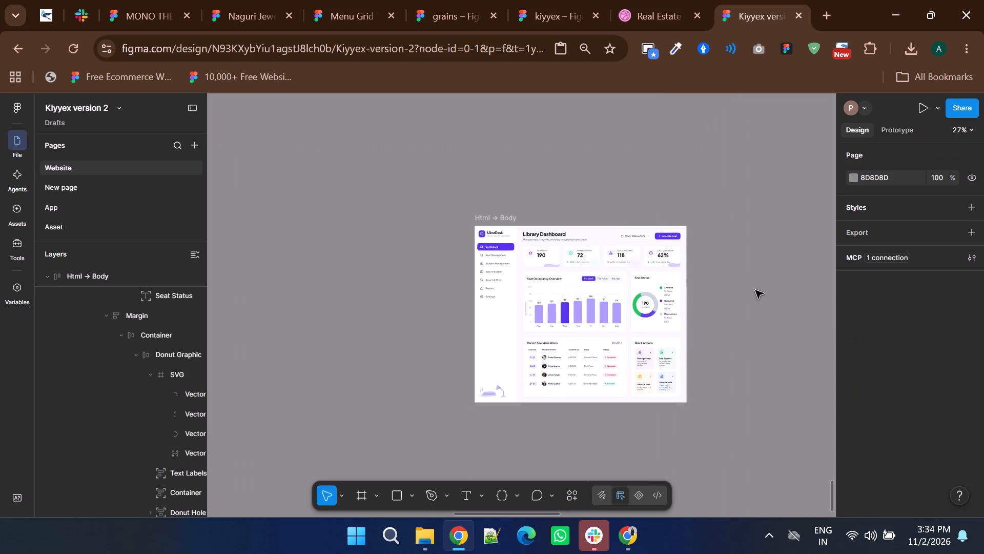
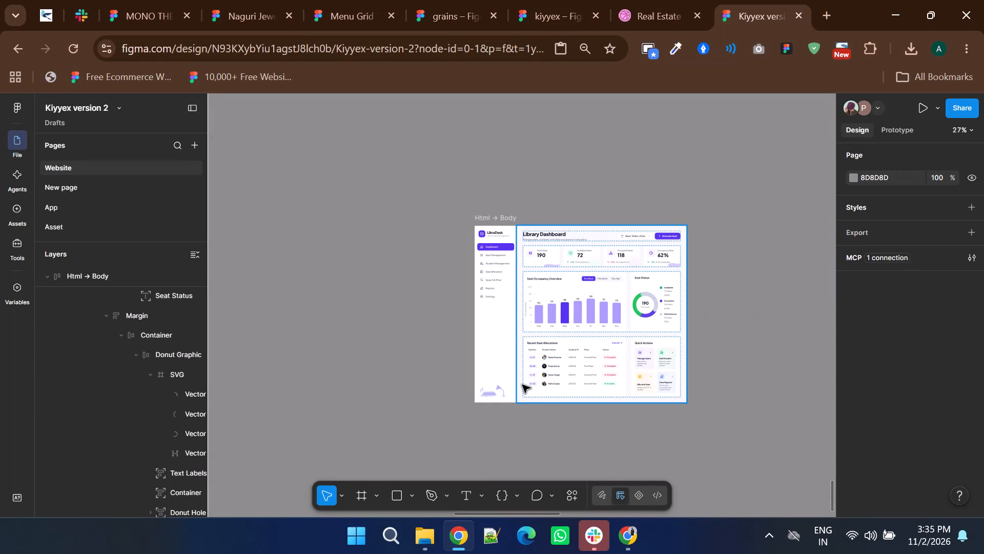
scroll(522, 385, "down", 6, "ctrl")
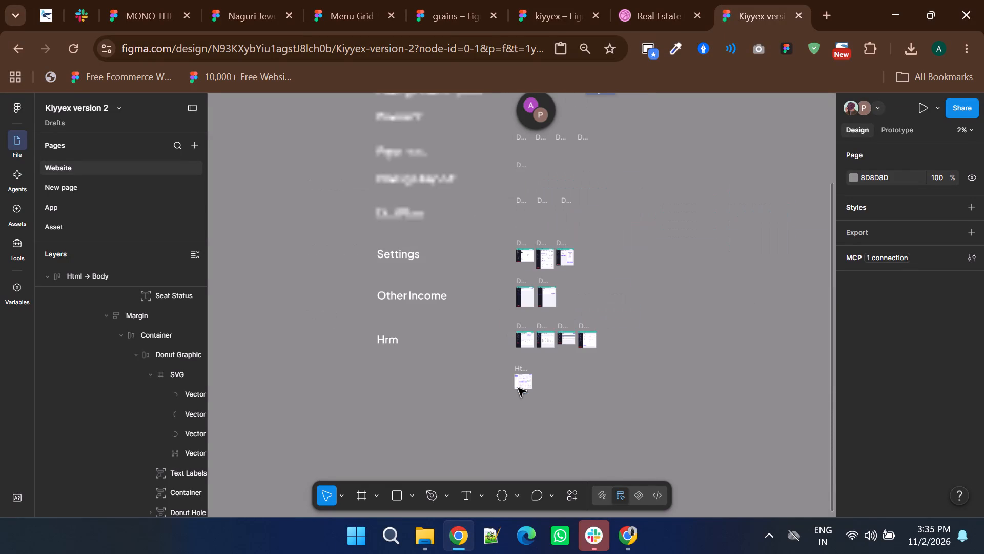
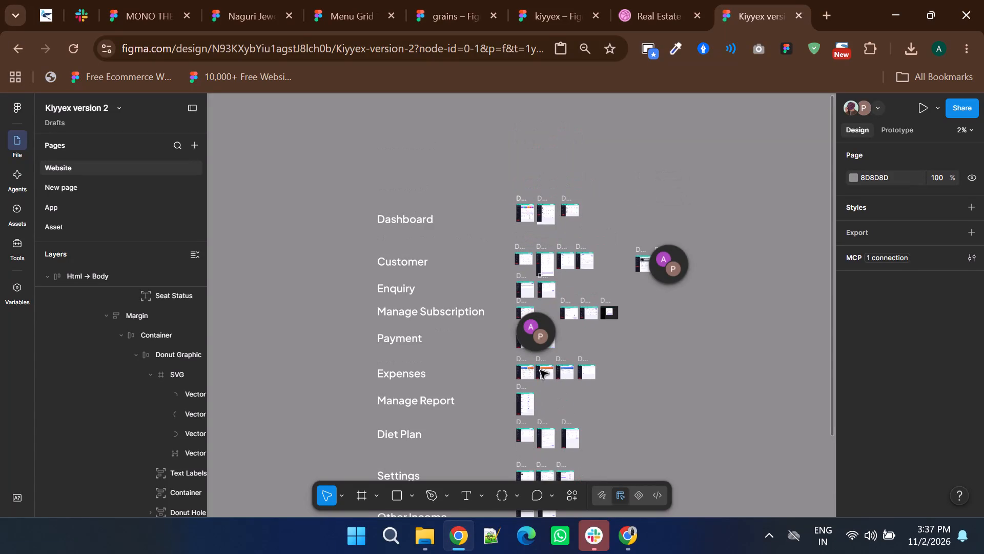
Examine the two Manage Payment screens in the Payment row and the review comments pinned on them.
scroll(517, 340, "up", 6, "ctrl")
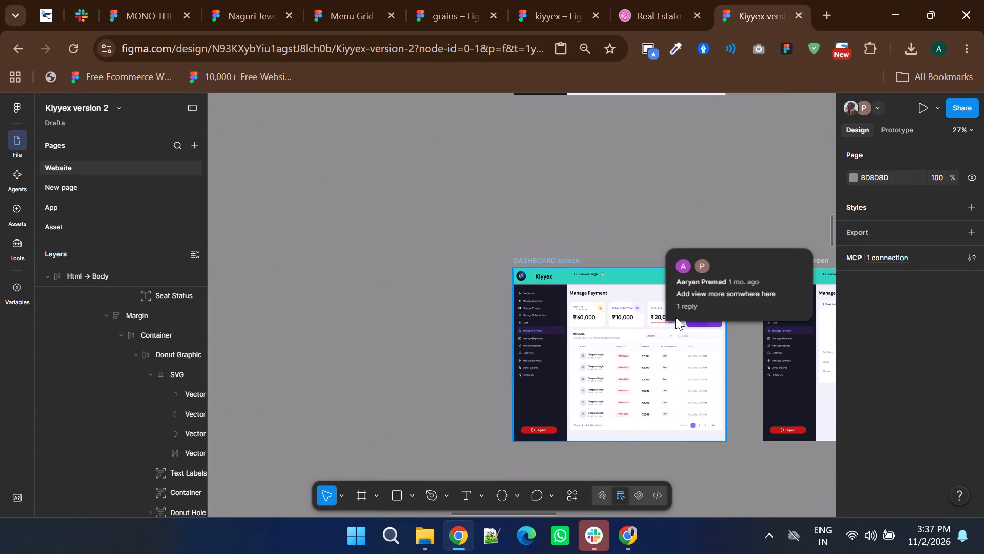
scroll(675, 317, "up", 2, "ctrl")
scroll(435, 341, "down", 3, "ctrl")
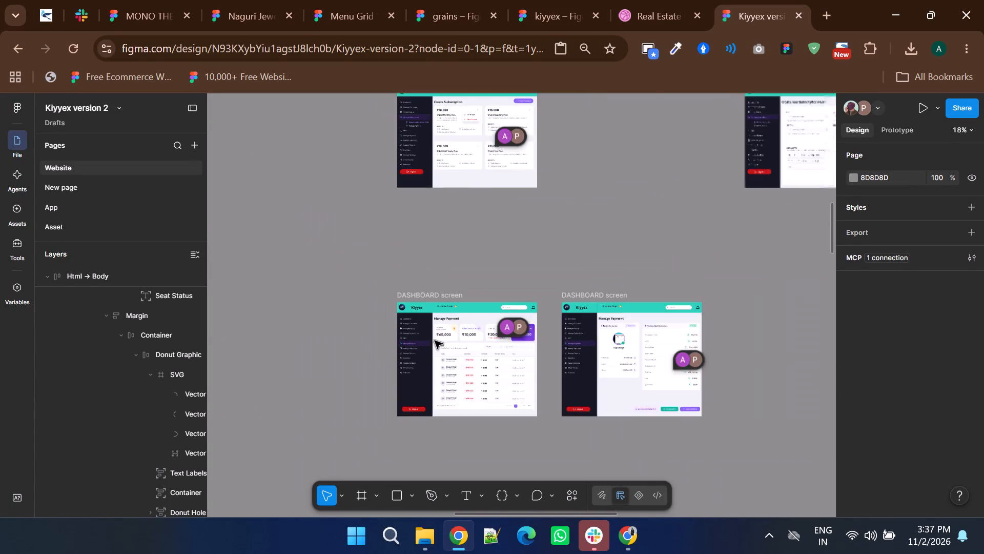
scroll(435, 341, "down", 3, "ctrl")
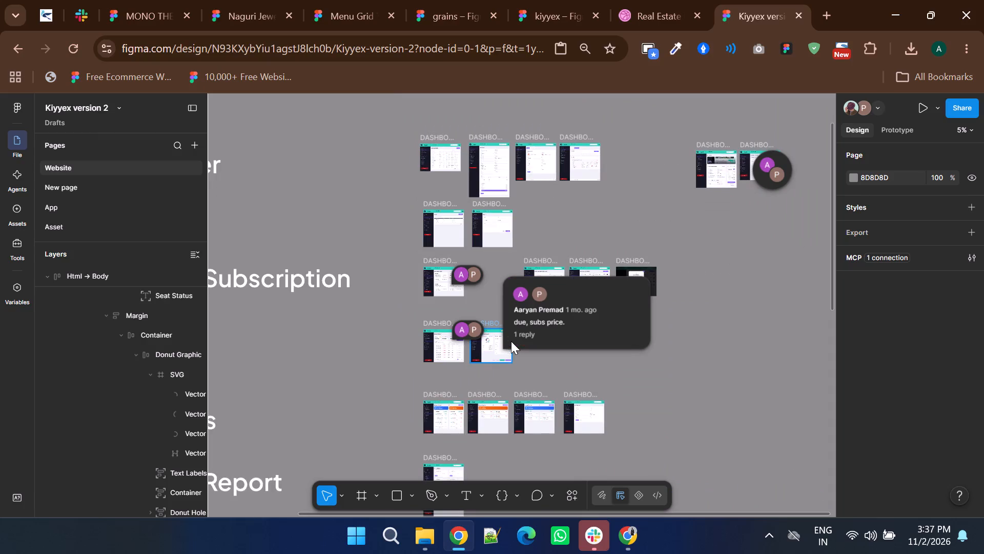
scroll(511, 341, "up", 5, "ctrl")
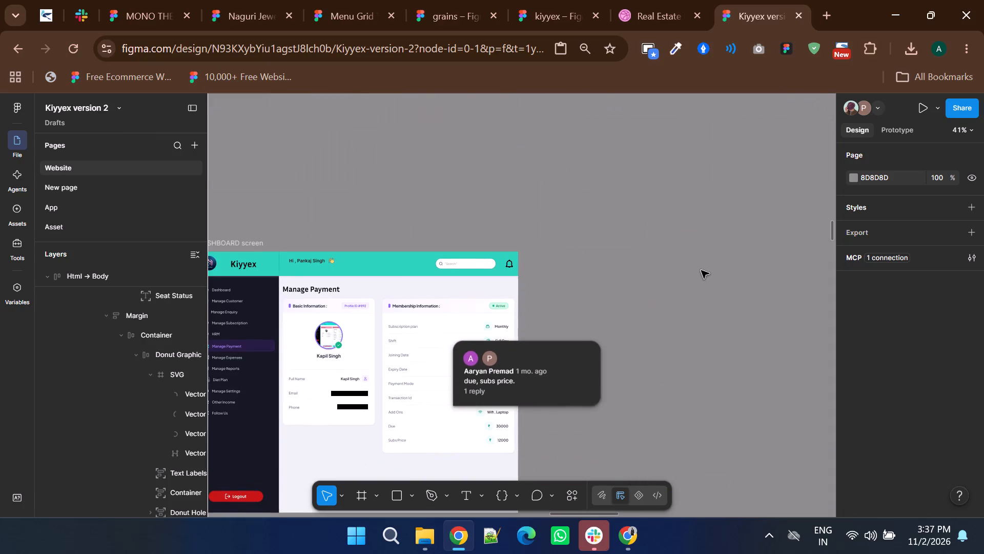
left_click(704, 269)
scroll(704, 269, "down", 1, "ctrl")
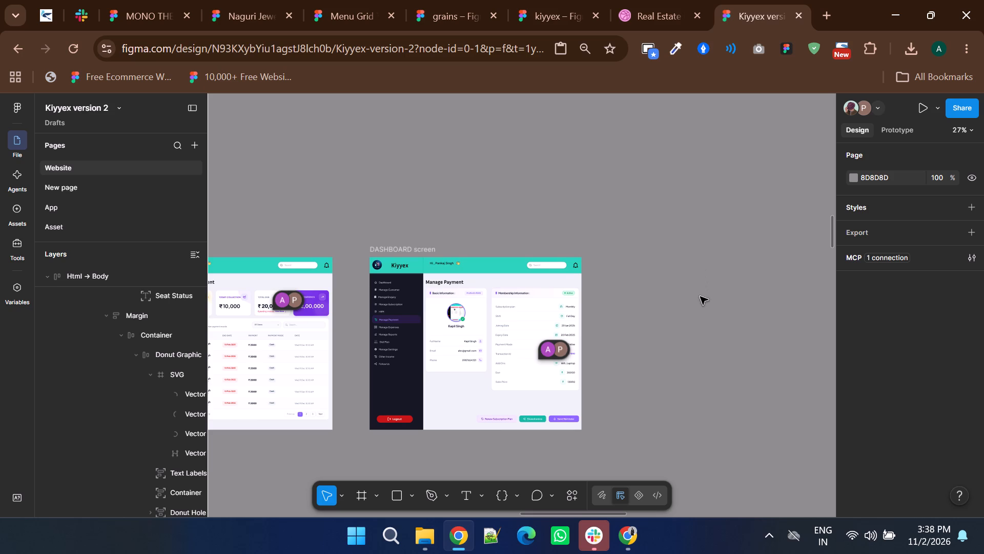
Examine the library dashboard frame below the Hrm row, including its seat allocations, Quick Actions and Seat Status sections.
scroll(700, 296, "down", 7, "ctrl")
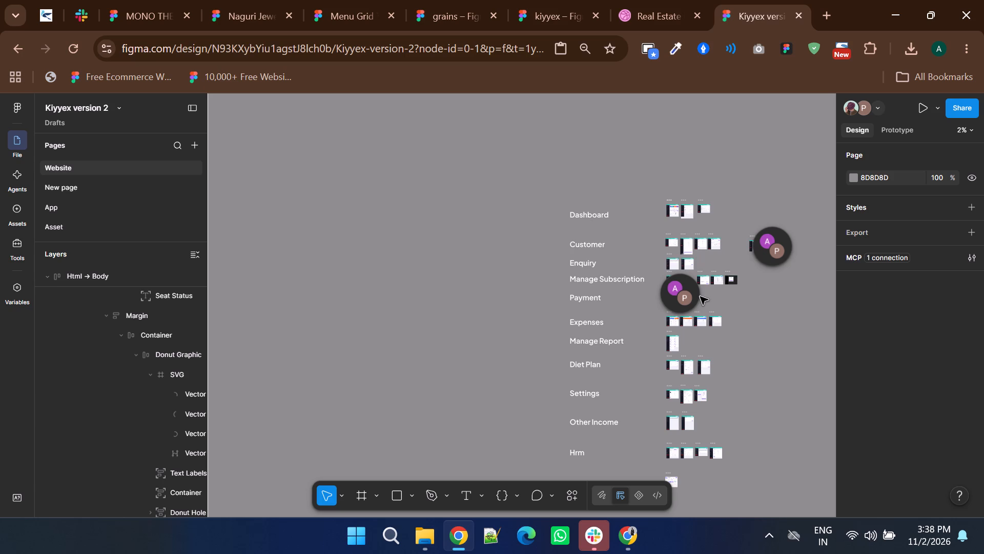
scroll(513, 276, "down", 2)
scroll(513, 276, "down", 3, "ctrl")
scroll(731, 344, "up", 2, "ctrl")
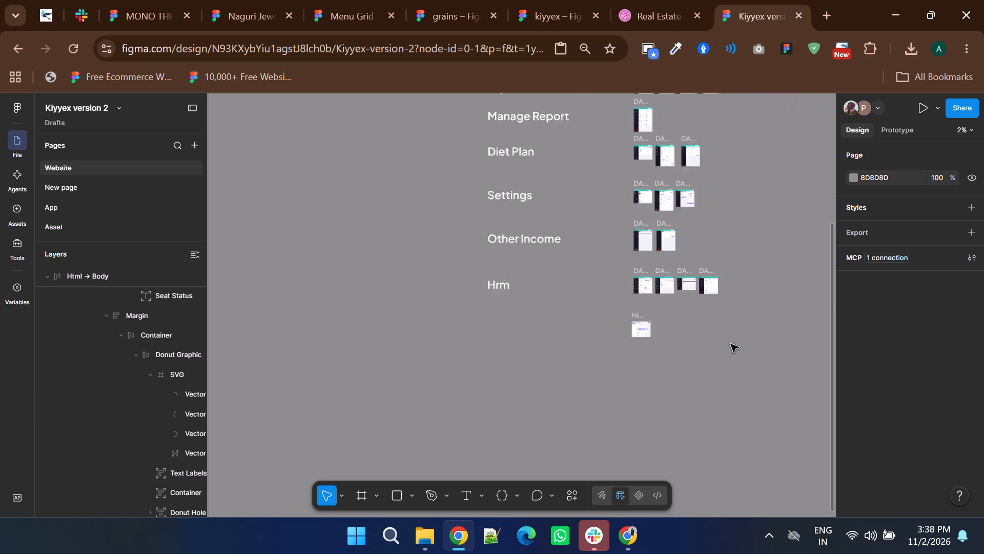
scroll(599, 387, "up", 1)
scroll(596, 379, "up", 6, "ctrl")
scroll(596, 379, "down", 6)
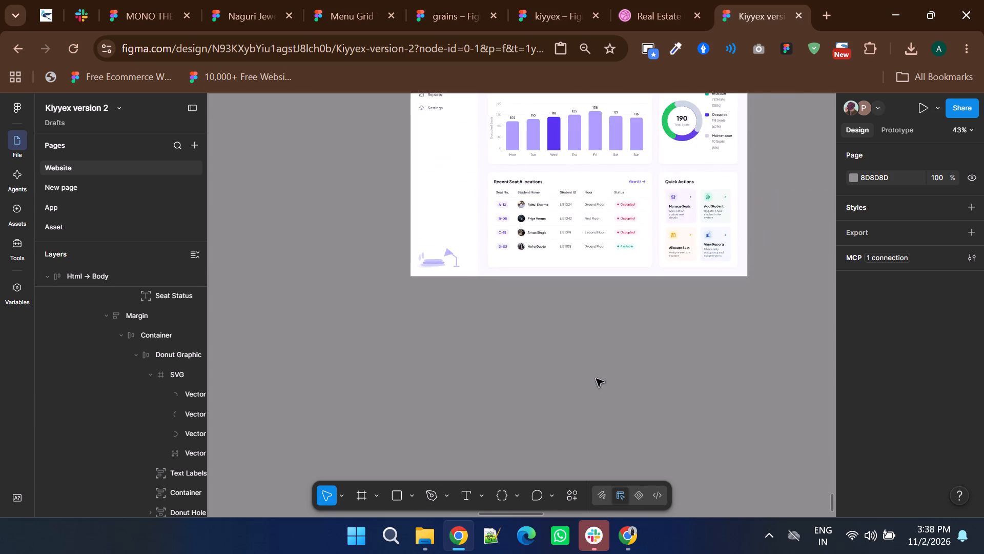
scroll(596, 382, "down", 3, "ctrl")
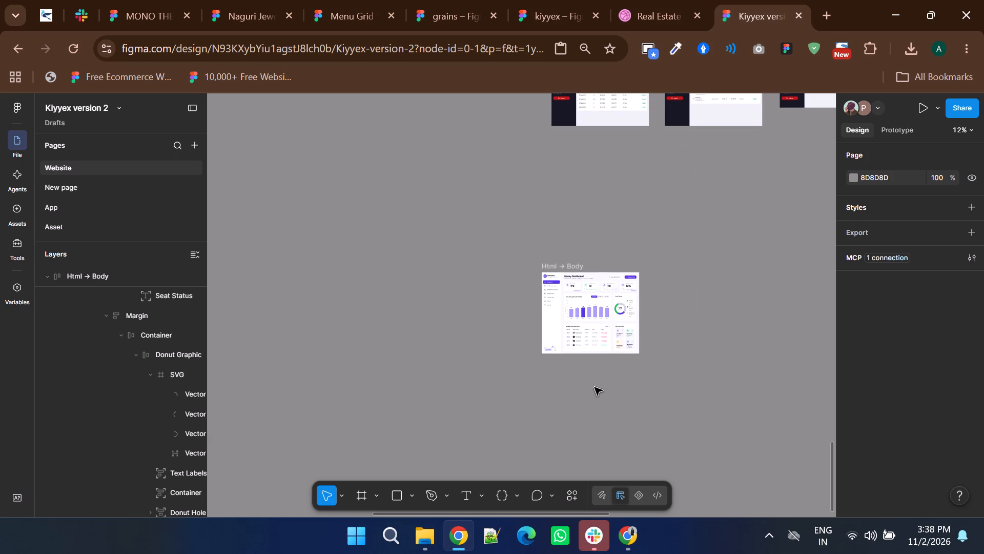
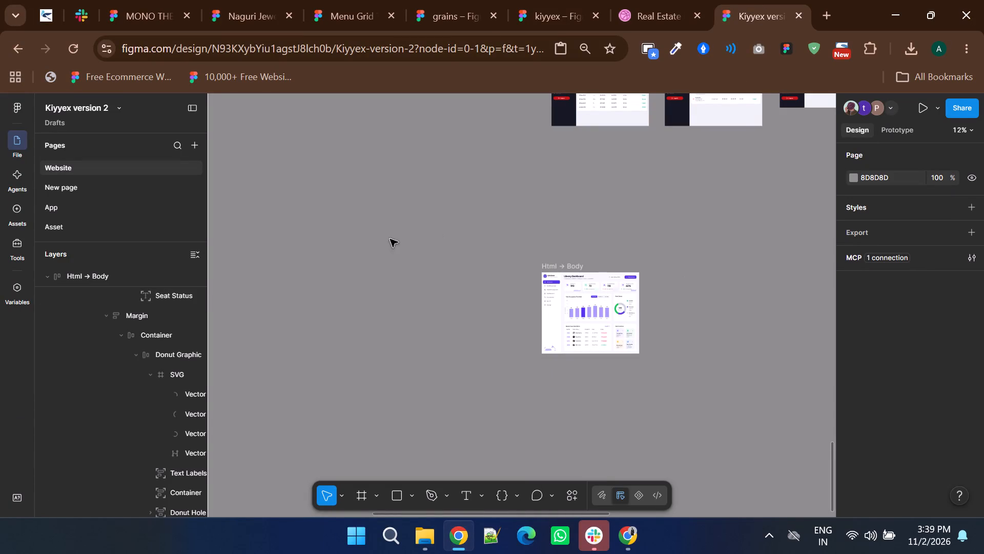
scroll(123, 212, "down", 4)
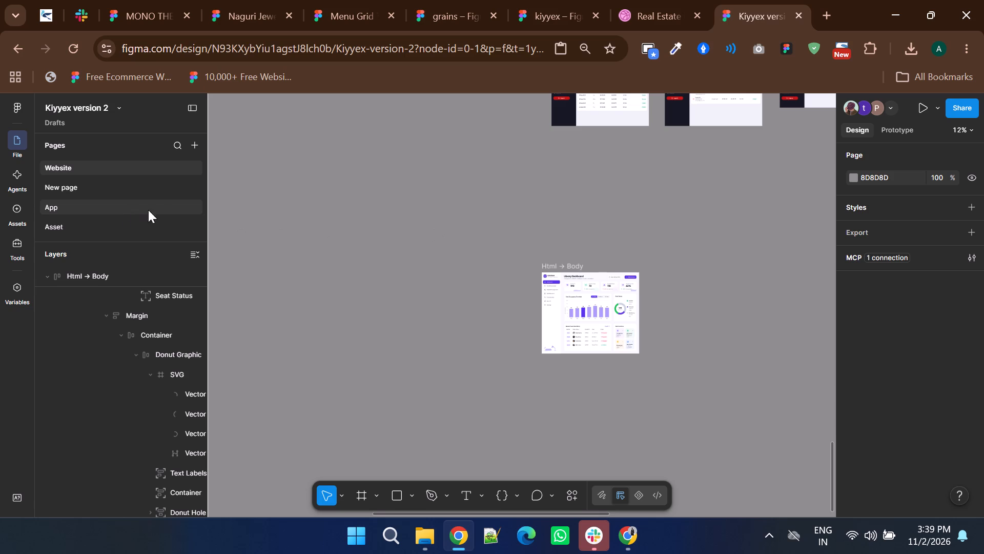
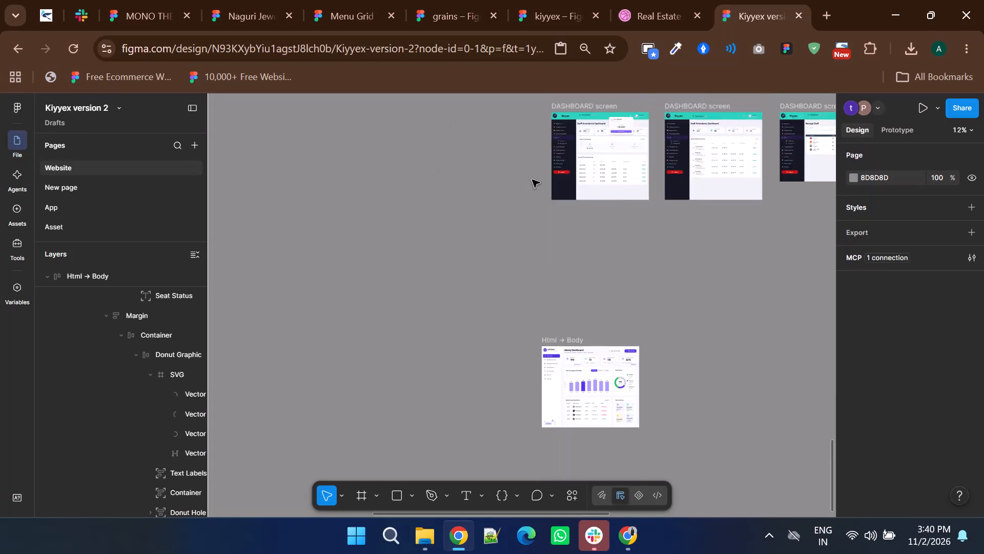
Duplicate the Hrm section heading below itself, in line with the Html → Body frame, and change its text to Library Management.
scroll(542, 231, "down", 3, "ctrl")
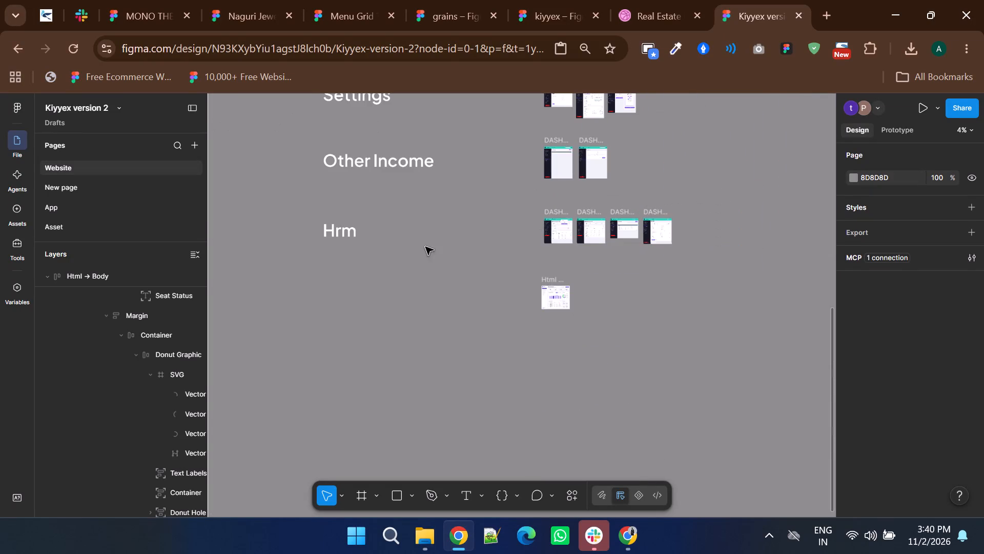
left_click(345, 239)
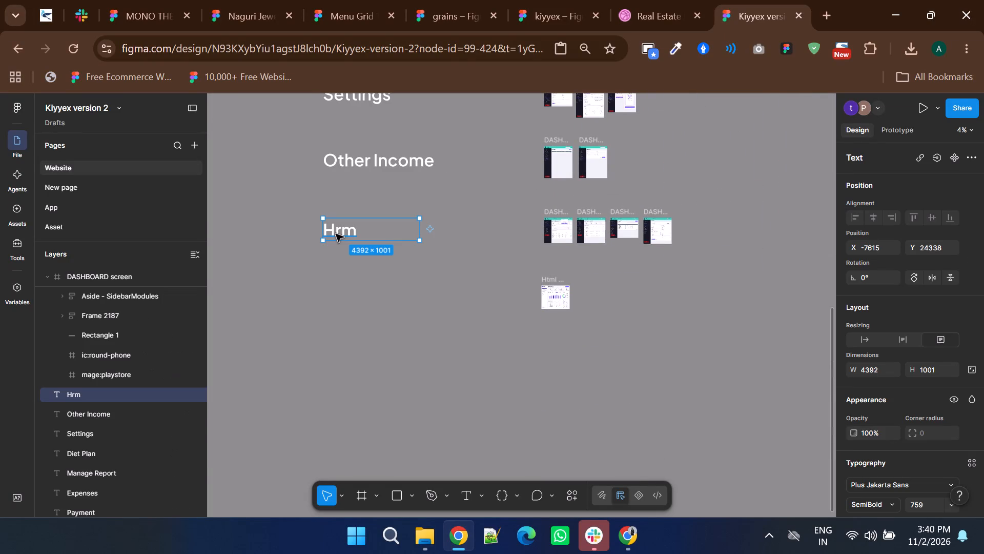
left_click_drag(336, 234, 338, 300)
double_click(338, 300)
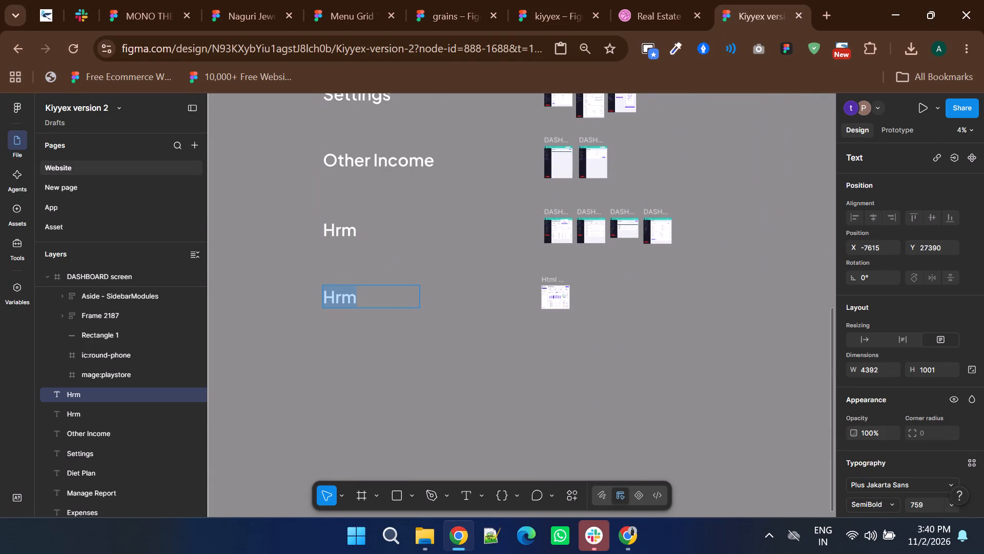
type("Lib")
type("rary Mana")
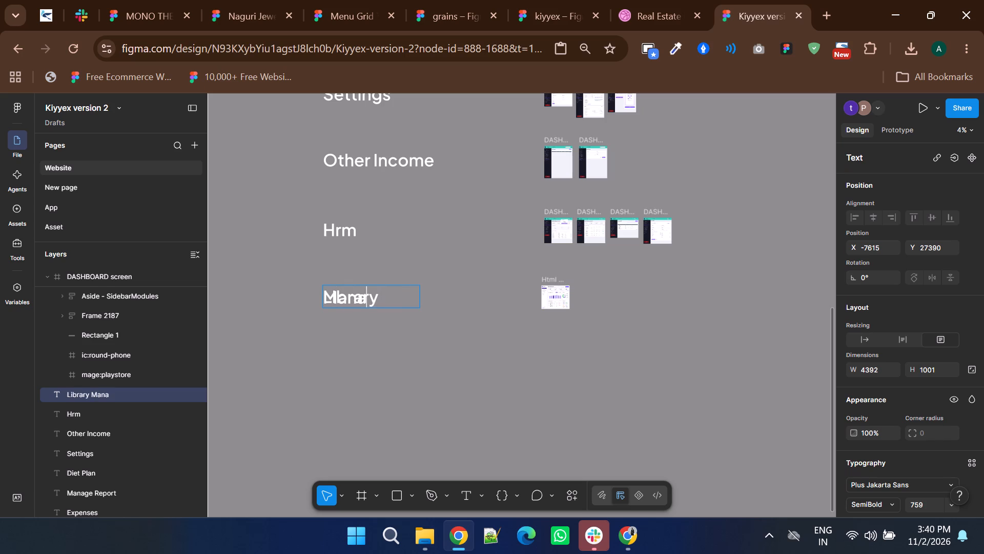
type("gee")
key("BackSpace")
key("BackSpace")
key("BackSpace")
key("BackSpace")
key("BackSpace")
key("BackSpace")
key("BackSpace")
key("BackSpace")
key("BackSpace")
key("BackSpace")
key("BackSpace")
key("BackSpace")
key("BackSpace")
key("BackSpace")
key("BackSpace")
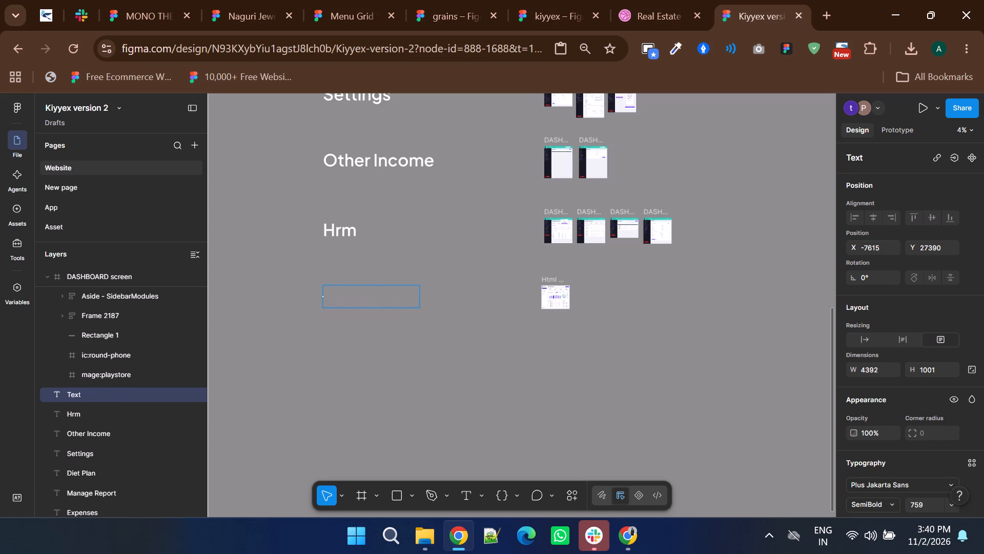
type("Lib")
type("rary Management")
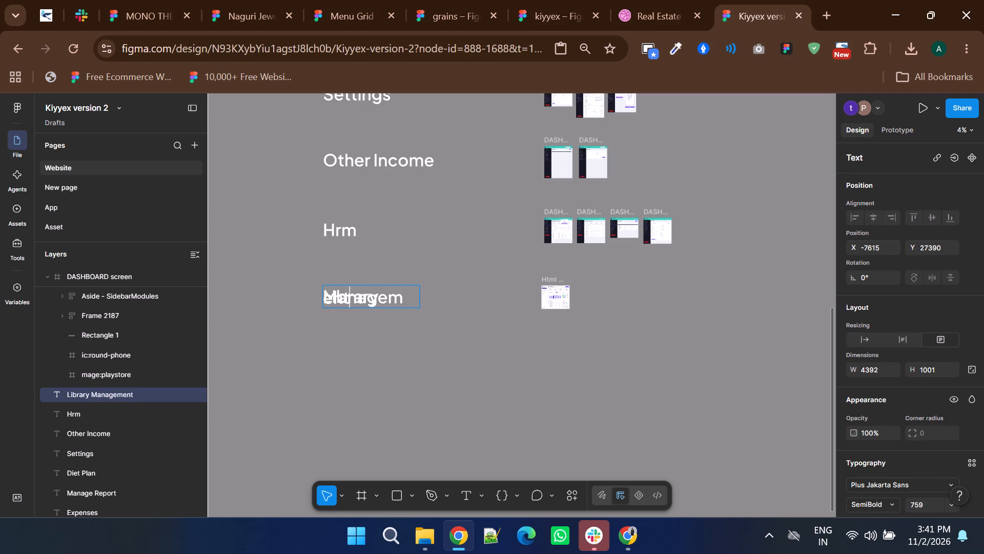
left_click(360, 241)
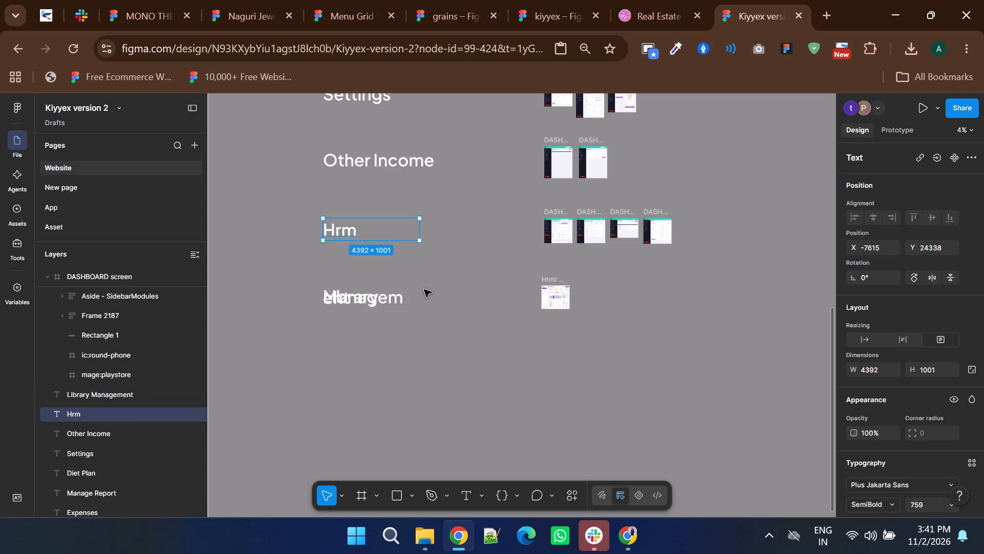
Widen the Library Management heading's text box to about 7811 so the title fits on one line.
left_click(419, 292)
left_click(393, 306)
left_click_drag(421, 301, 495, 330)
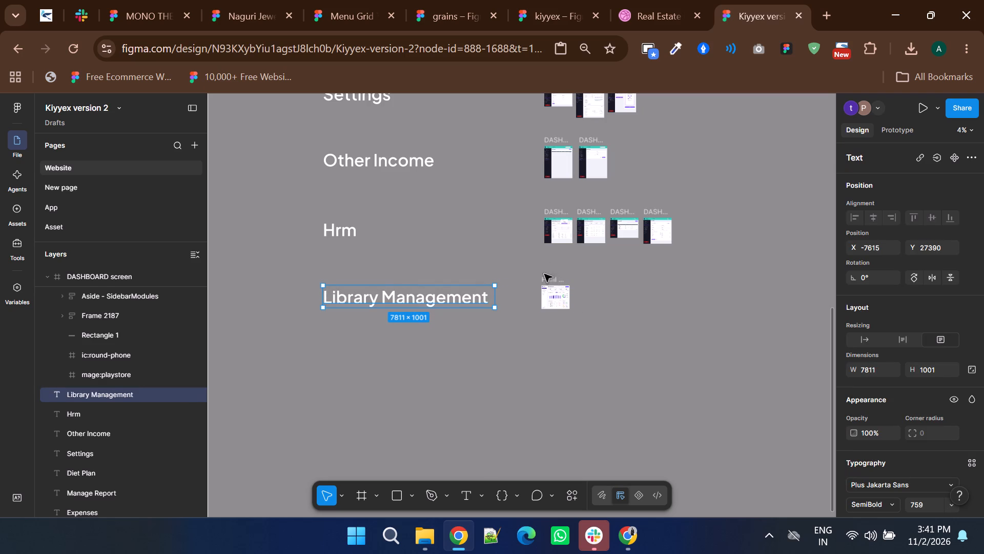
Move the Html → Body frame along its row to about X 4673, freeing space beside the Library Management heading.
left_click_drag(547, 280, 599, 281)
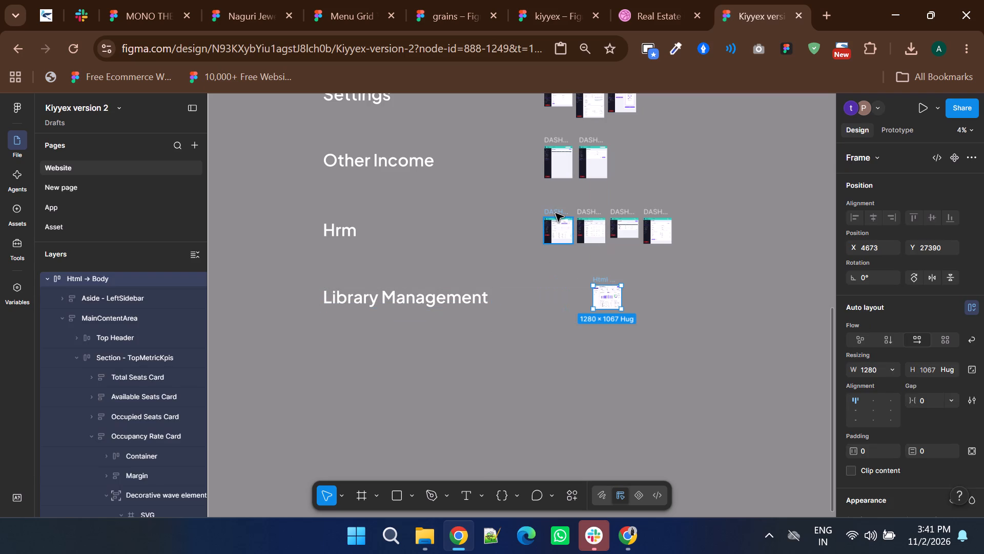
Duplicate the first Hrm dashboard screen into the Library Management row, aligned under the original at about X 2453, Y 27239.
left_click_drag(557, 214, 552, 281)
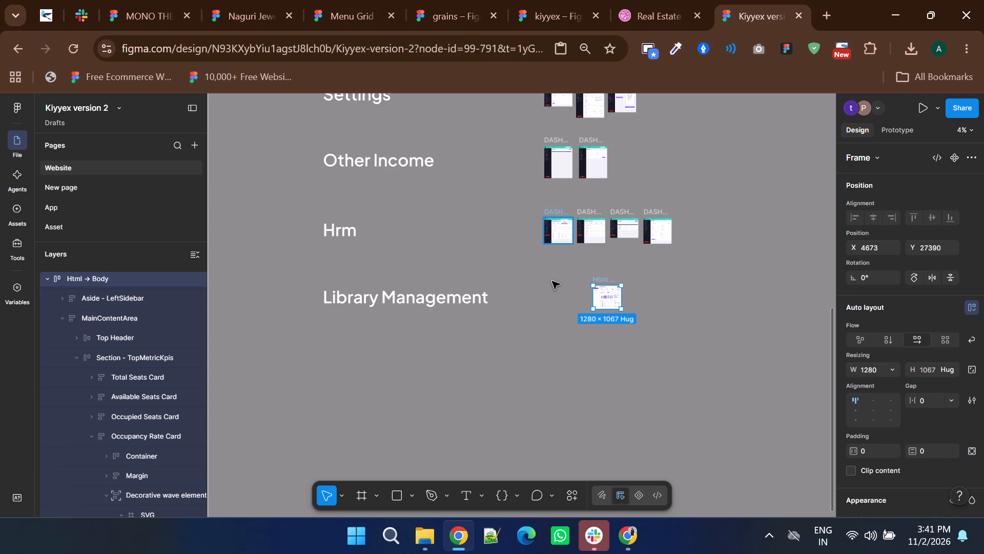
left_click_drag(552, 281, 554, 282)
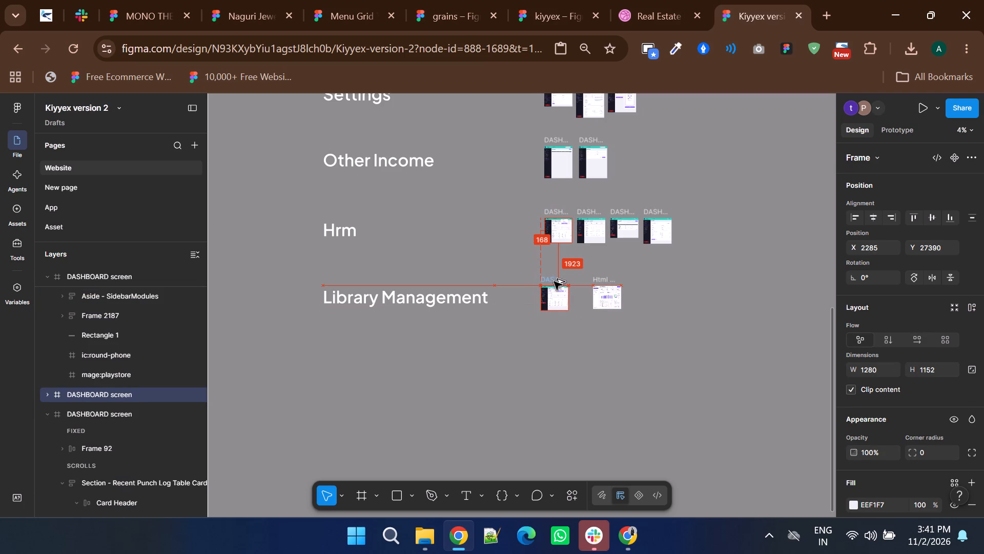
left_click_drag(554, 282, 557, 278)
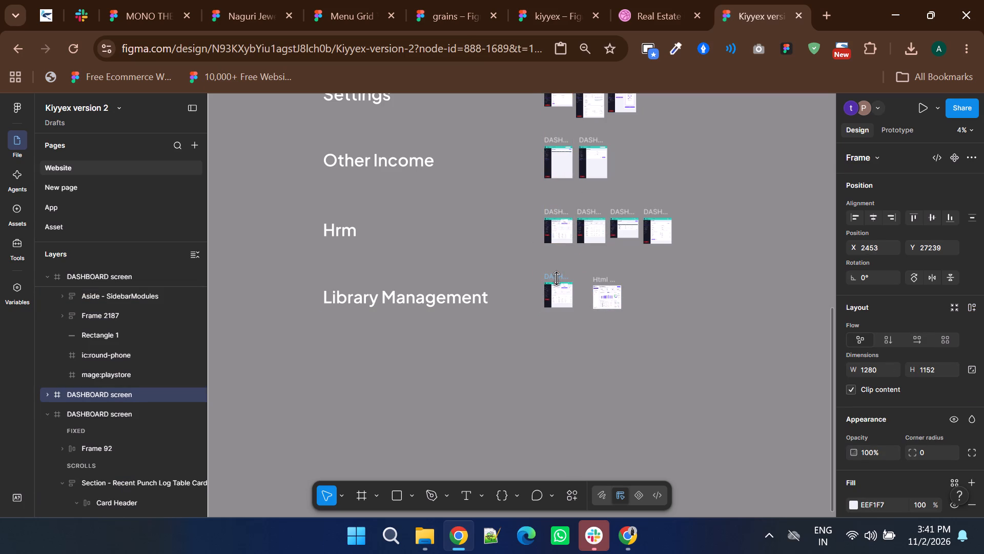
Duplicate the Other Income item in the sidebar of the copied dashboard screen.
scroll(547, 313, "up", 5, "ctrl")
scroll(534, 339, "up", 2)
scroll(554, 334, "up", 2, "ctrl")
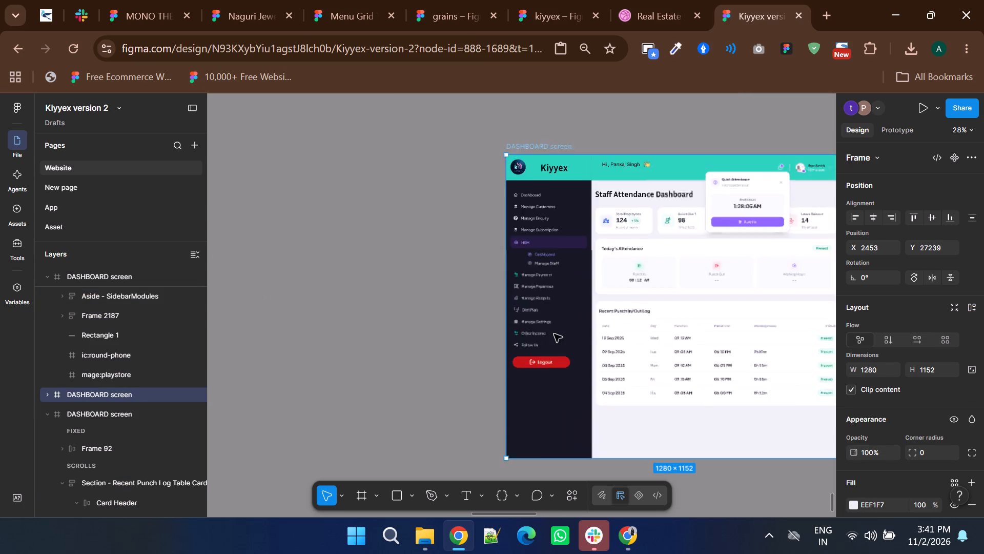
scroll(554, 334, "up", 2, "ctrl")
scroll(464, 344, "down", 2, "ctrl")
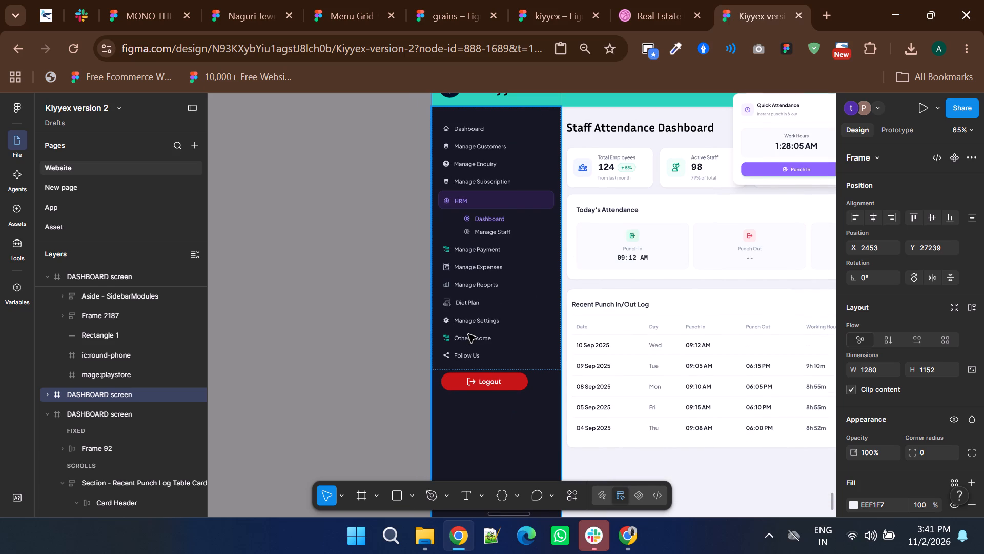
triple_click(468, 334)
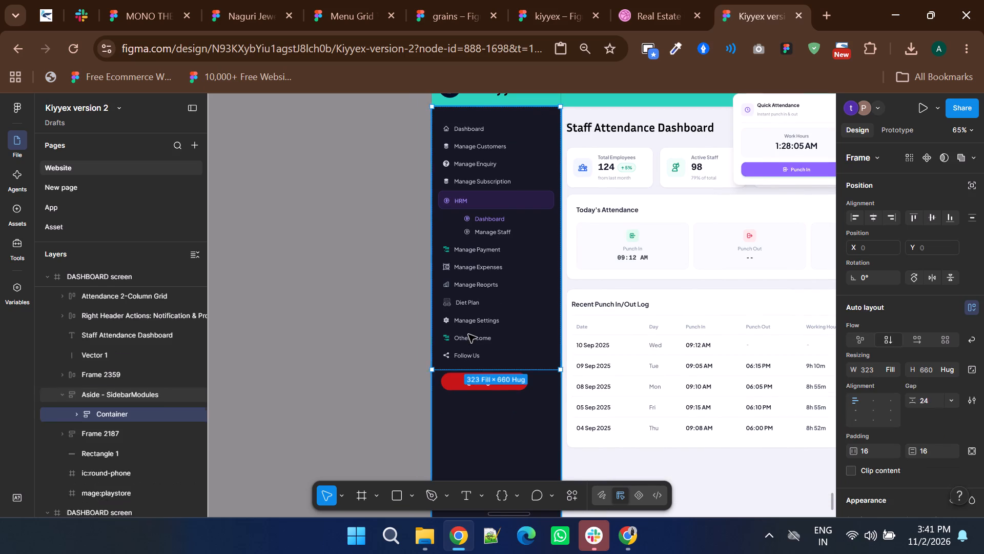
double_click(468, 334)
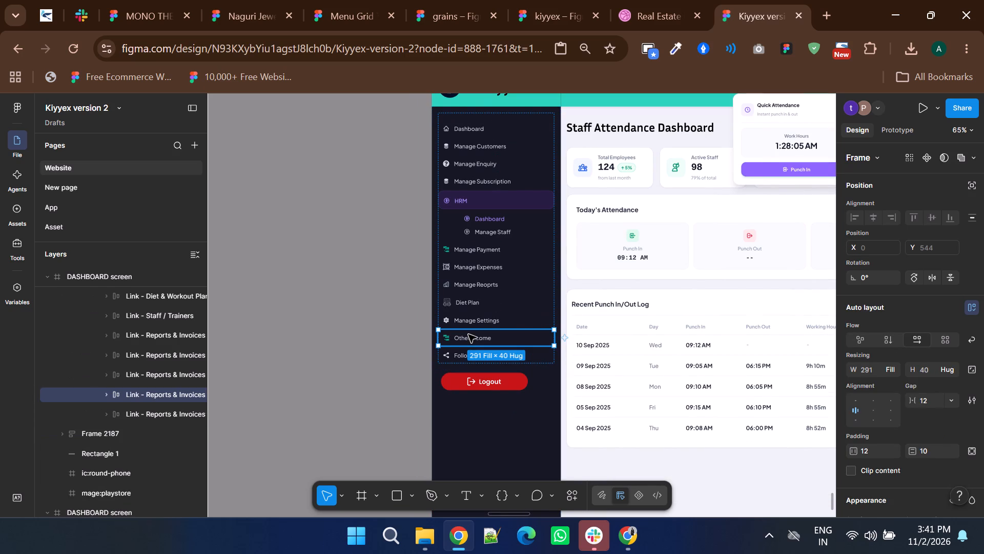
key("ctrl+d")
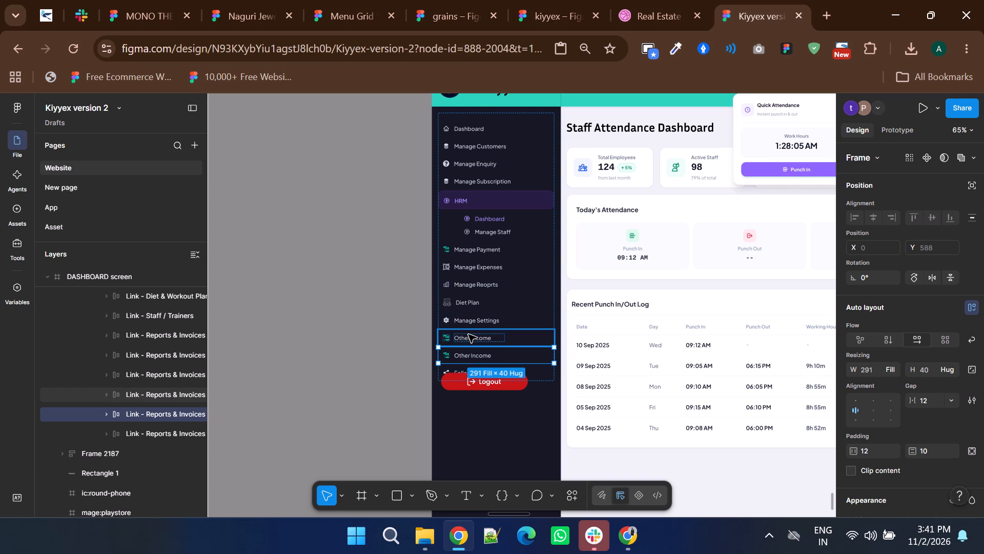
Move the Logout button of the copied screen down to Y 819, clear of the Follow Us item.
left_click(477, 382)
key("Down")
key("Down")
key("Down")
key("Down")
key("Down")
key("Down")
key("Down")
key("Down")
key("Down")
key("Down")
key("Down")
key("Down")
key("Down")
key("Down")
key("Down")
key("Down")
key("Down")
key("Down")
key("Down")
key("Down")
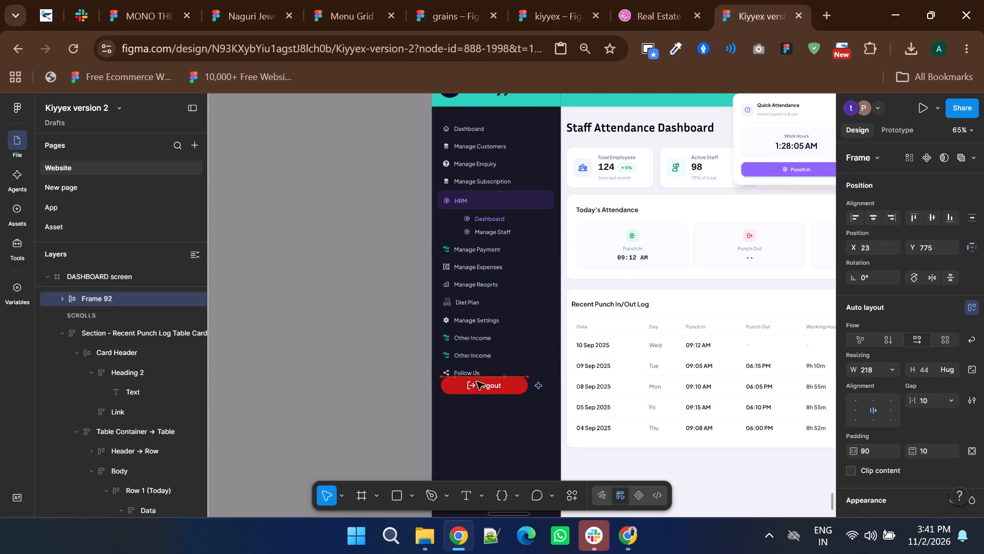
Rename the duplicated Other Income sidebar item as Library Management.
scroll(477, 382, "down", 2, "ctrl")
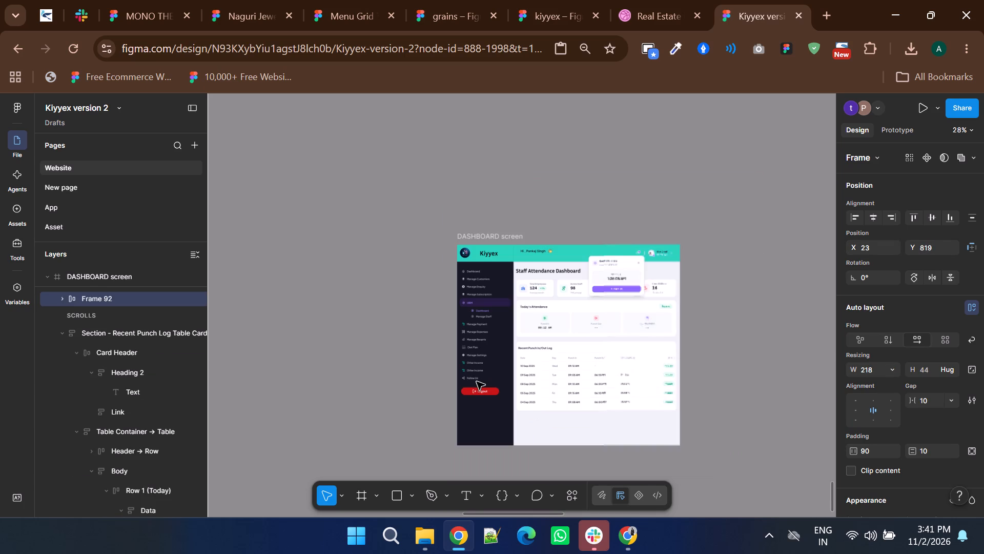
scroll(477, 382, "down", 3, "ctrl")
scroll(477, 382, "up", 3, "shift")
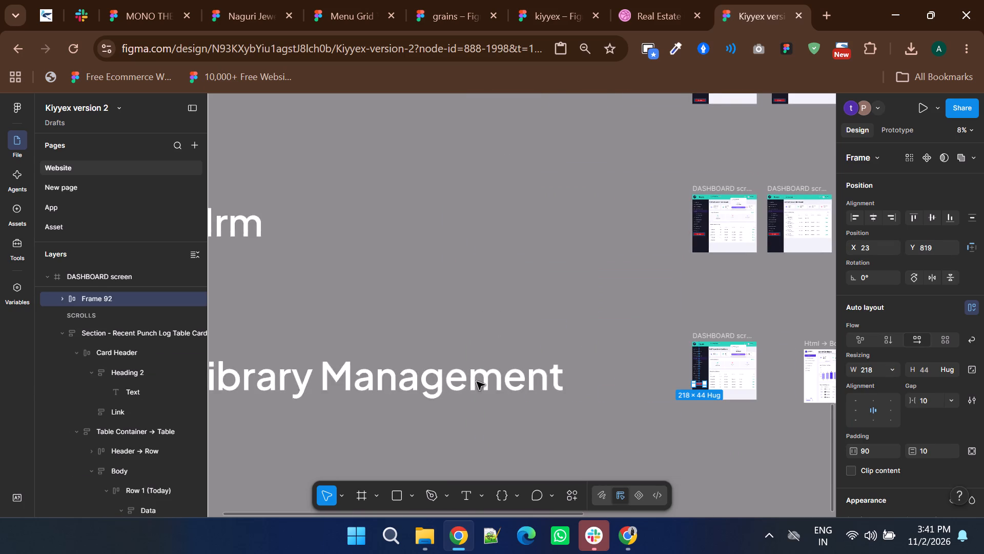
scroll(477, 382, "down", 2, "shift")
scroll(551, 375, "up", 6, "ctrl")
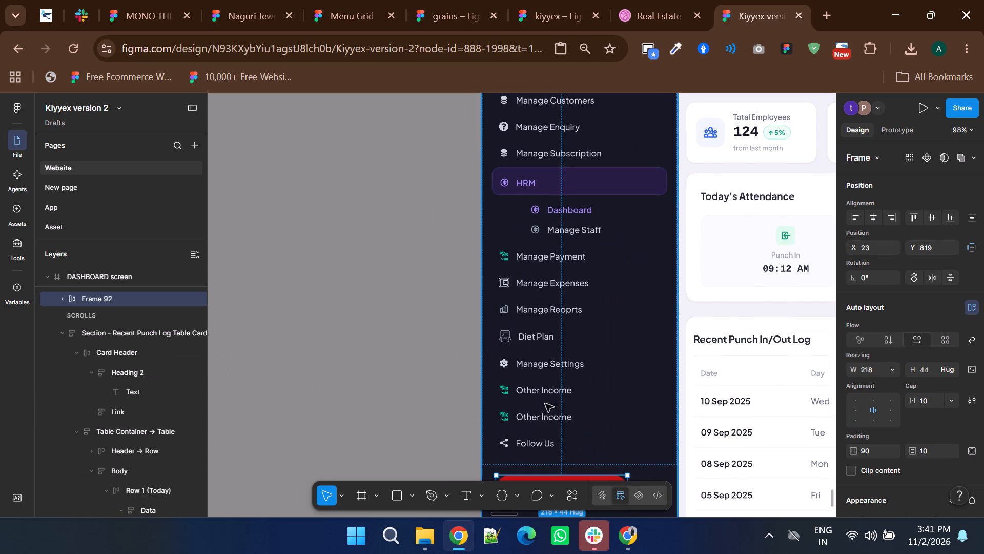
double_click(536, 412, "ctrl")
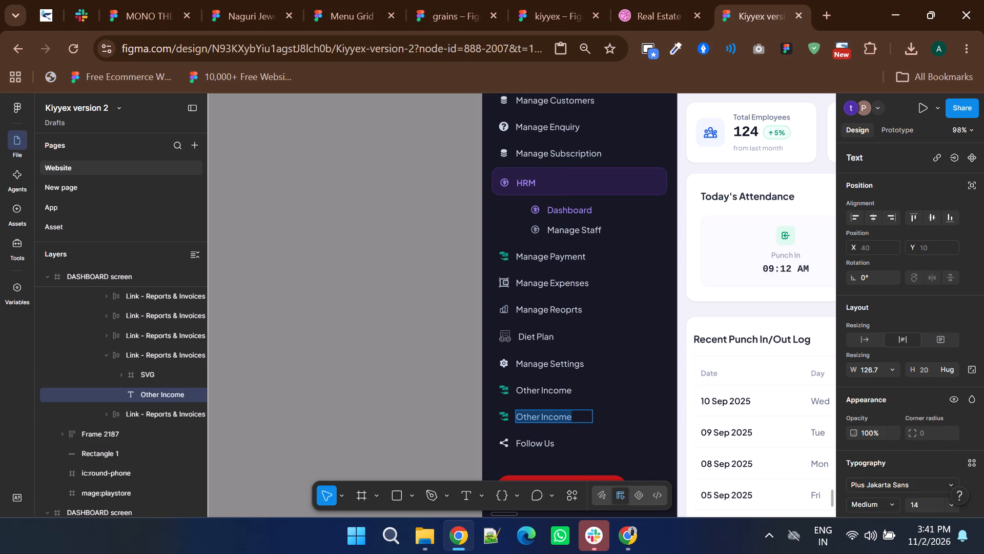
type("Lib")
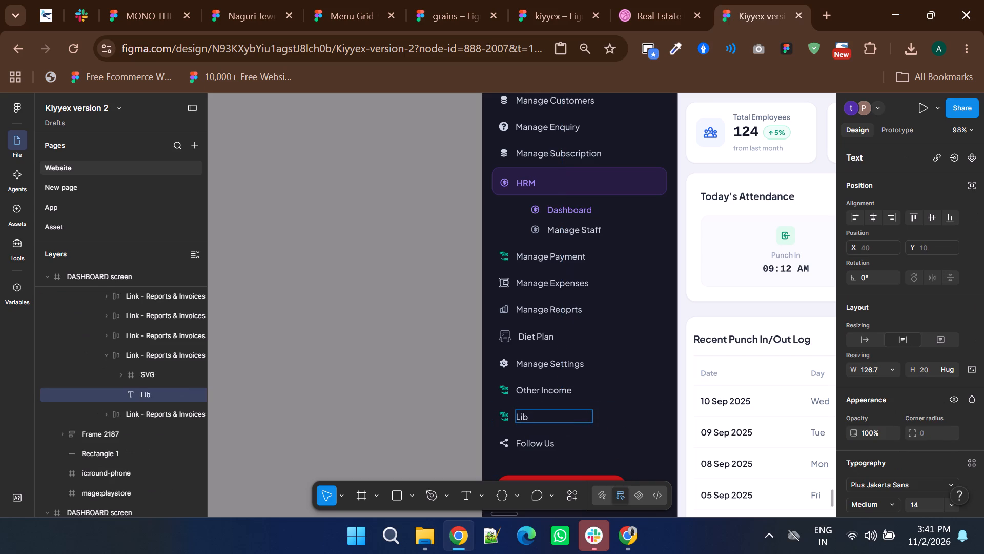
type("rary Mana")
type("gement")
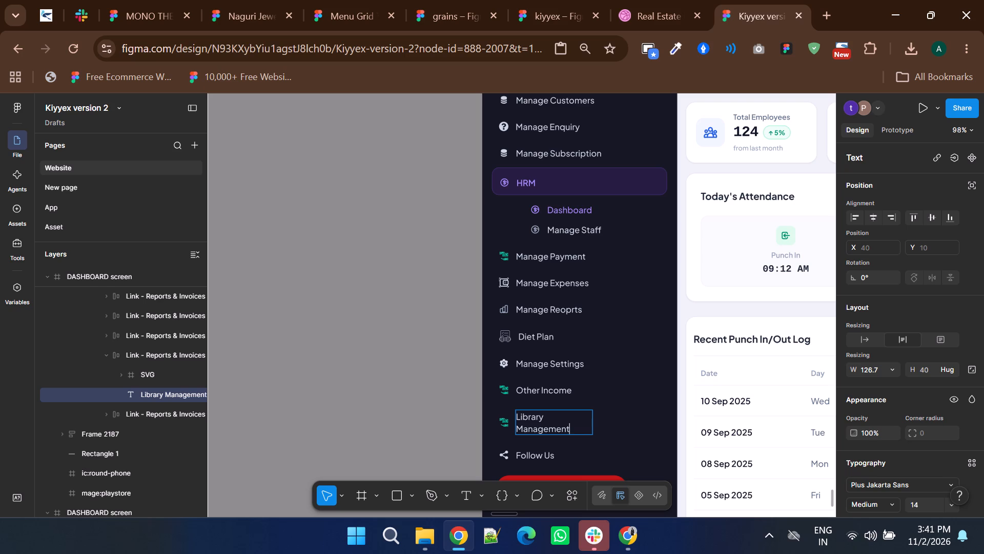
Widen the Library Management sidebar label's text box until its text fits on one line.
scroll(444, 428, "up", 1, "ctrl")
left_click(431, 409)
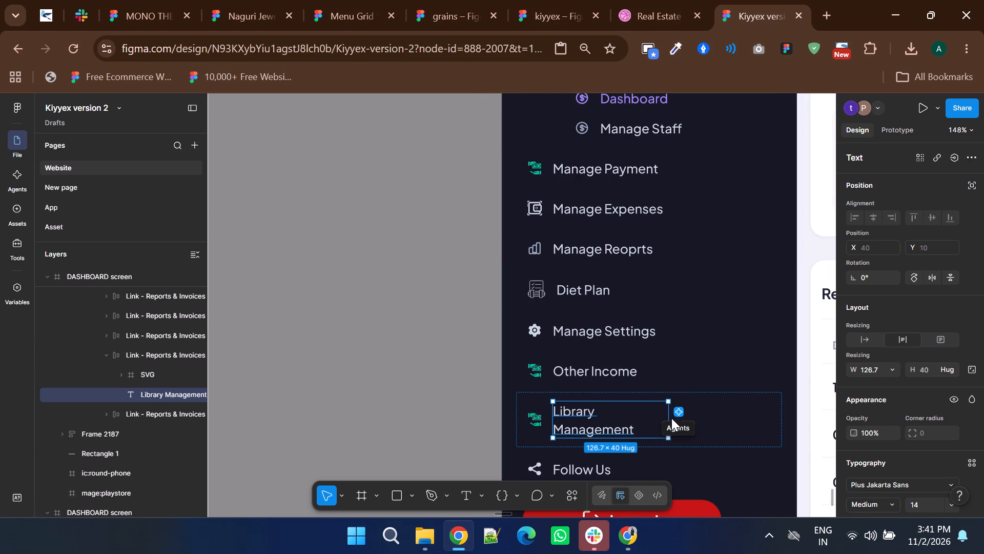
left_click_drag(667, 415, 685, 417)
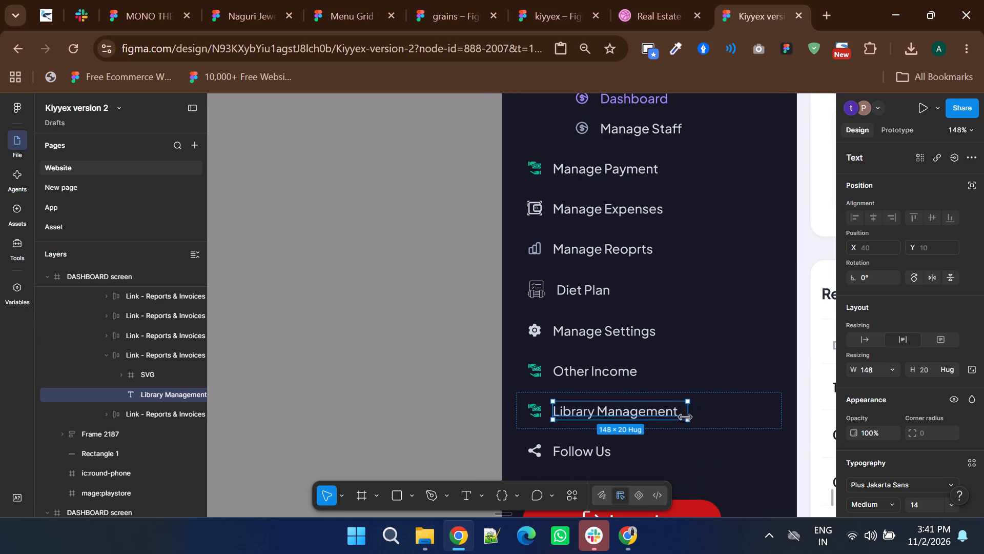
left_click_drag(685, 417, 680, 416)
left_click(382, 358)
Delete the punch log table, Today's Attendance card, Quick Attendance popup and statistics cards from the copied dashboard screen.
scroll(418, 341, "down", 5, "ctrl")
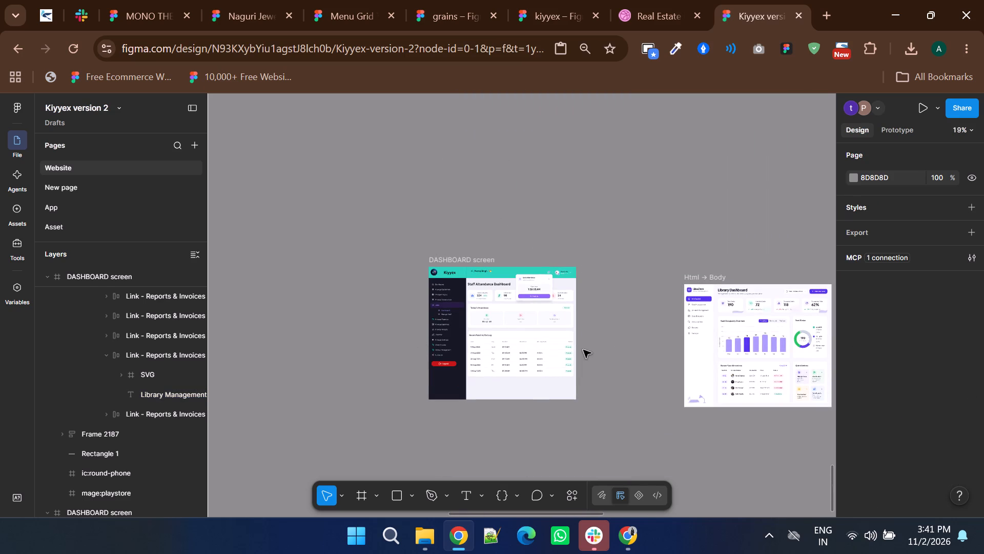
left_click(527, 340)
key("Delete")
left_click(524, 324)
key("Delete")
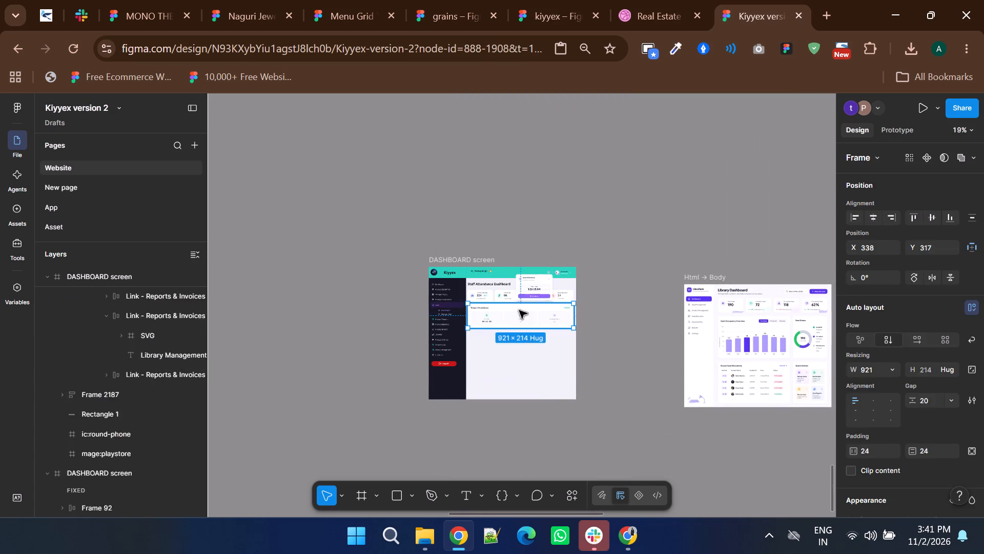
left_click(525, 285)
key("Delete")
left_click(514, 290)
key("Delete")
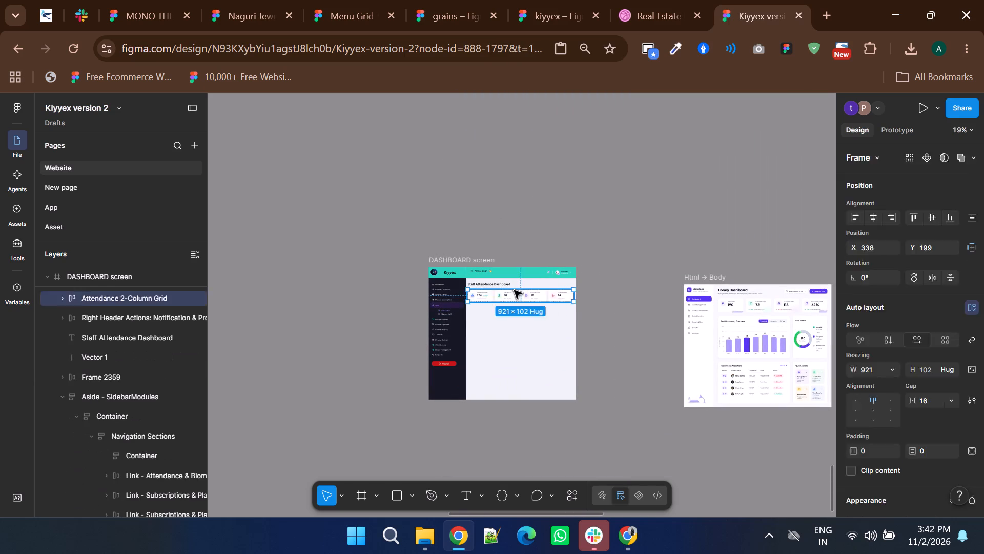
Copy the teal header bar with the search field and bell from the Profile screen.
scroll(553, 349, "down", 1, "ctrl")
scroll(543, 355, "up", 2)
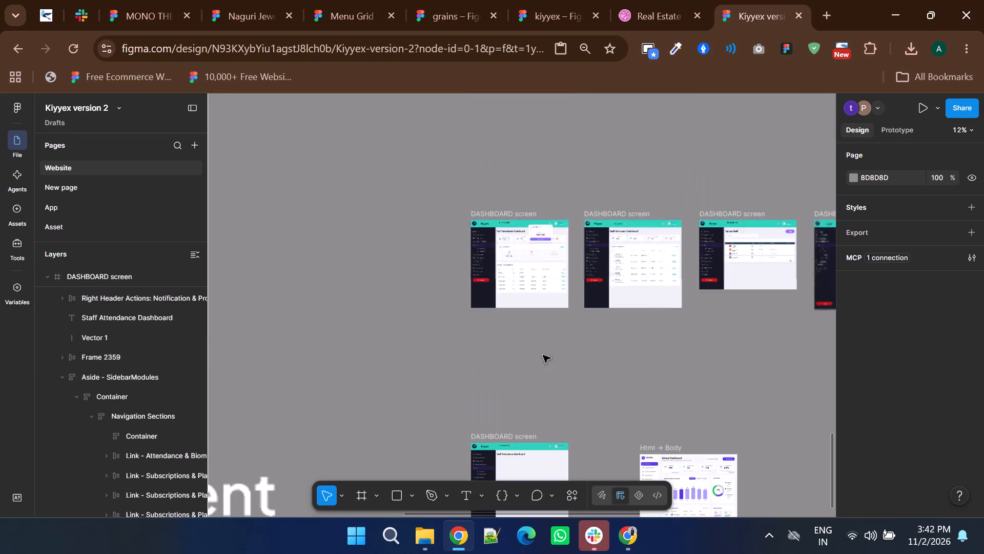
scroll(532, 215, "up", 3, "ctrl")
scroll(532, 260, "down", 4, "ctrl")
scroll(531, 286, "up", 2)
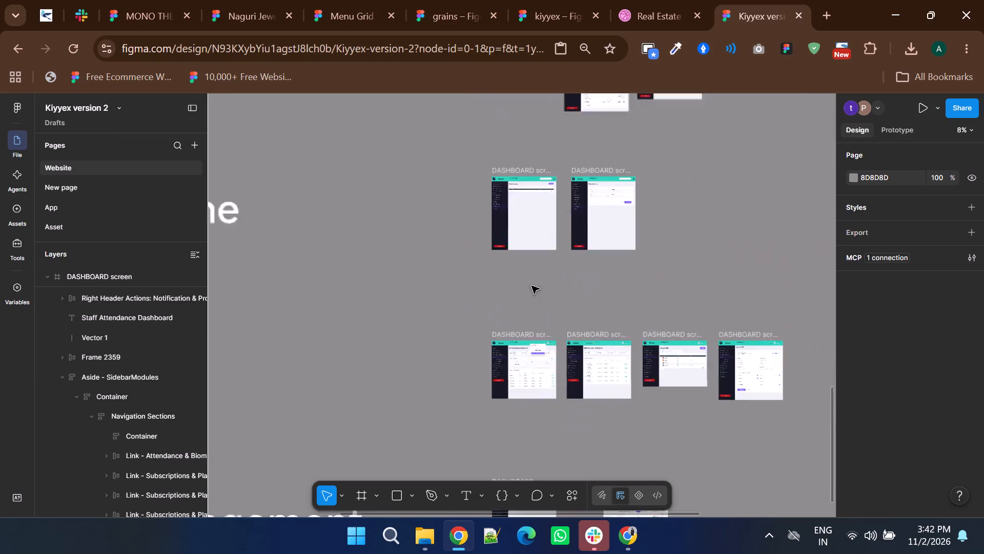
scroll(538, 252, "up", 4, "ctrl")
scroll(538, 252, "down", 3, "ctrl")
scroll(538, 252, "up", 4)
scroll(531, 326, "up", 3, "ctrl")
scroll(531, 326, "down", 1)
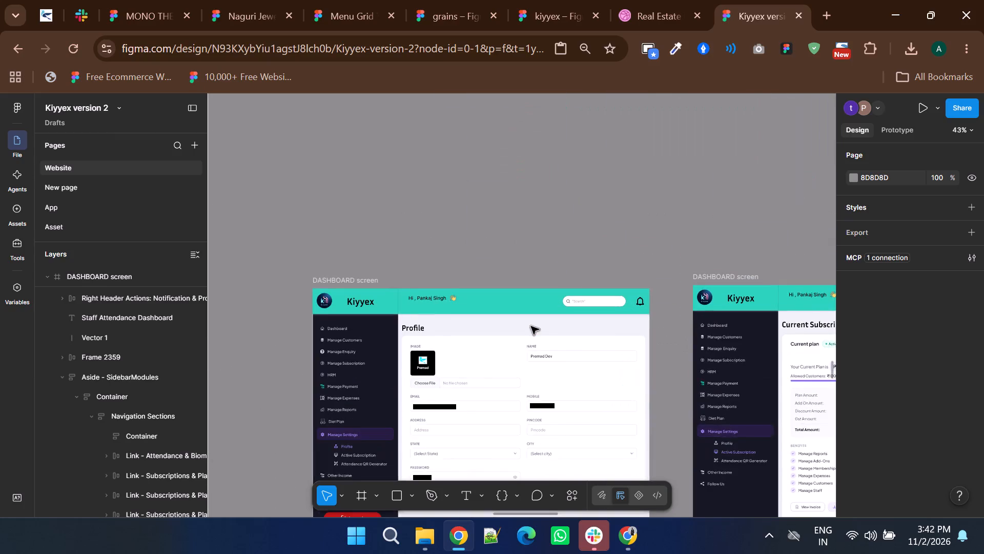
scroll(531, 326, "down", 2, "ctrl")
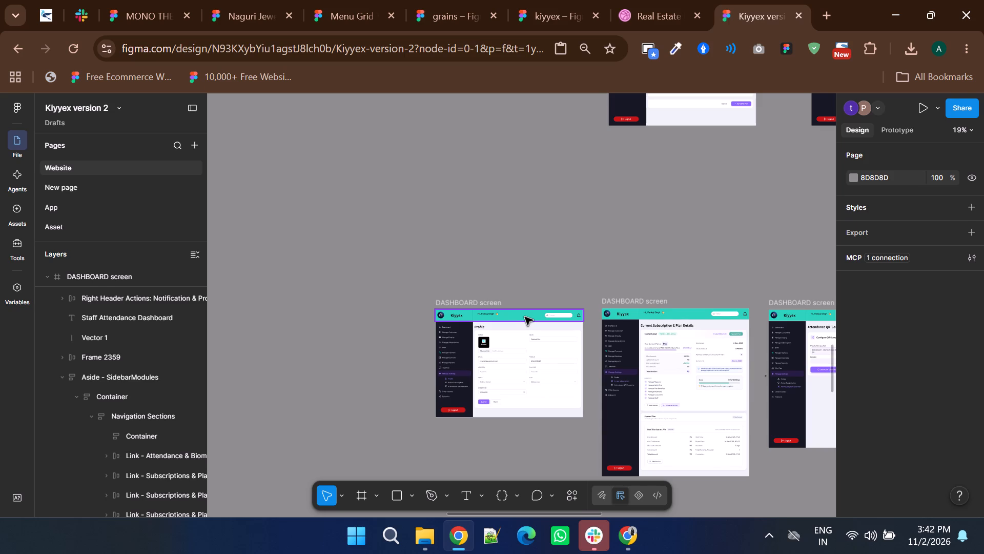
left_click(525, 317)
right_click(525, 317)
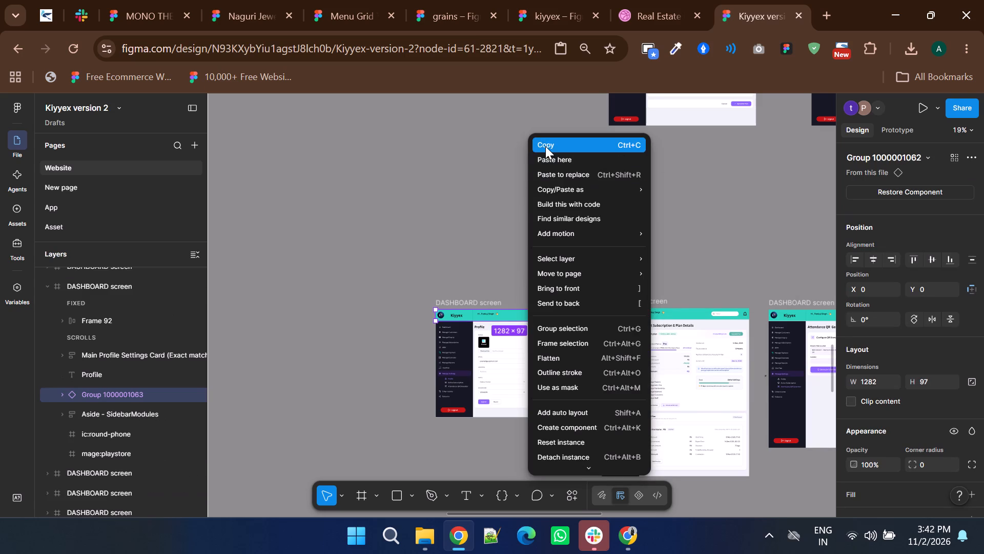
left_click(545, 146)
left_click(539, 189)
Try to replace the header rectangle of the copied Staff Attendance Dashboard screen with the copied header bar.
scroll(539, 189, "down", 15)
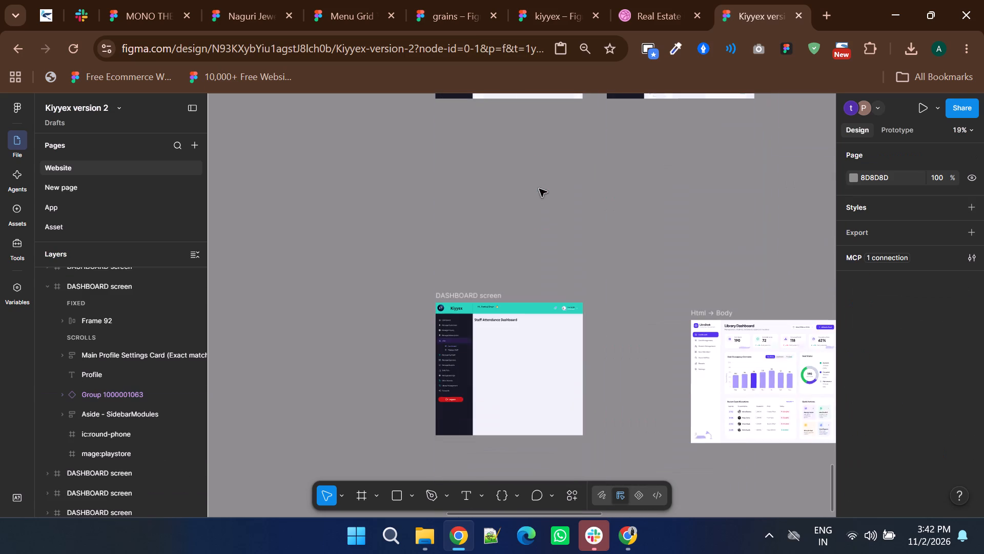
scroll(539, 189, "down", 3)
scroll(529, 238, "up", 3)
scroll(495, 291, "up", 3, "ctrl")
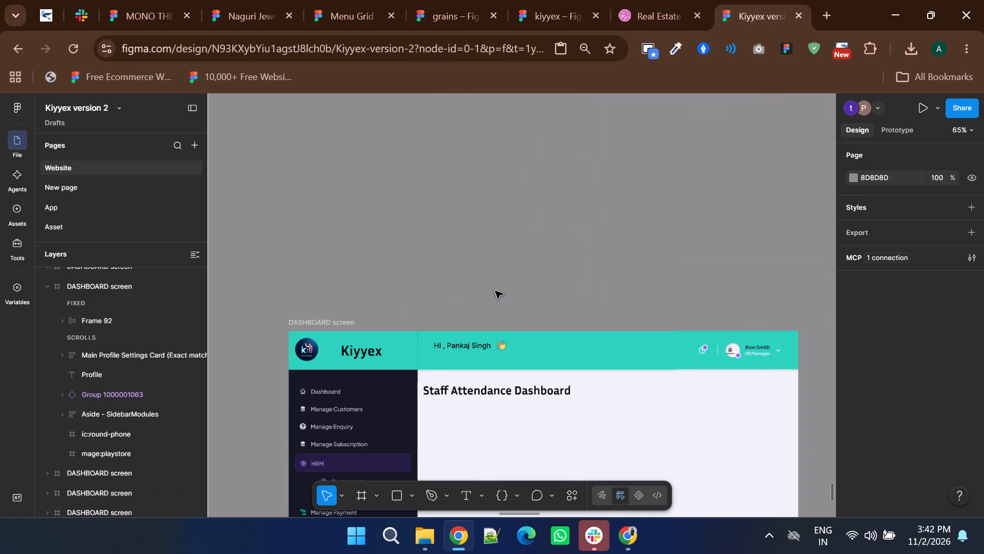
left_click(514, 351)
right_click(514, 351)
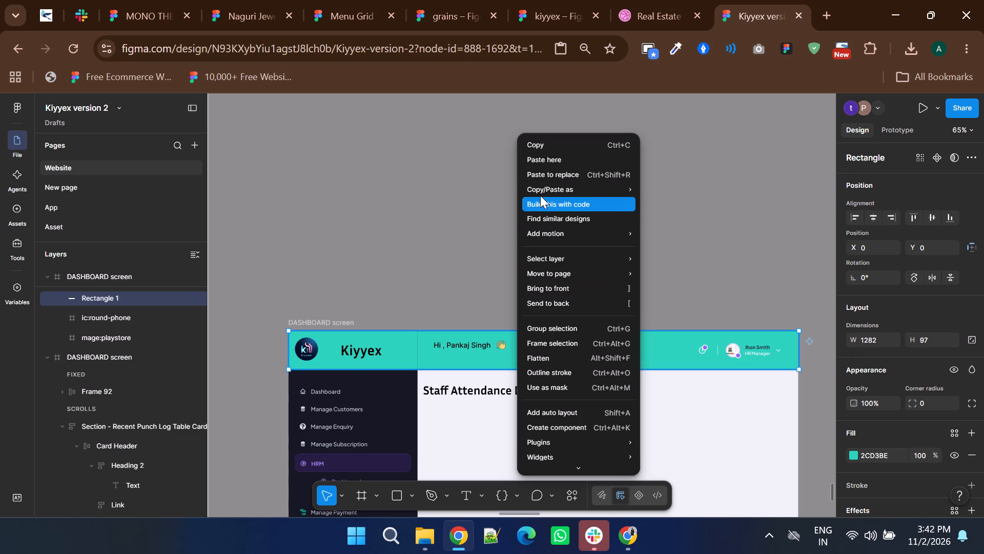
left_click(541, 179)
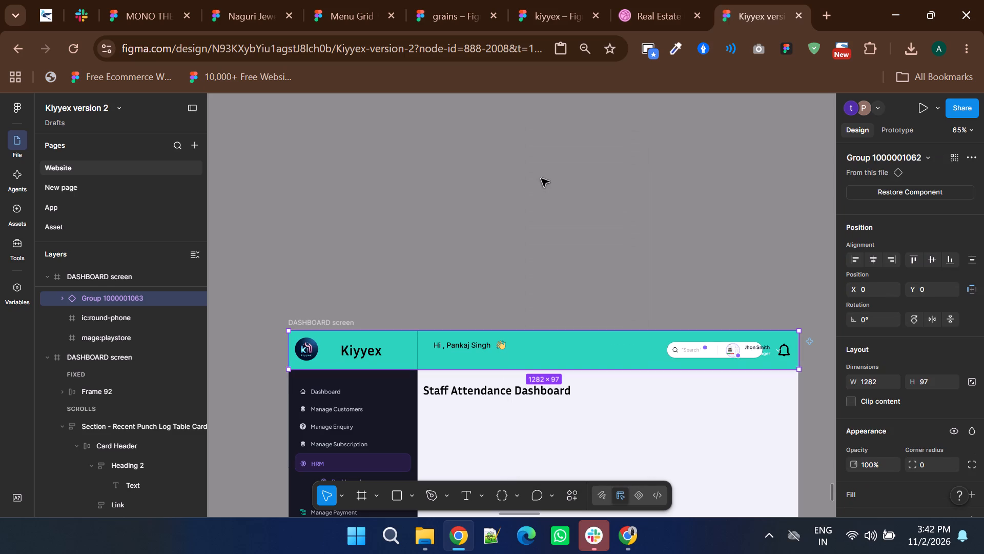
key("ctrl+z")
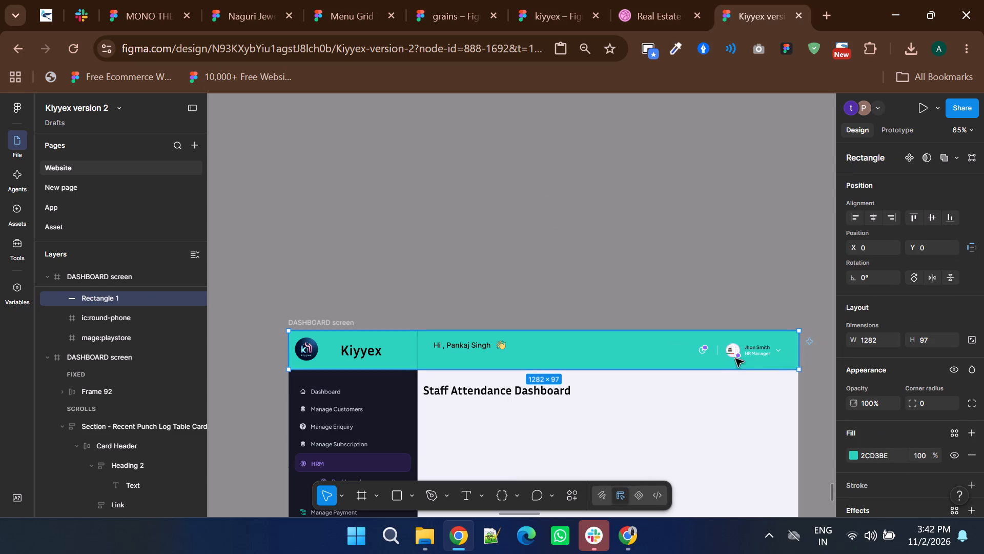
Delete the notification icon and HR Manager profile group from the copied dashboard screen's header.
left_click(733, 356)
key("Delete")
Replace the copied dashboard screen's header rectangle with the copied header bar.
left_click(596, 352)
right_click(596, 352)
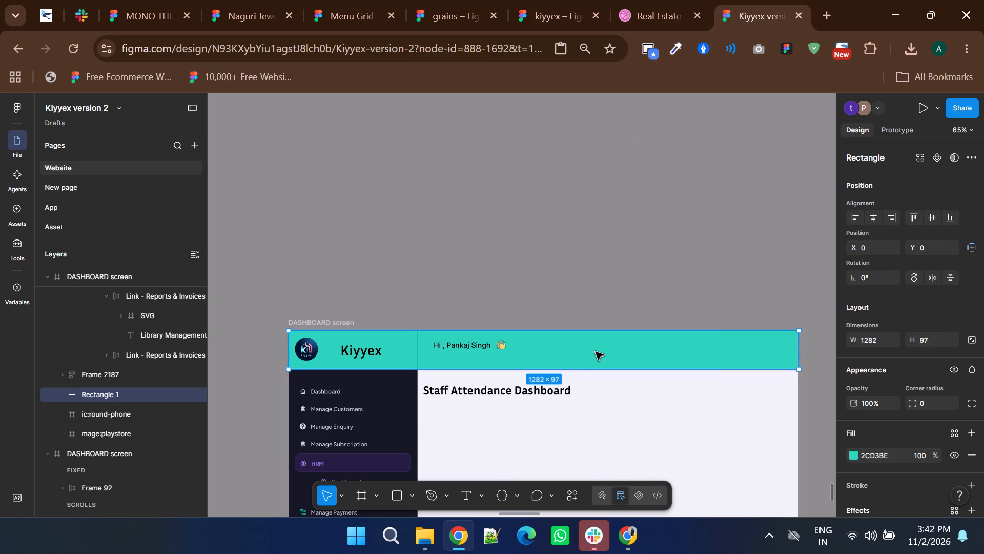
left_click(617, 181)
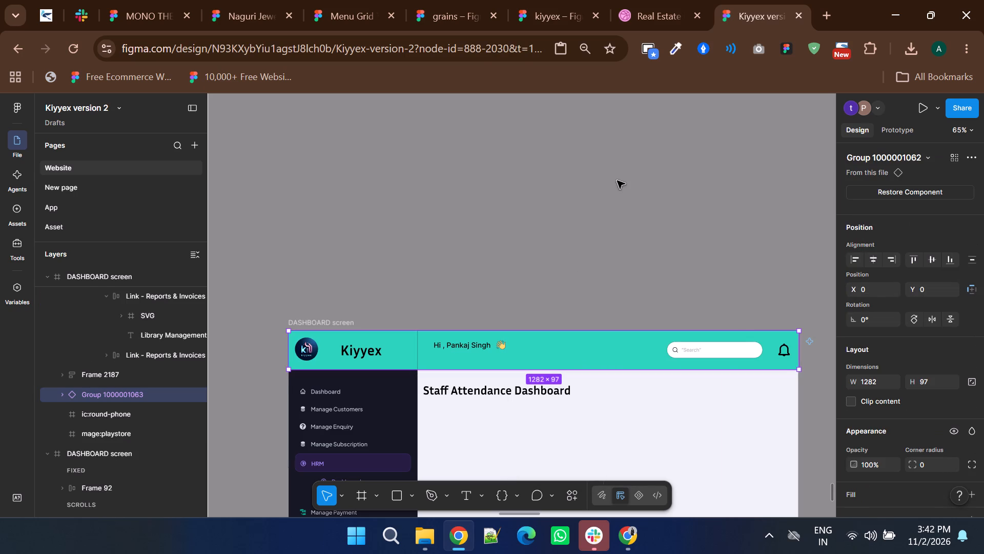
left_click(465, 226)
Move the four seat metric cards from the Library Dashboard to X 338, Y 186 under the Staff Attendance Dashboard heading.
scroll(435, 281, "down", 3, "ctrl")
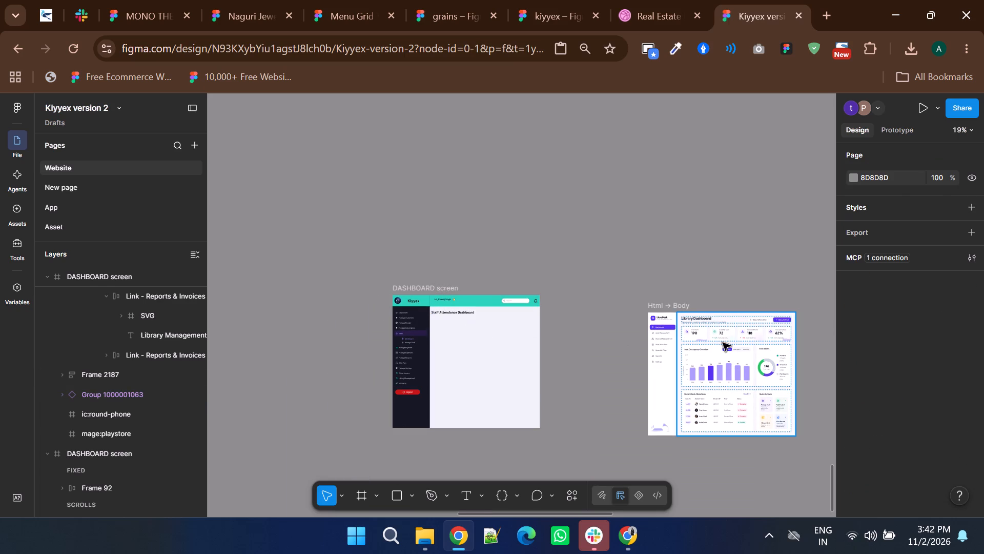
double_click(719, 338)
double_click(710, 331)
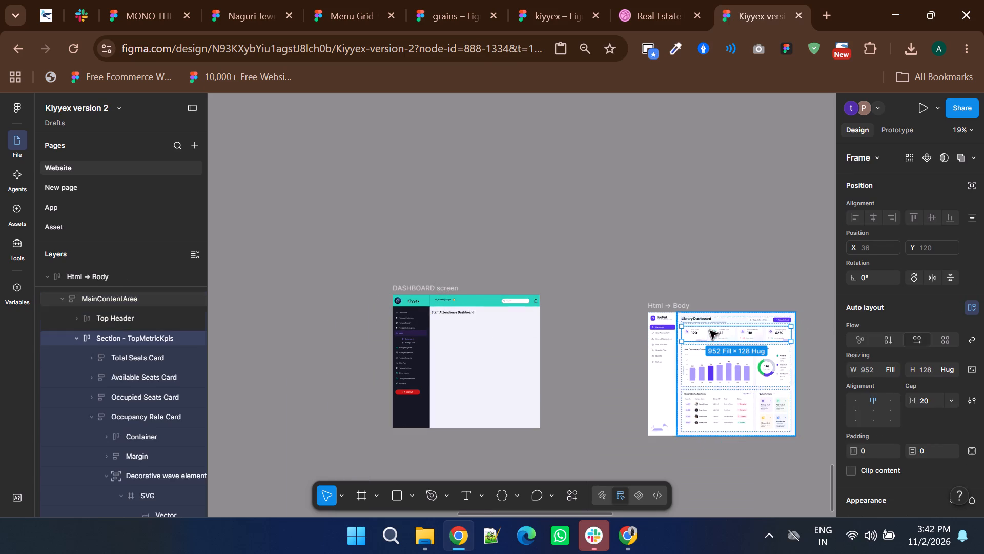
left_click_drag(708, 331, 465, 326)
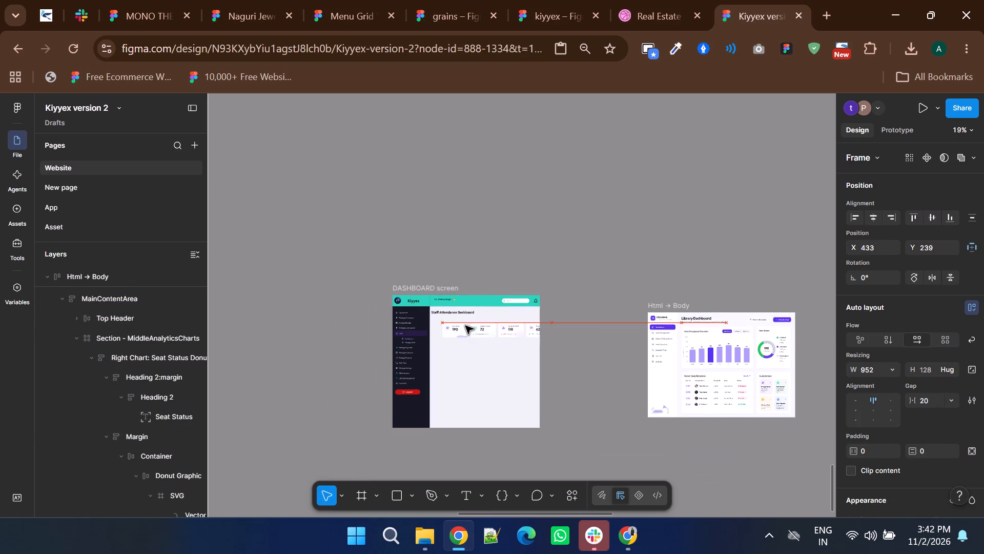
left_click_drag(465, 326, 459, 322)
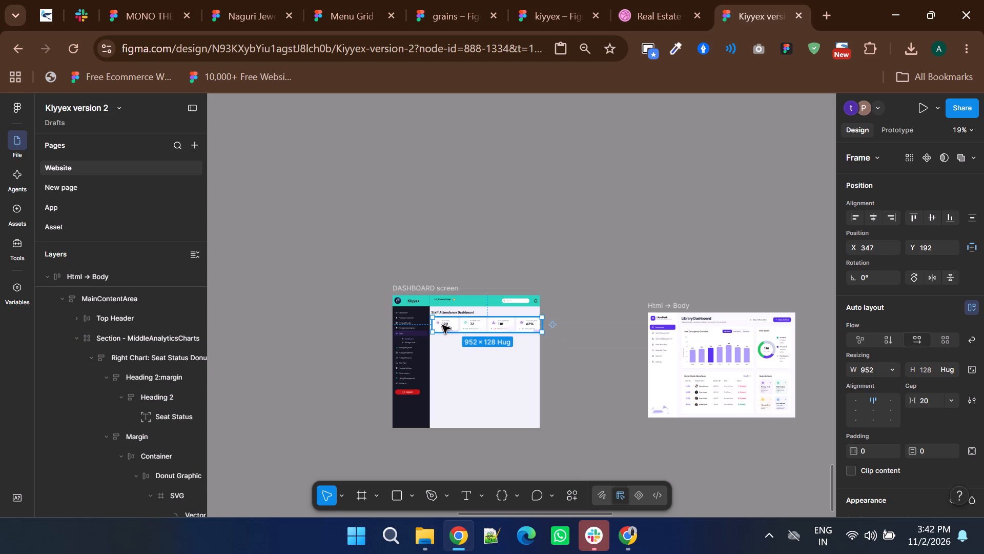
scroll(440, 323, "up", 3, "ctrl")
left_click(460, 321)
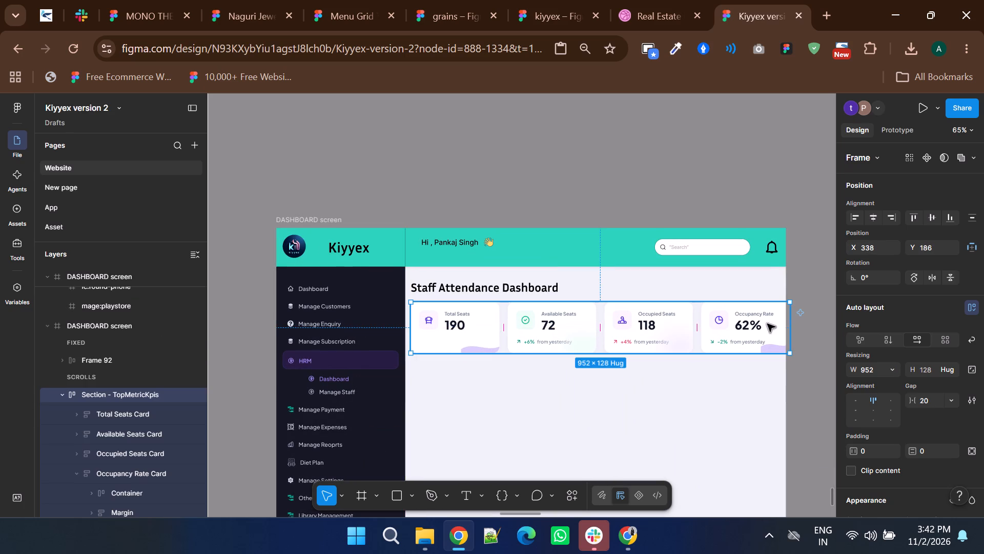
Narrow the metric cards section to a width of 921 so it fits inside the dashboard screen.
left_click_drag(793, 330, 770, 341)
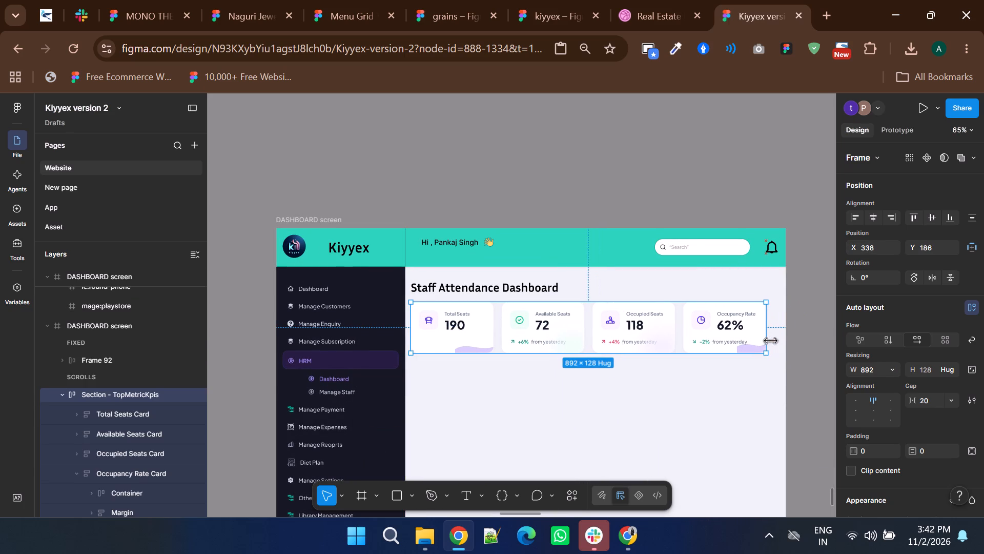
left_click_drag(770, 341, 775, 341)
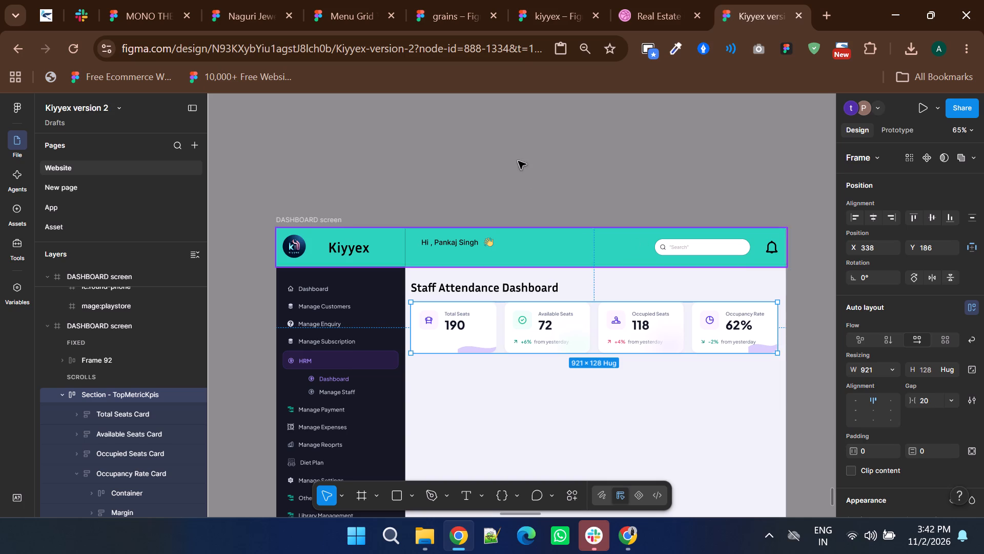
left_click(518, 160)
Duplicate the Library Dashboard's Seat Occupancy Overview and Seat Status section into the dashboard screen at X 338, Y 333, below the metric cards.
scroll(501, 177, "down", 3, "ctrl")
scroll(501, 177, "down", 2, "shift")
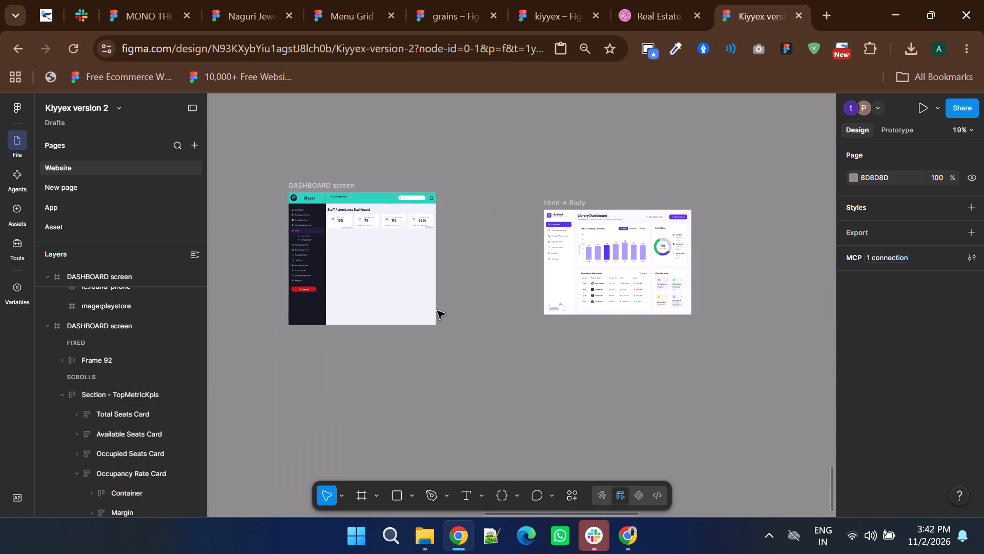
scroll(455, 332, "up", 1, "shift")
scroll(462, 366, "up", 1)
double_click(691, 323)
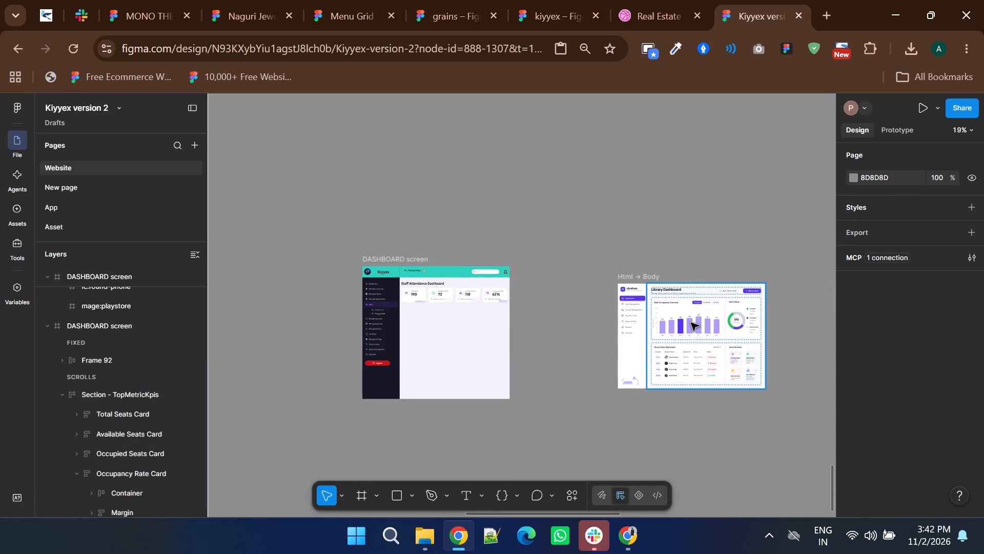
left_click_drag(691, 323, 475, 323)
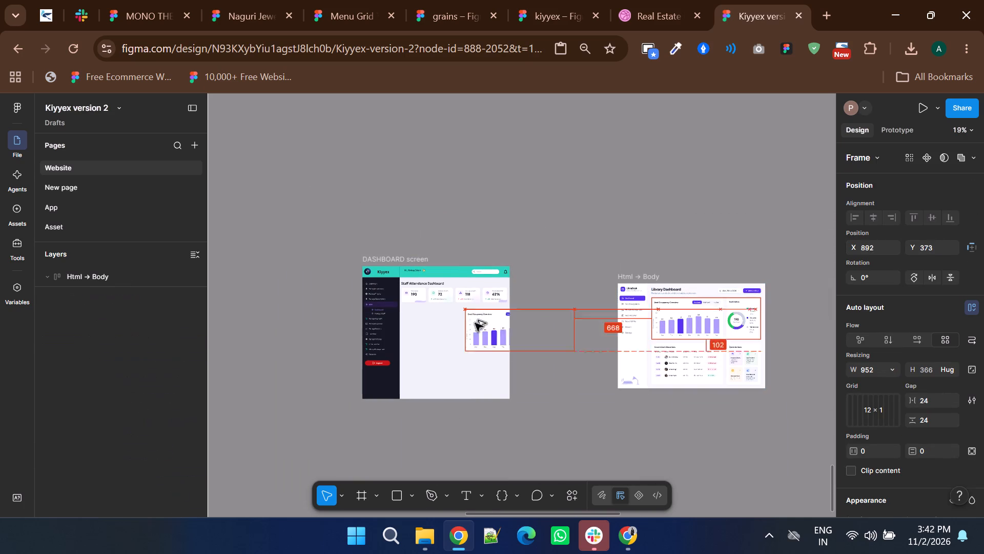
left_click_drag(475, 323, 449, 328)
scroll(426, 320, "up", 4, "ctrl")
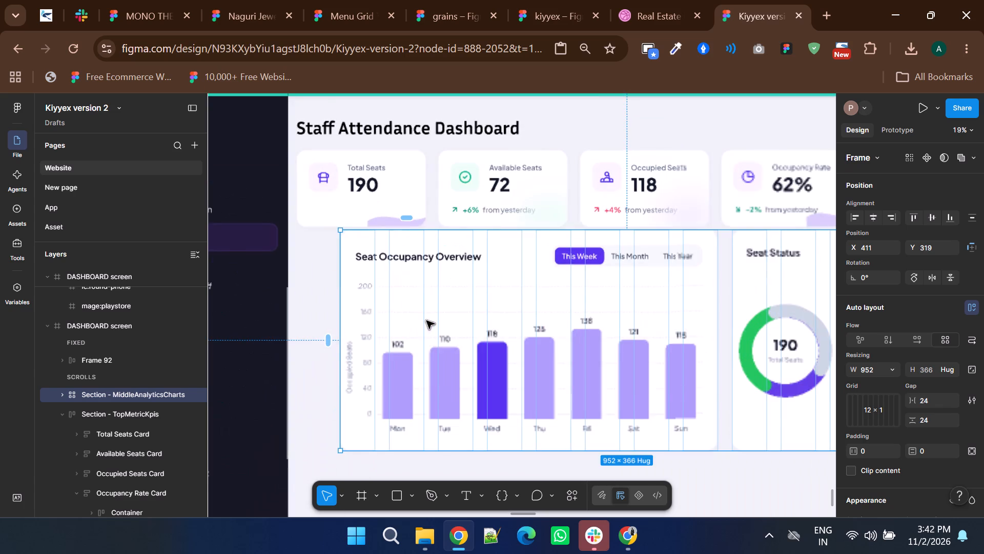
left_click_drag(439, 327, 395, 335)
Narrow the placed charts section until its right edge lines up with the Occupancy Rate card.
scroll(404, 348, "down", 1, "ctrl")
scroll(694, 311, "up", 1, "ctrl")
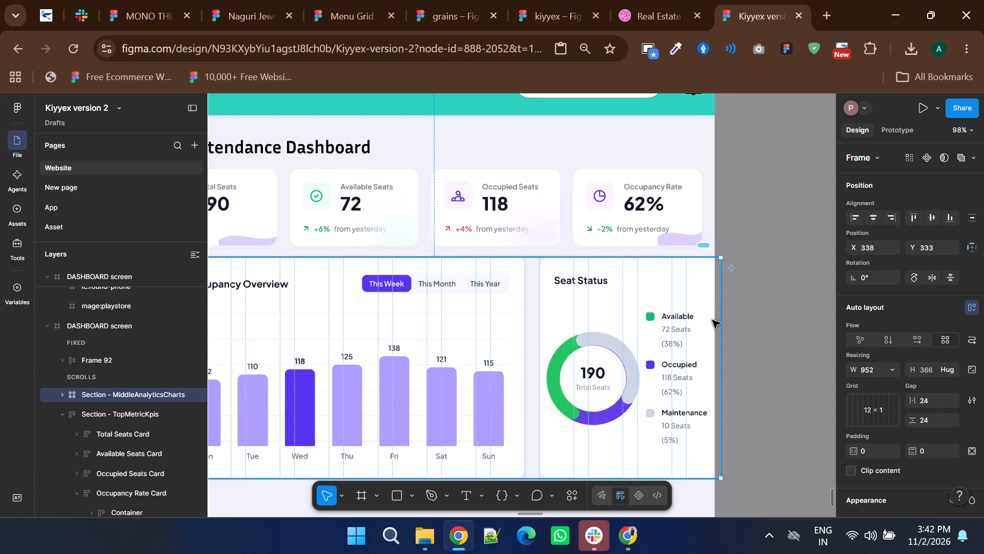
left_click(727, 329)
left_click(690, 319)
left_click_drag(725, 314, 721, 314)
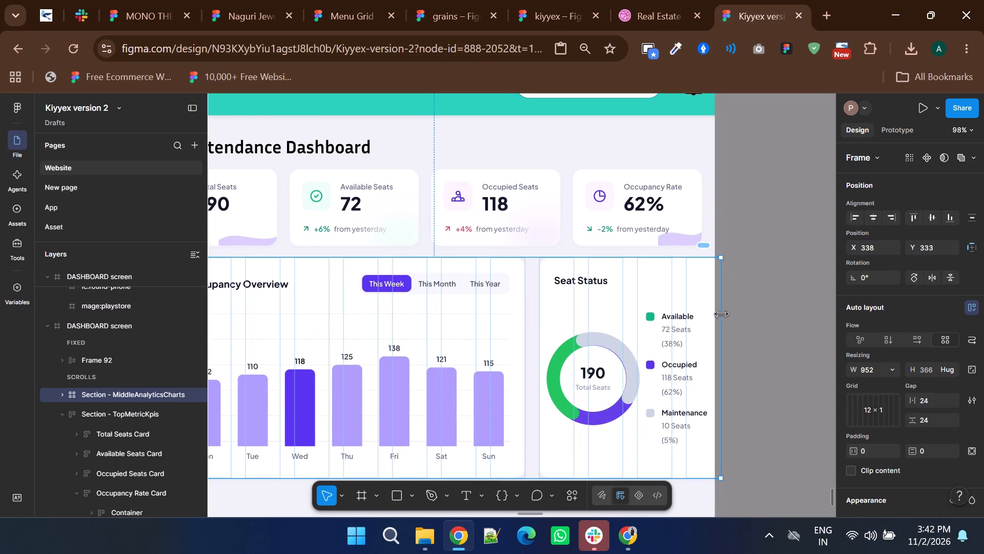
left_click_drag(721, 314, 697, 317)
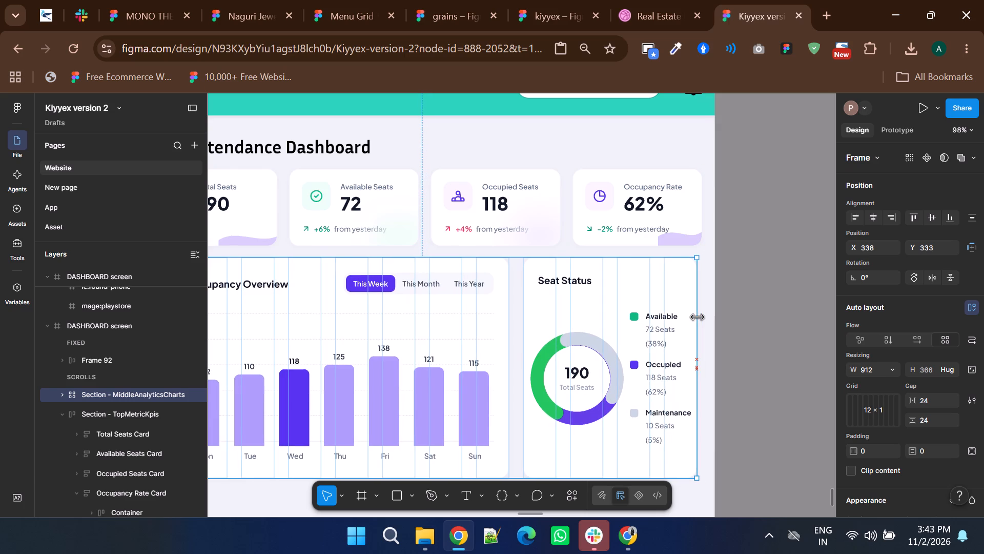
left_click_drag(697, 317, 698, 317)
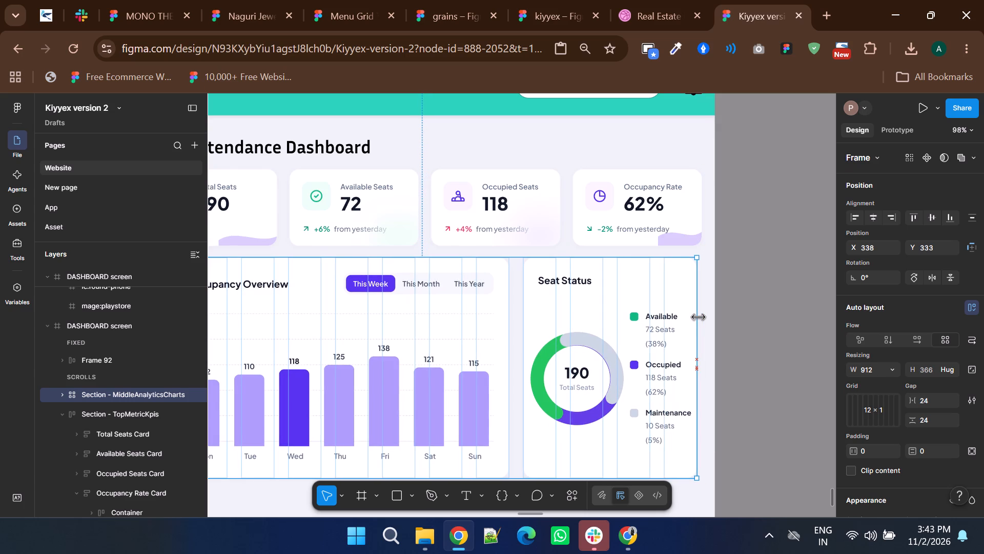
left_click_drag(698, 317, 701, 317)
left_click(748, 302)
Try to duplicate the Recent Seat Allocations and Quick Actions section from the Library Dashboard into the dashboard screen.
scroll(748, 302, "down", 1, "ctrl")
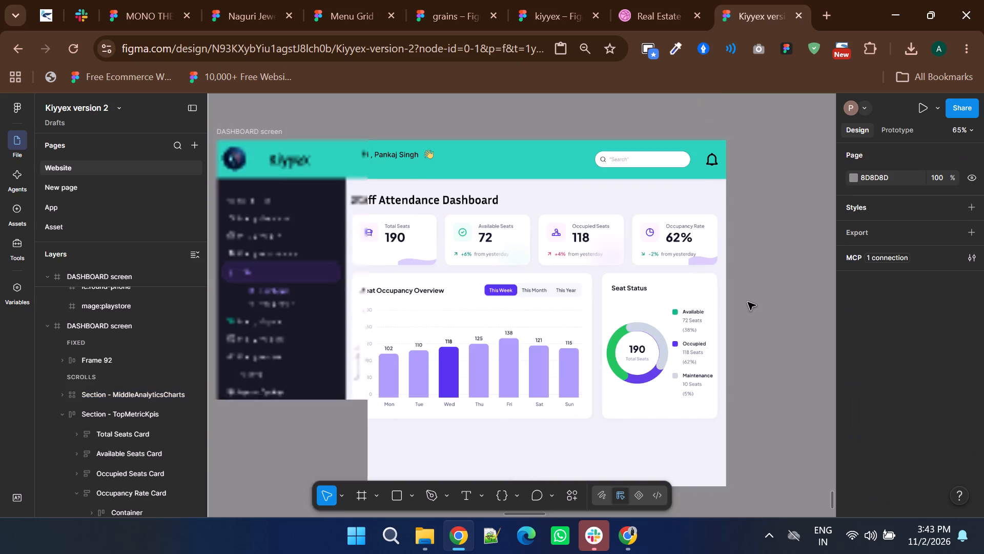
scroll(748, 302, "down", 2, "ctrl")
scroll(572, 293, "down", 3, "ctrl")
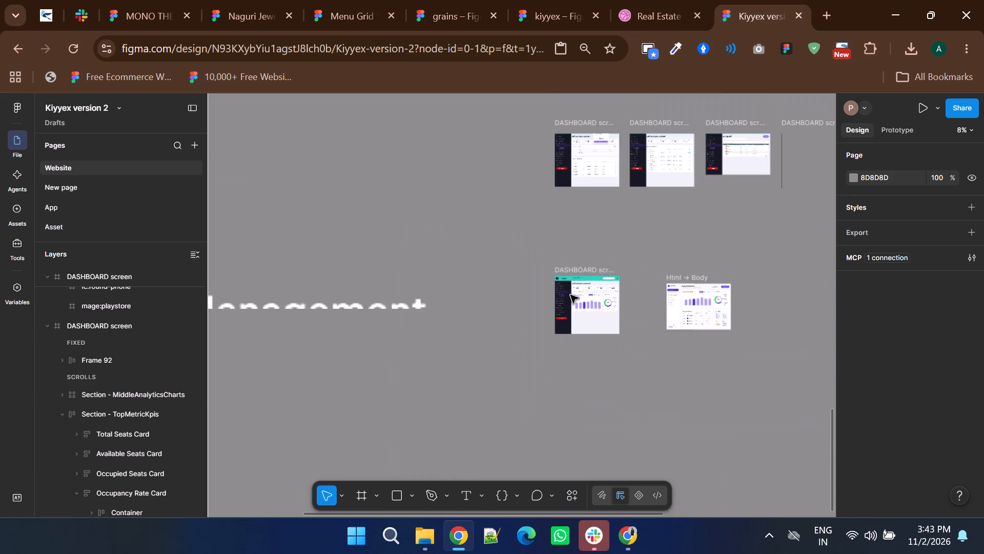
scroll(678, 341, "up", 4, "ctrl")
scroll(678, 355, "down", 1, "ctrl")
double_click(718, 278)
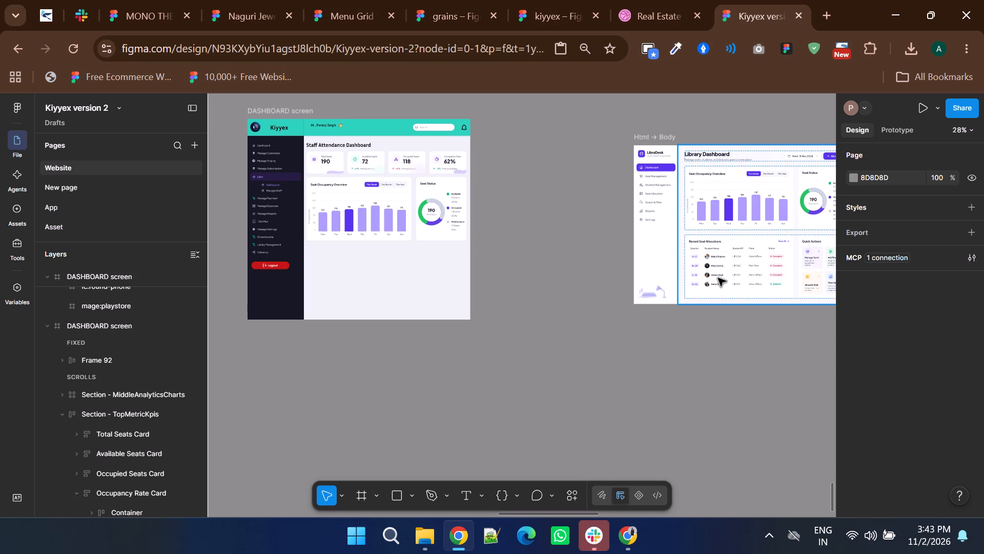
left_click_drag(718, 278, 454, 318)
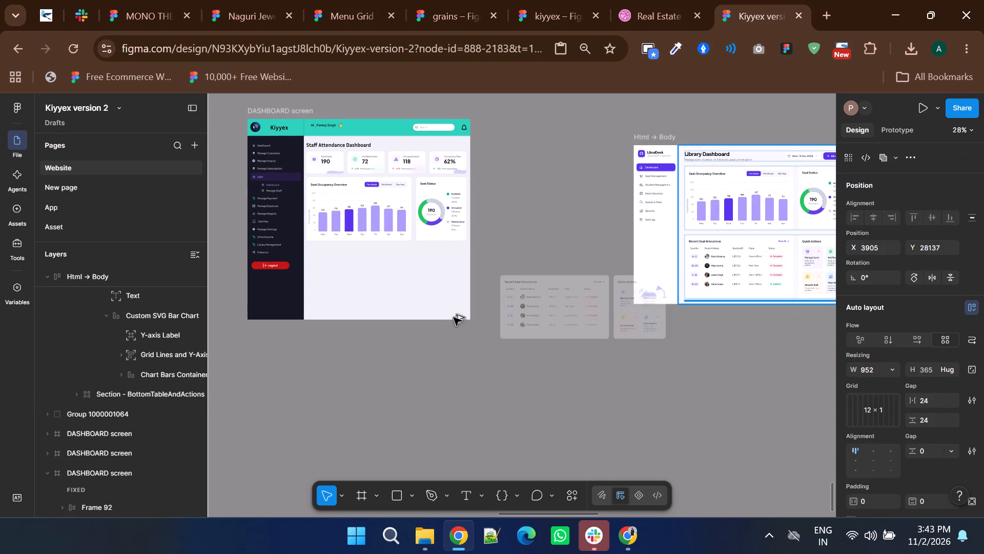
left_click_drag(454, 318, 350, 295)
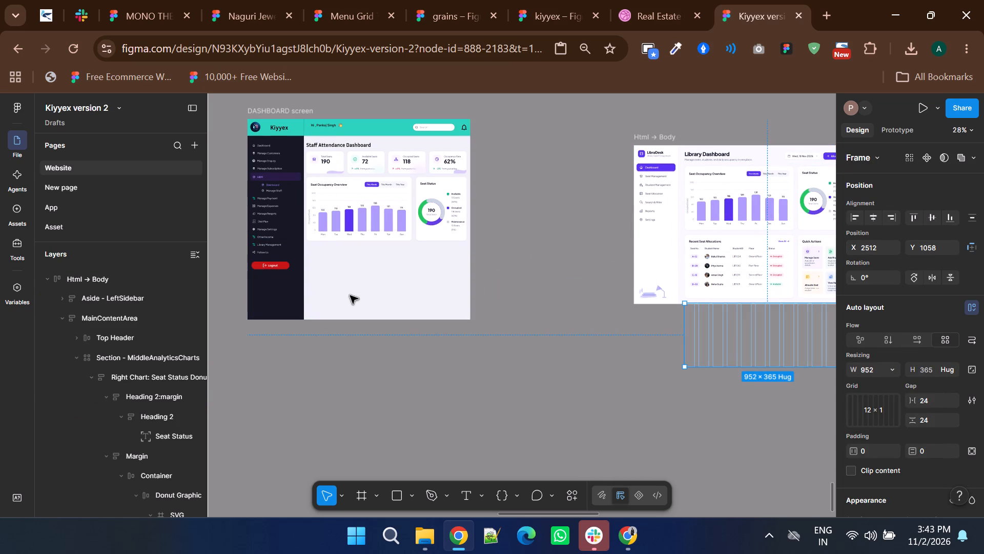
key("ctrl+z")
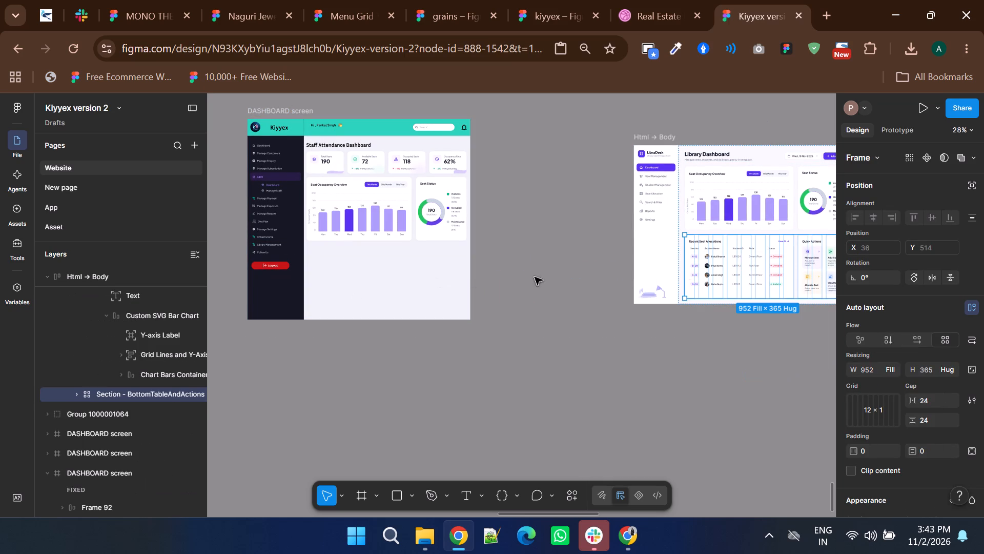
Duplicate the Recent Seat Allocations and Quick Actions section into the dashboard screen at X 338, Y 732, below the charts.
left_click_drag(742, 259, 348, 270)
scroll(340, 266, "up", 3, "ctrl")
left_click_drag(340, 278, 395, 282)
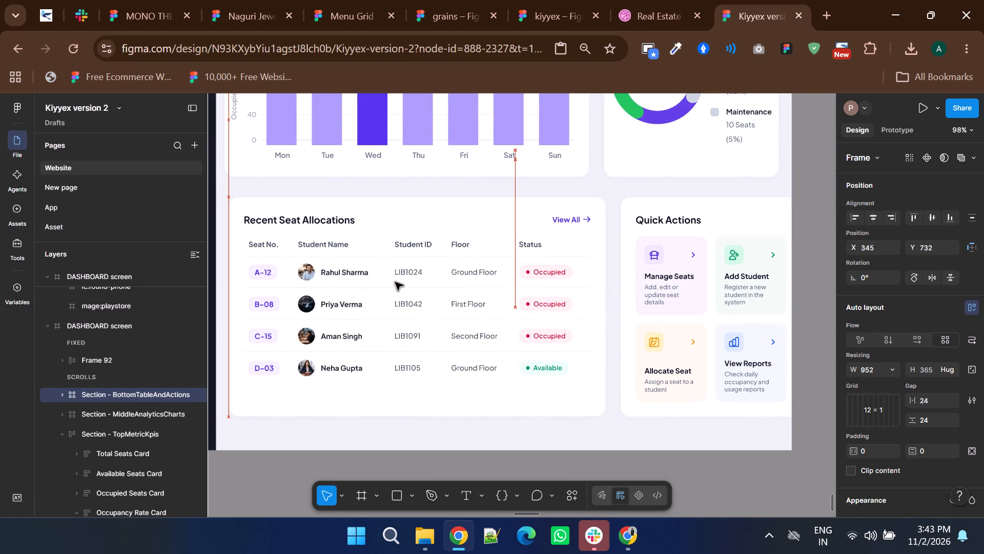
left_click_drag(395, 282, 395, 282)
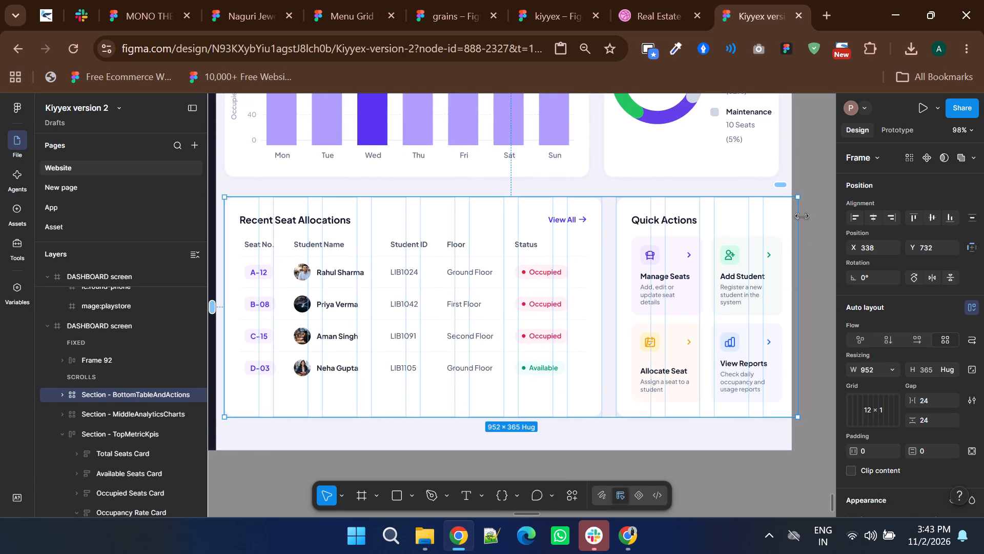
Narrow the Recent Seat Allocations and Quick Actions section to a width of 921 to match the charts section above.
left_click_drag(802, 216, 778, 222)
scroll(524, 316, "down", 1, "ctrl")
left_click_drag(670, 334, 677, 338)
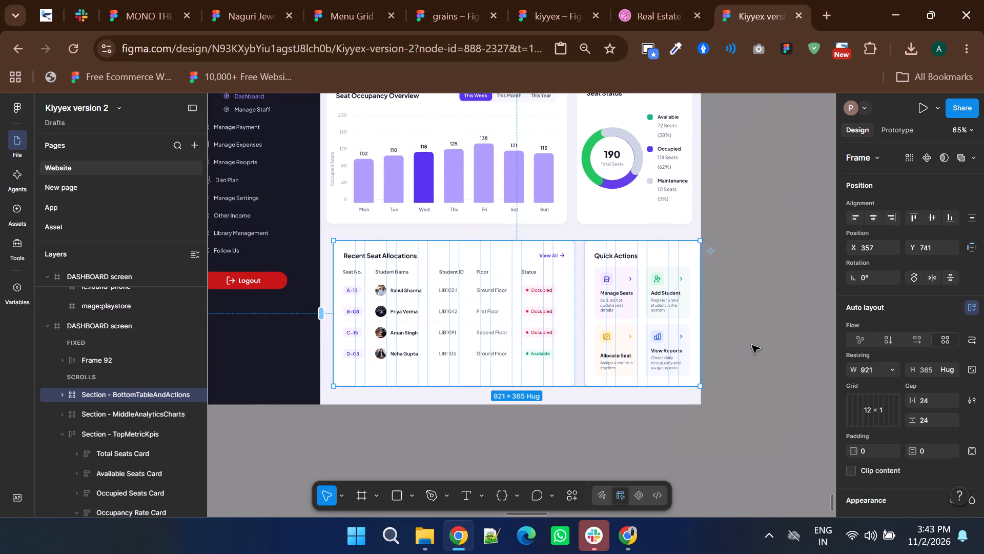
key("ctrl+z")
double_click(753, 351)
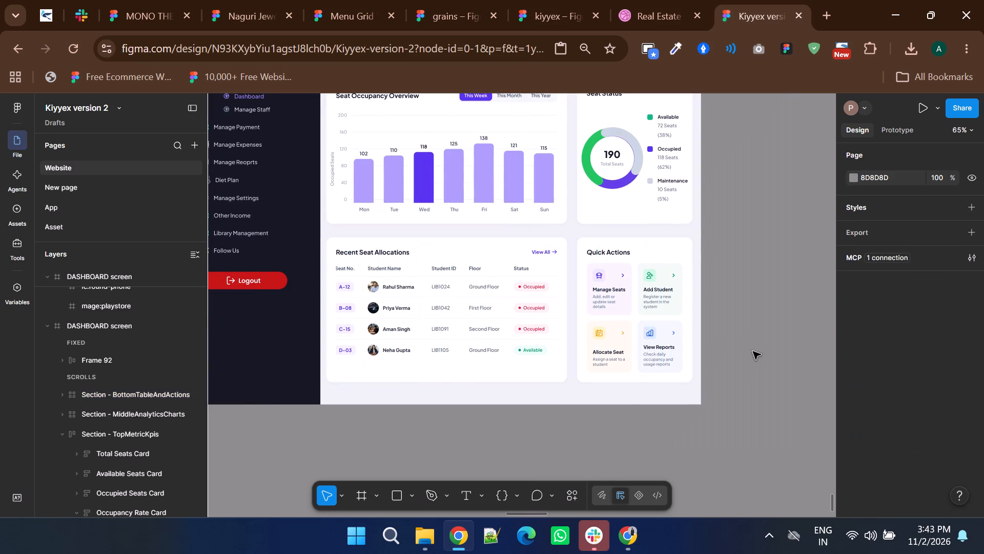
Nudge the Recent Seat Allocations and Quick Actions section up a few pixels, closer to the charts.
scroll(730, 387, "down", 2, "ctrl")
left_click(601, 389)
key("Up")
key("Up")
key("Up")
key("Up")
key("Up")
key("Up")
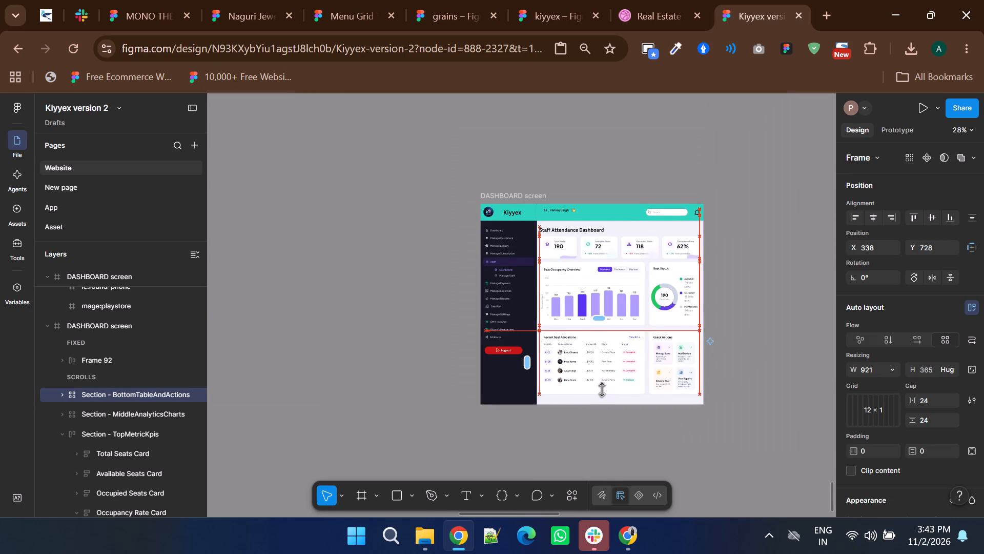
left_click(318, 394)
Delete the Dashboard and Manage Staff submenu beneath HRM in the library dashboard screen's sidebar.
scroll(510, 273, "up", 2, "ctrl")
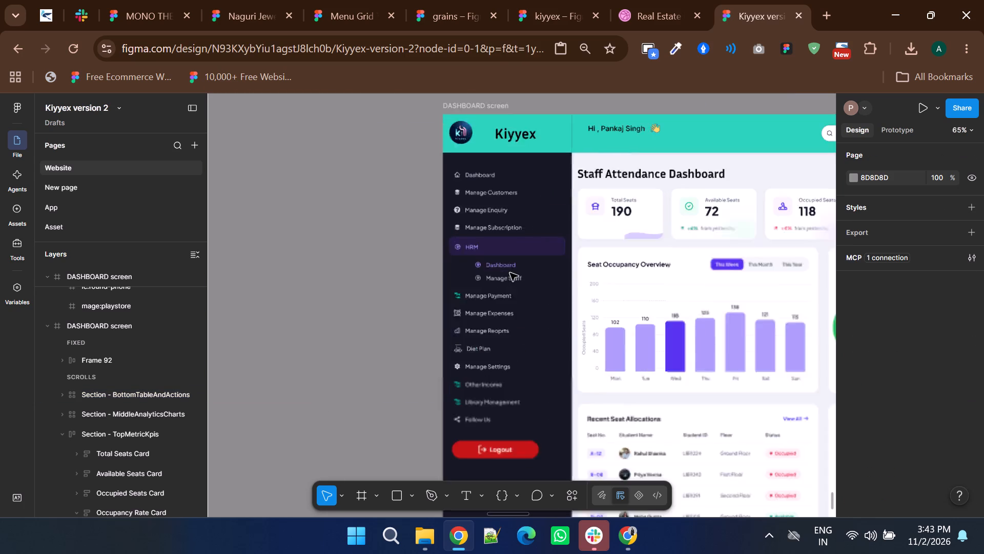
scroll(510, 273, "up", 1, "ctrl")
triple_click(500, 275)
double_click(500, 275)
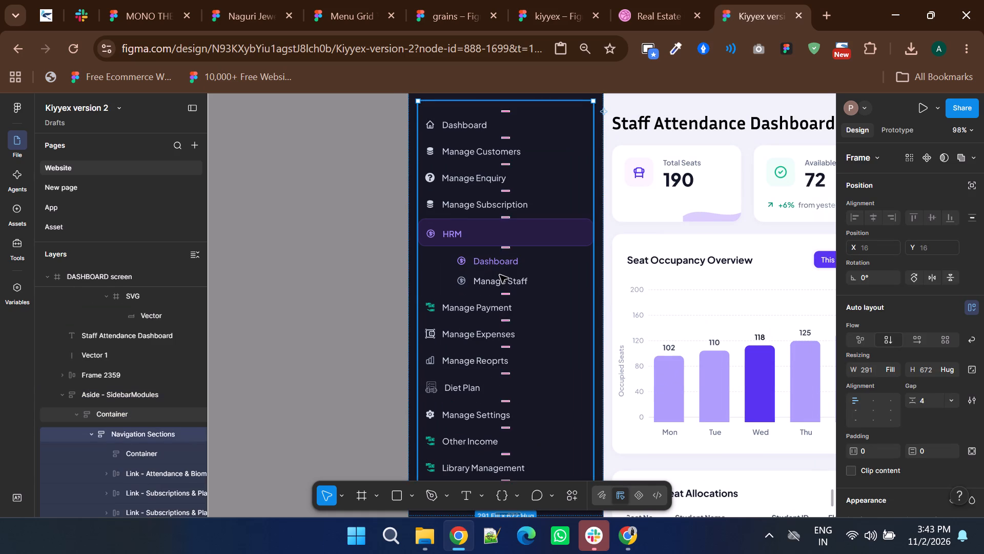
key("Delete")
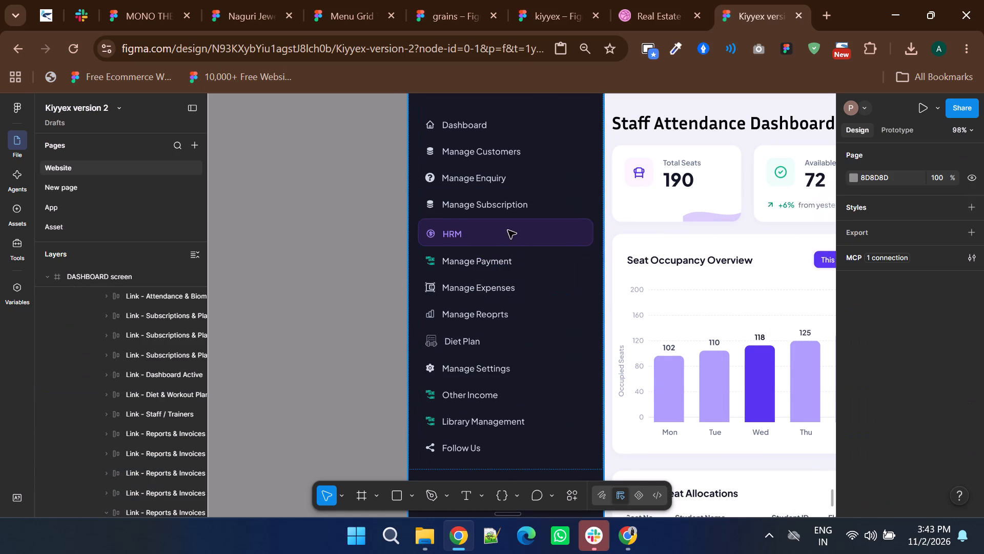
Add a fill to the Library Management sidebar item, sampling the HRM item's highlight colour 261D43.
triple_click(466, 419)
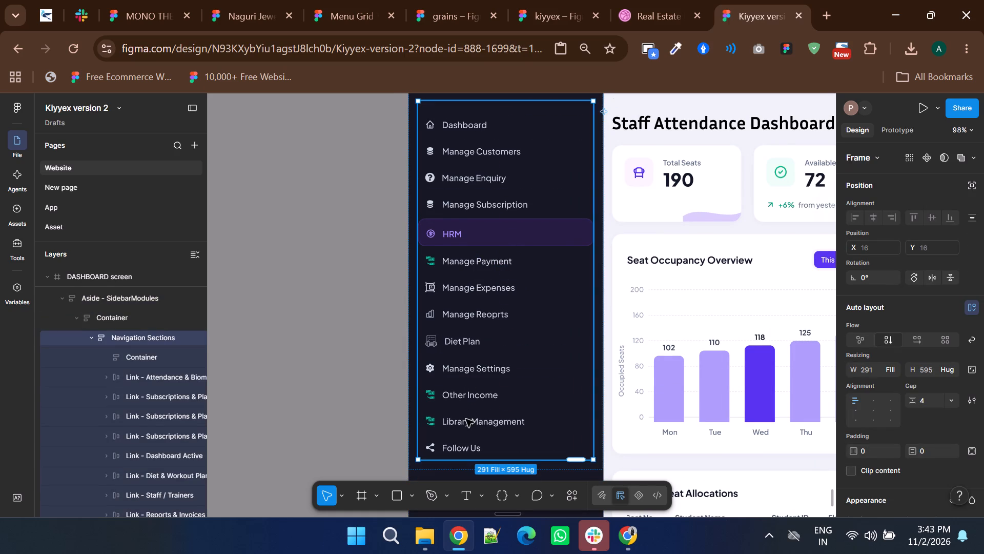
double_click(466, 419)
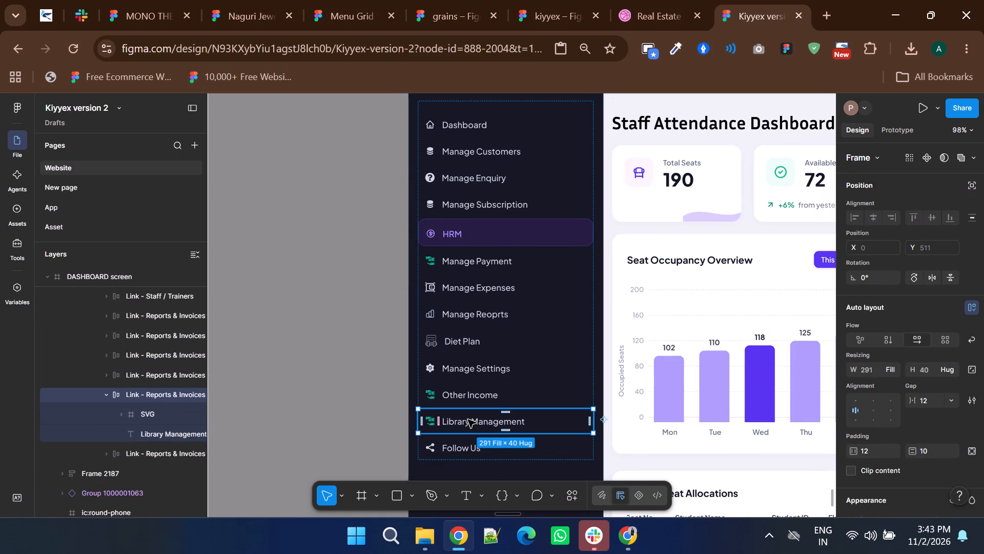
scroll(883, 358, "down", 1)
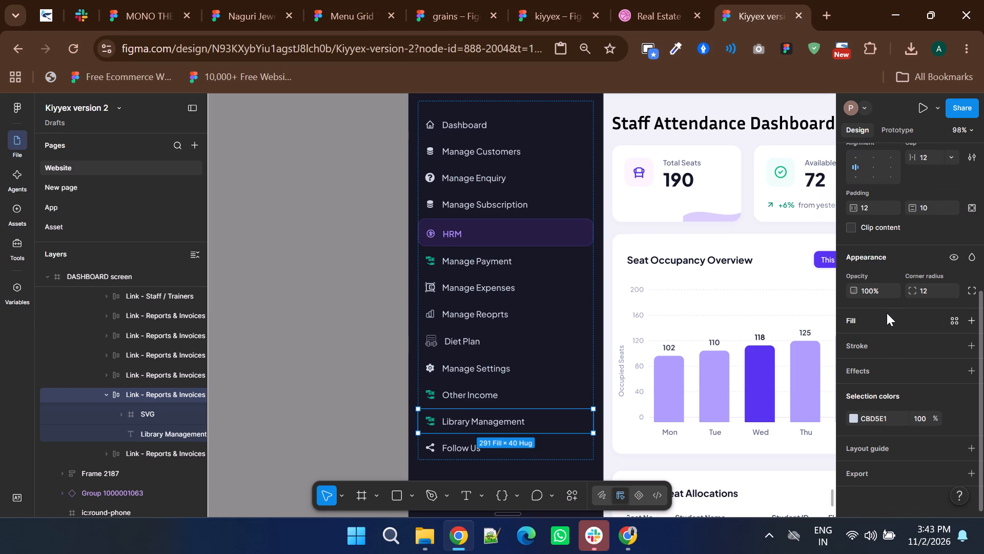
left_click(887, 313)
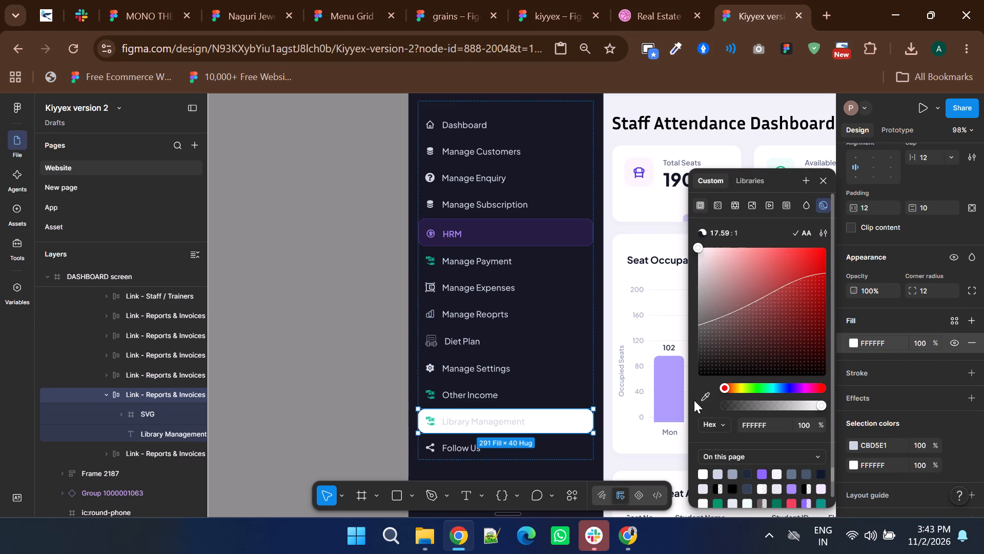
left_click(702, 394)
left_click(541, 238)
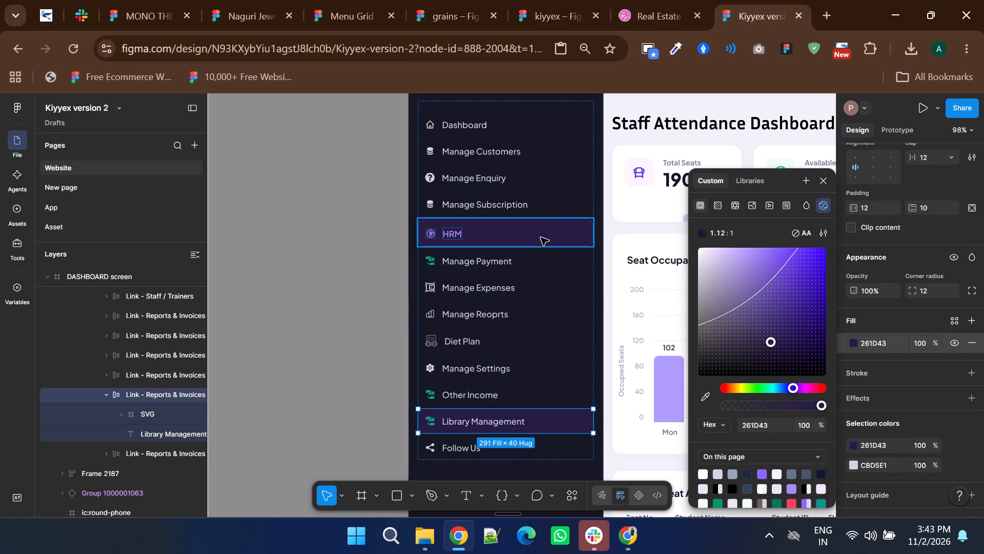
Examine the fill, stroke and text colours of the highlighted Other Income sidebar item on the Other Income screen.
scroll(497, 333, "down", 3, "ctrl")
scroll(491, 333, "up", 8)
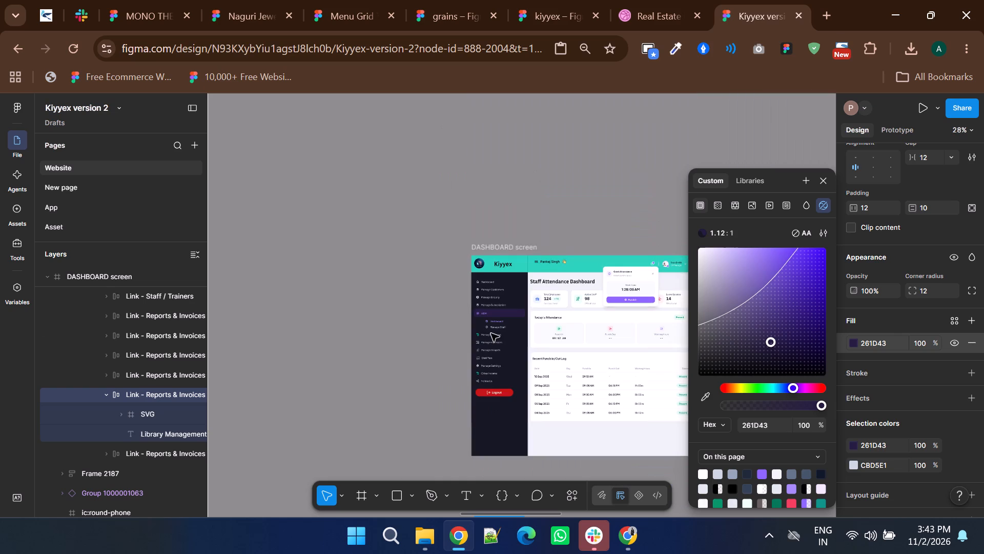
scroll(490, 298, "up", 9)
scroll(490, 299, "down", 3)
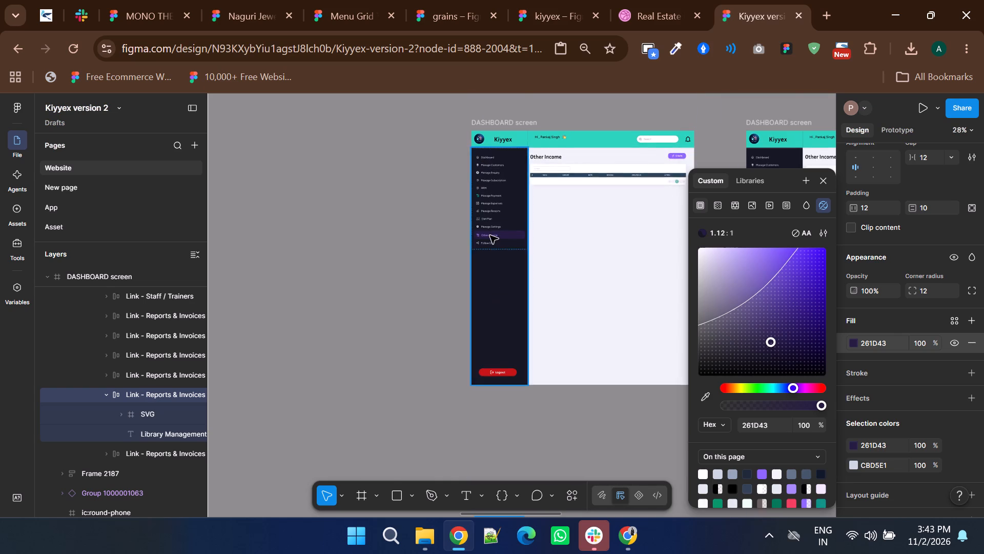
scroll(490, 235, "up", 5, "ctrl")
scroll(400, 322, "down", 2, "ctrl")
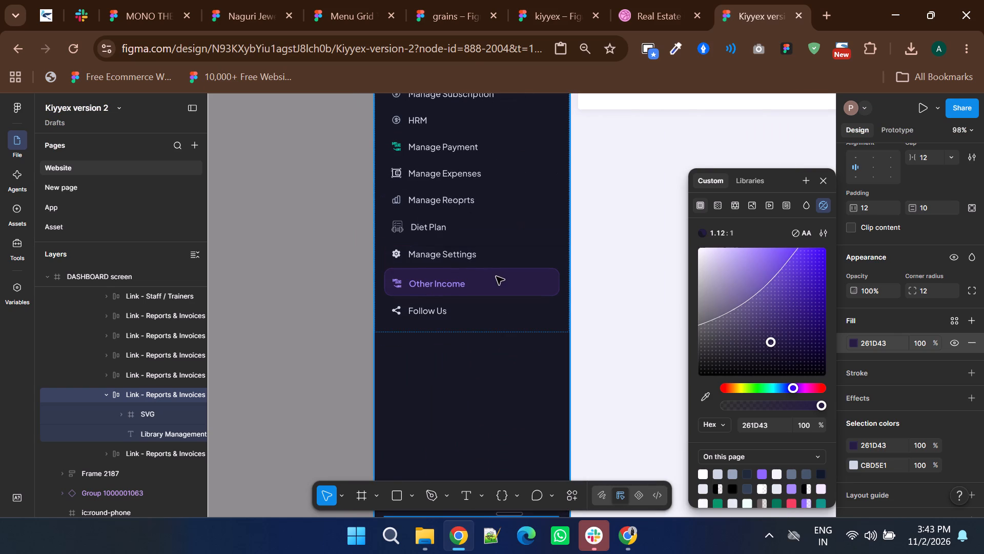
triple_click(496, 276)
double_click(496, 276)
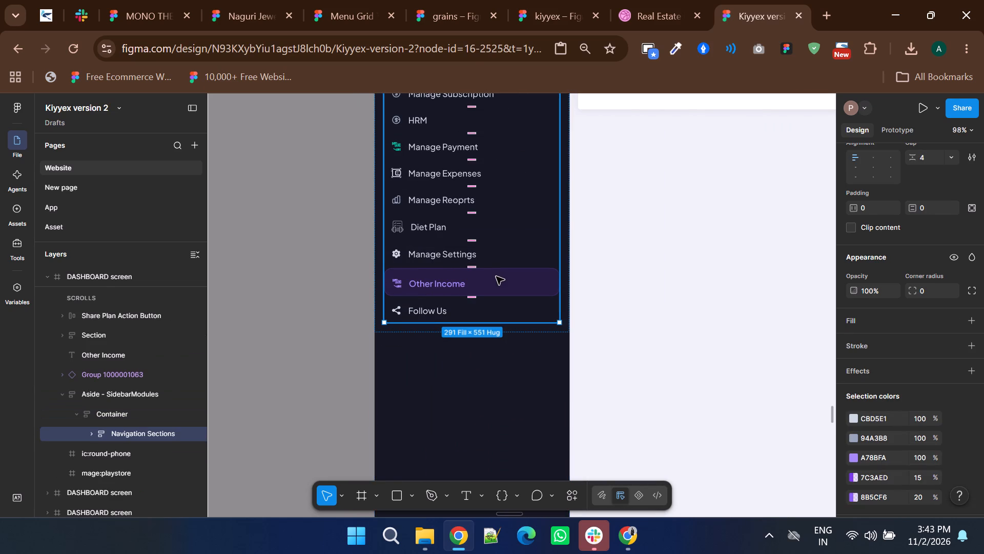
left_click(496, 276)
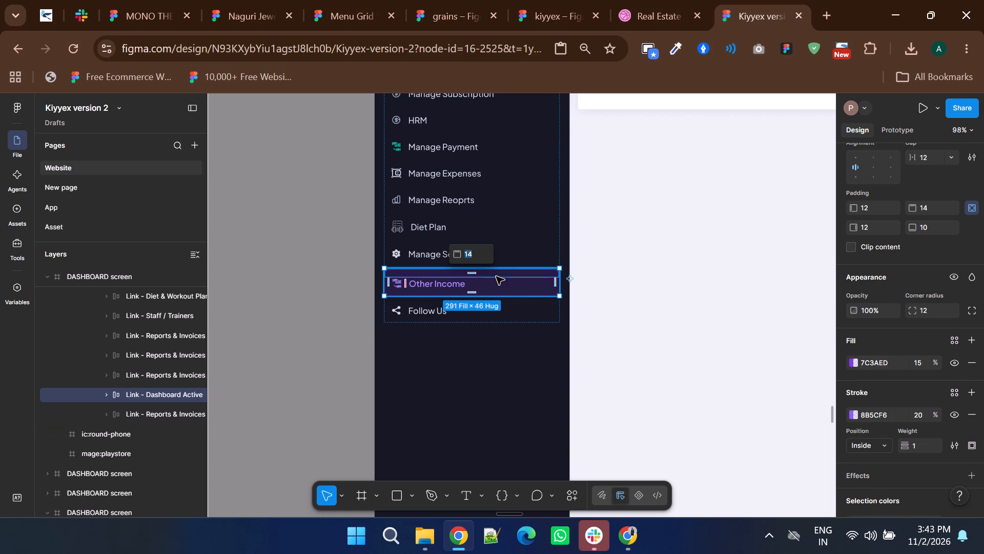
left_click(330, 342)
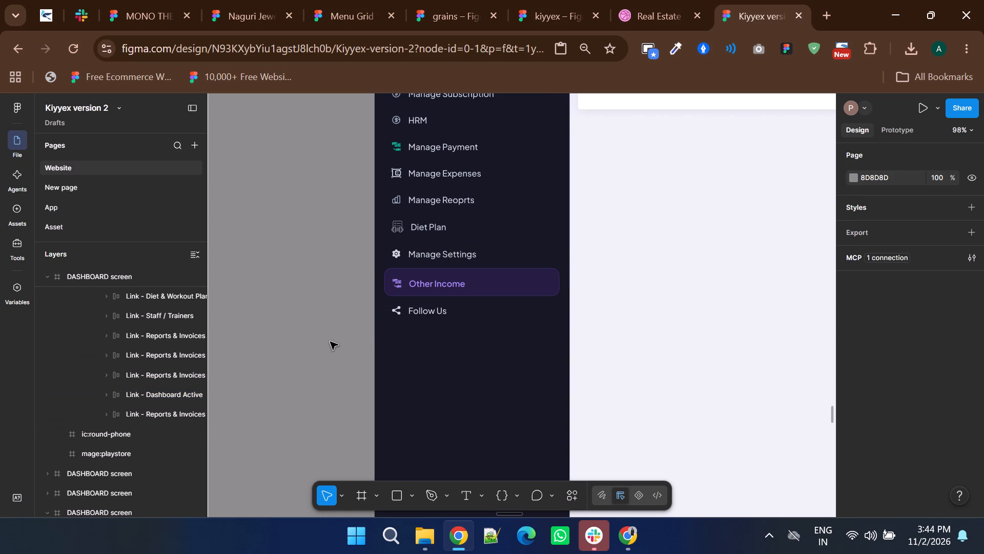
triple_click(477, 287)
double_click(477, 287)
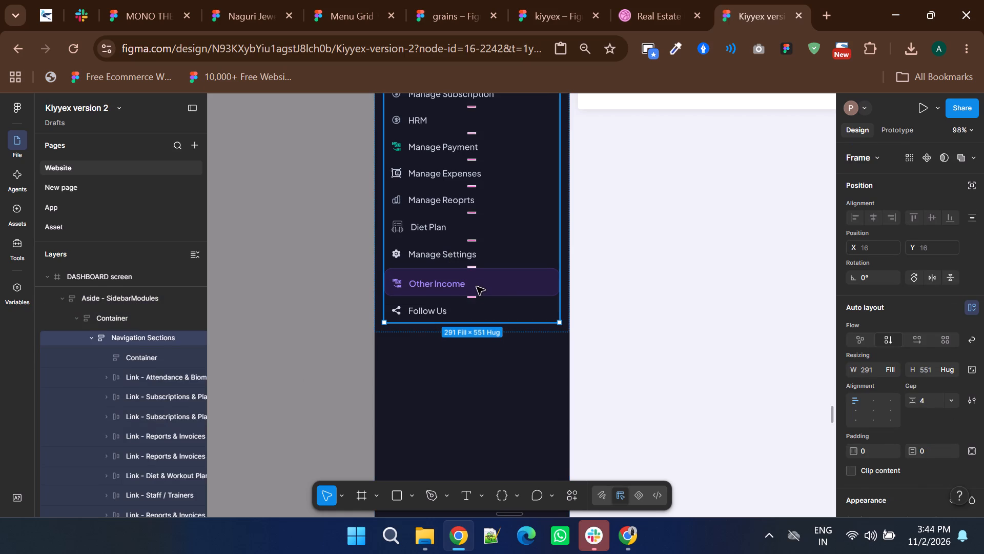
scroll(936, 279, "down", 3)
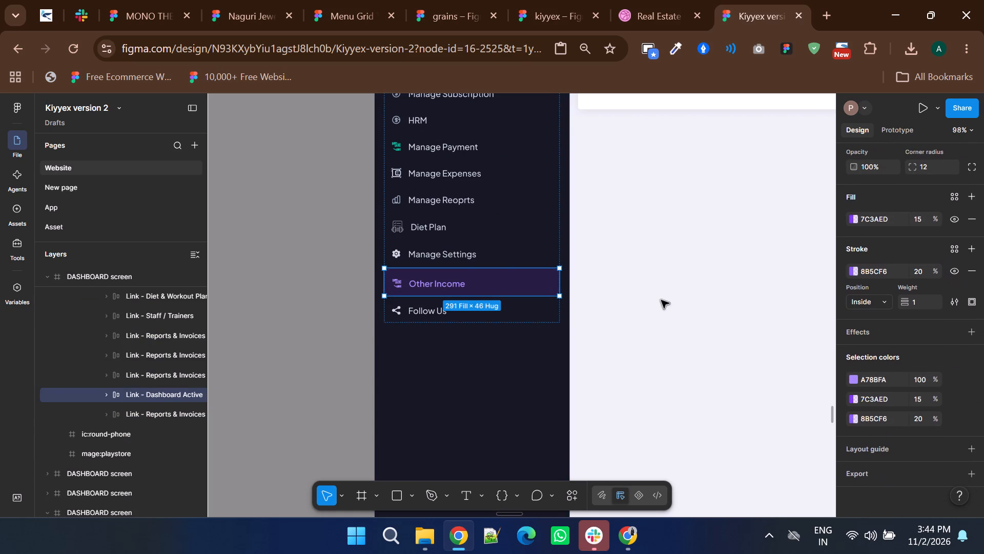
scroll(623, 303, "down", 3, "ctrl")
scroll(559, 306, "down", 5)
left_click(465, 306)
Check the fill settings of the Library Management sidebar item on the library dashboard screen.
scroll(465, 306, "down", 5)
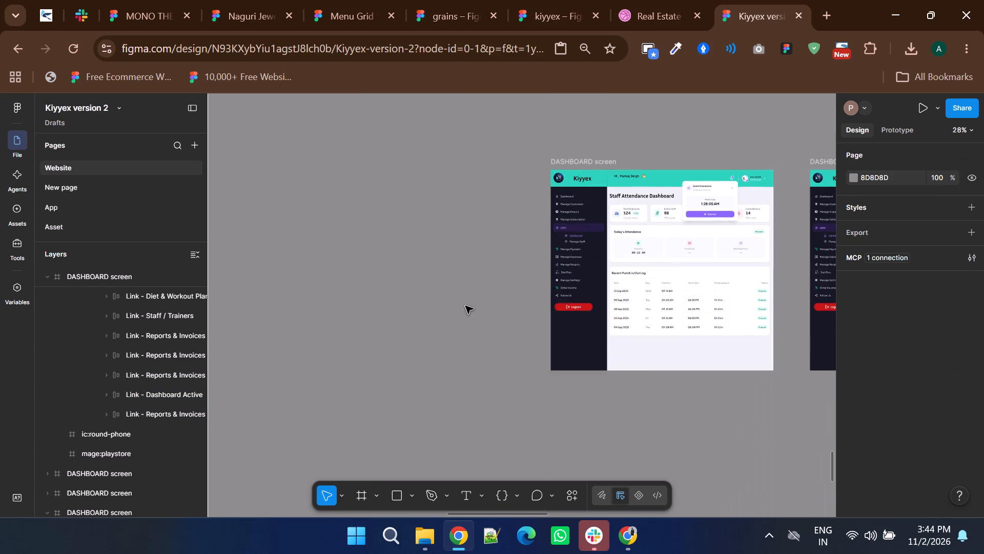
scroll(465, 306, "down", 9)
scroll(466, 312, "up", 2)
scroll(592, 242, "up", 2, "ctrl")
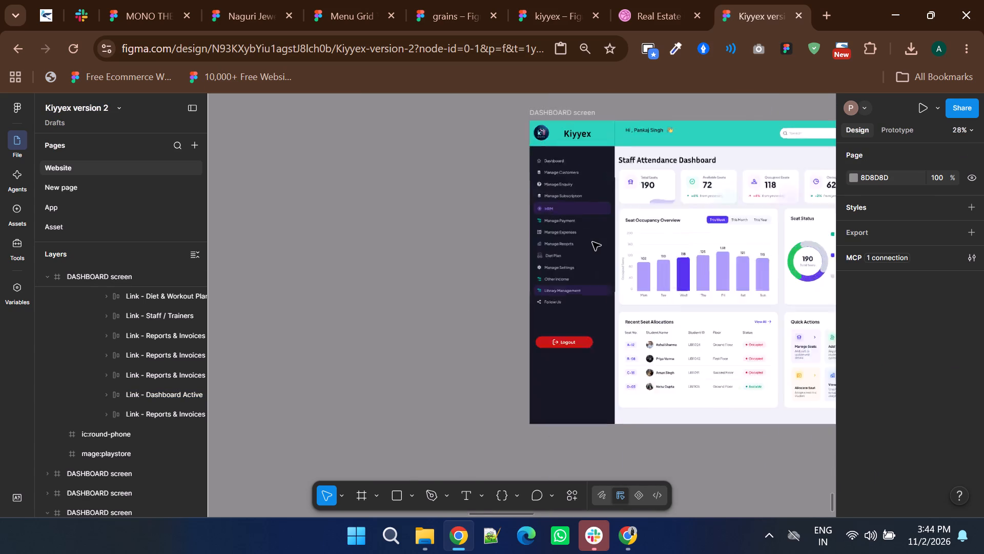
scroll(592, 242, "up", 2, "ctrl")
triple_click(592, 403)
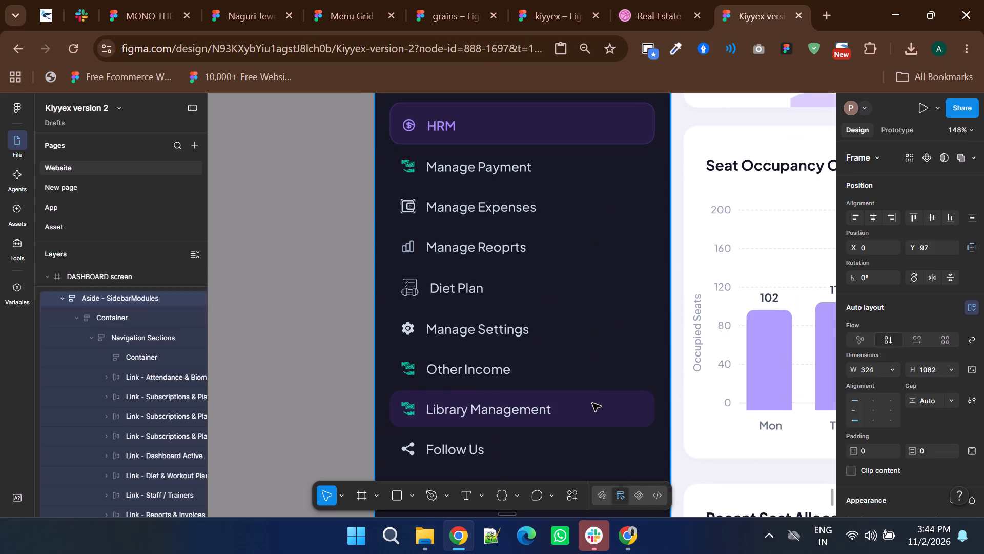
double_click(592, 403)
double_click(592, 403)
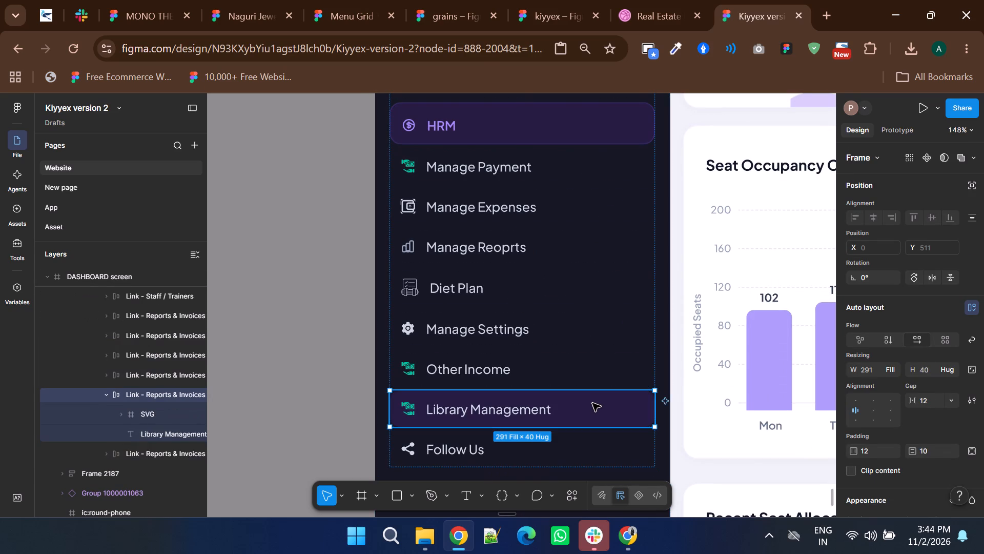
scroll(913, 346, "down", 3)
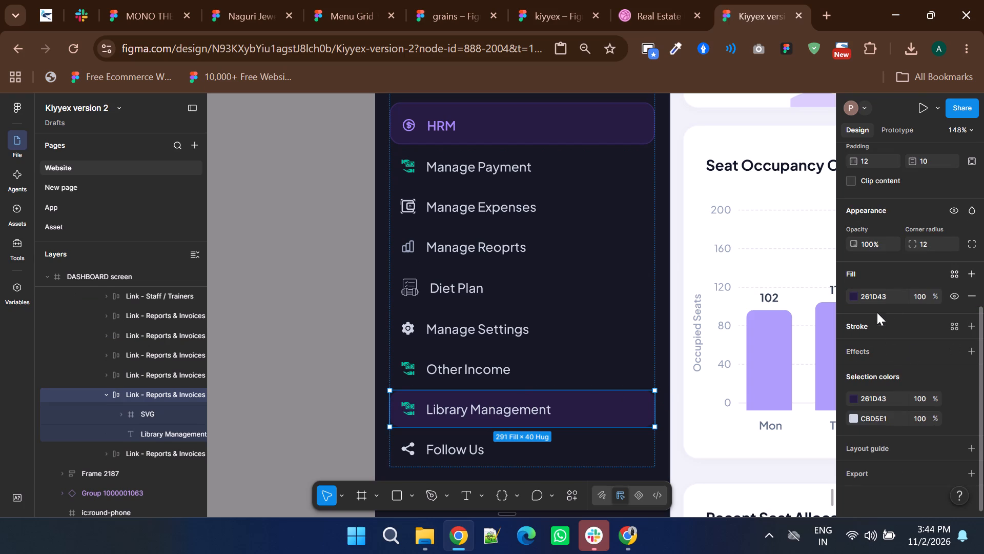
left_click(854, 296)
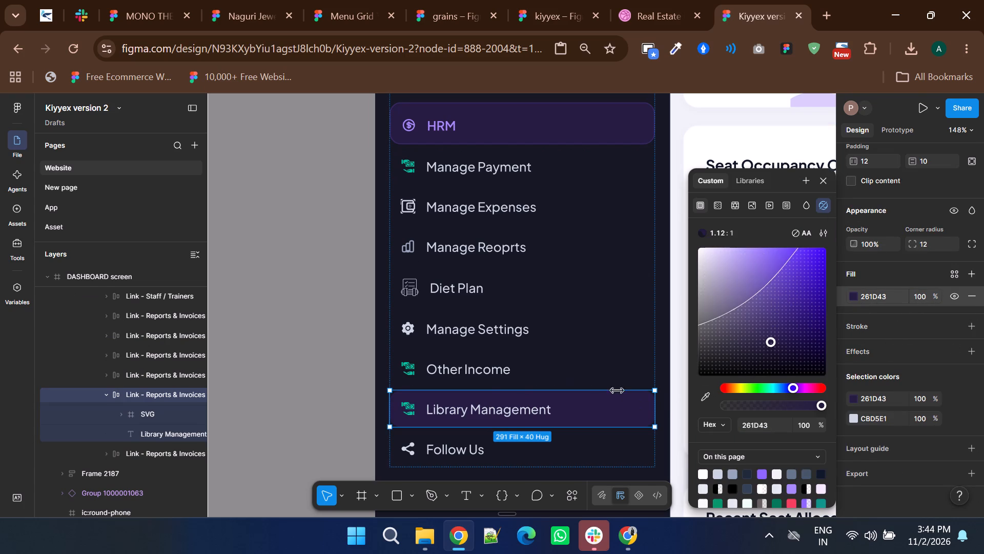
left_click(317, 409)
Set the Library Management item's fill colour to 7C3AED, copied from the highlighted HRM item on the original Staff Attendance Dashboard screen.
scroll(317, 409, "down", 3, "ctrl")
scroll(373, 386, "up", 5)
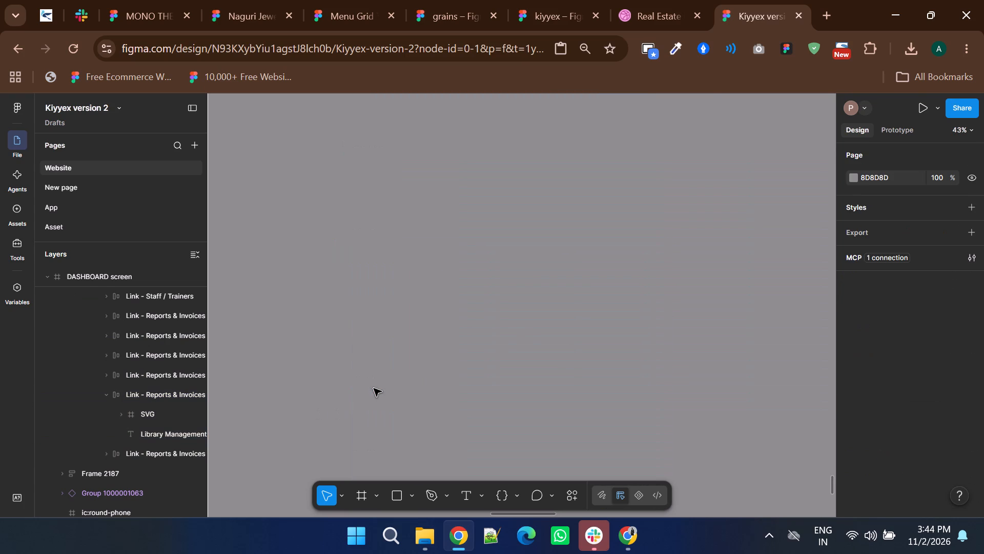
scroll(522, 328, "down", 3, "ctrl")
scroll(416, 353, "up", 1)
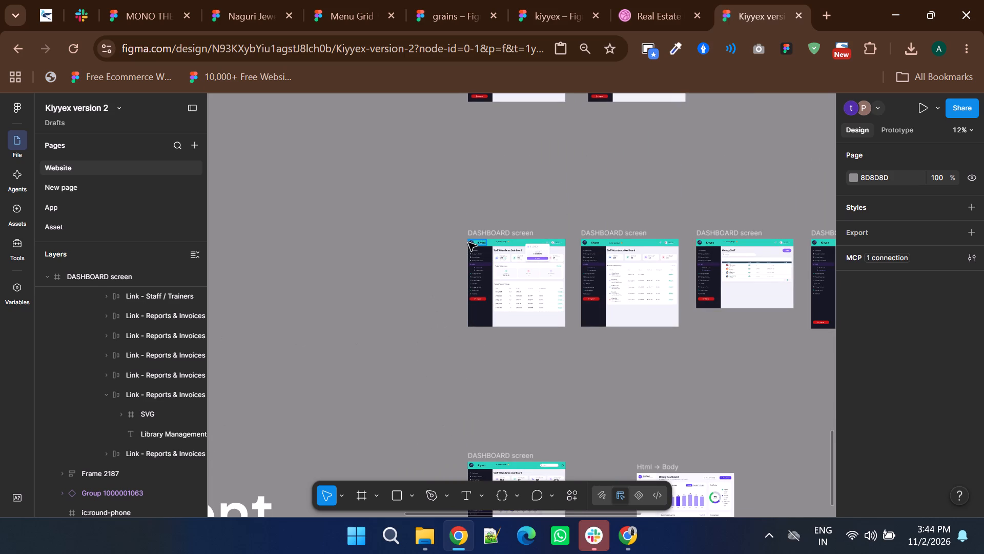
scroll(477, 258, "up", 6, "ctrl")
left_click(580, 333, "ctrl")
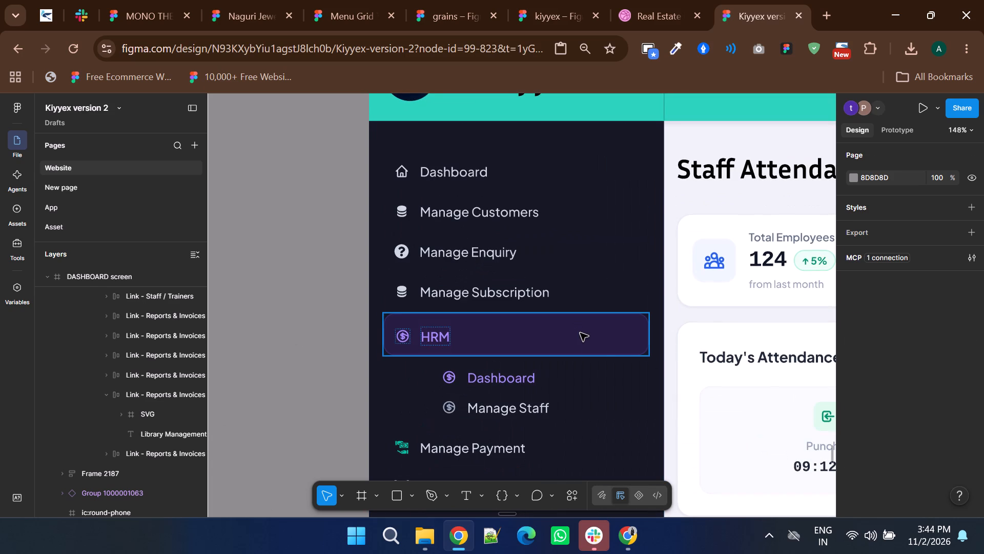
scroll(874, 348, "down", 2)
left_click(887, 230)
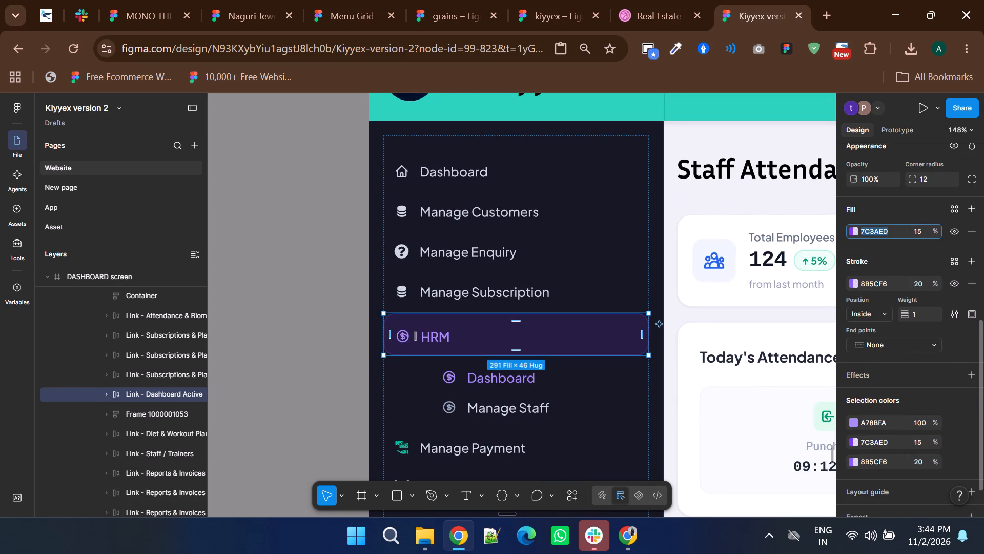
key("ctrl+c")
scroll(472, 248, "down", 5, "ctrl")
scroll(472, 248, "down", 5)
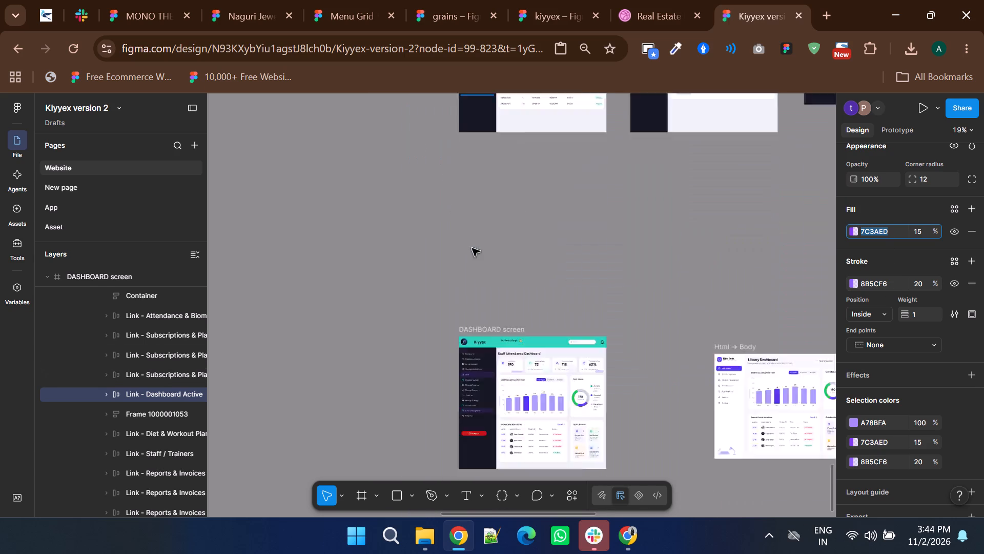
scroll(472, 248, "down", 4)
scroll(472, 248, "up", 5)
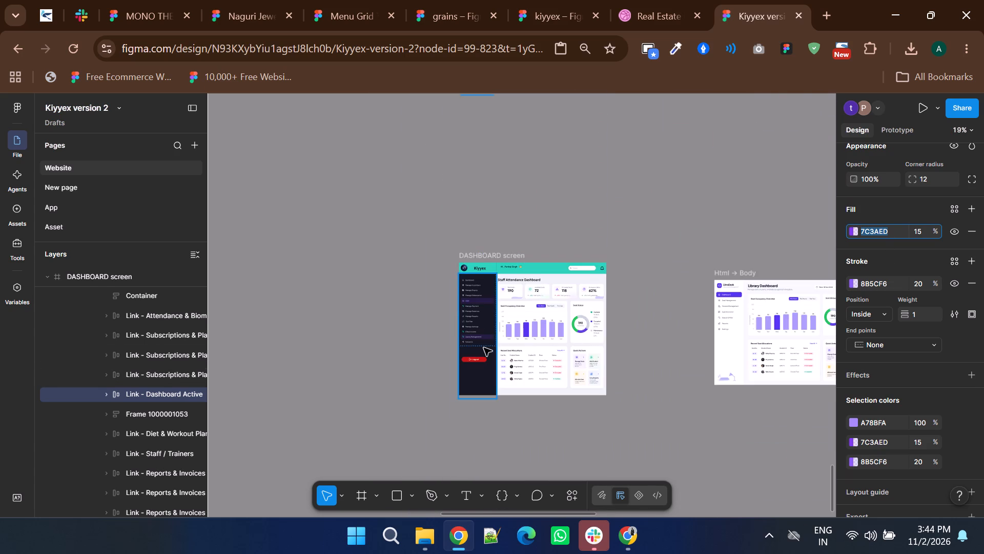
scroll(479, 347, "up", 6, "ctrl")
left_click(542, 271, "ctrl")
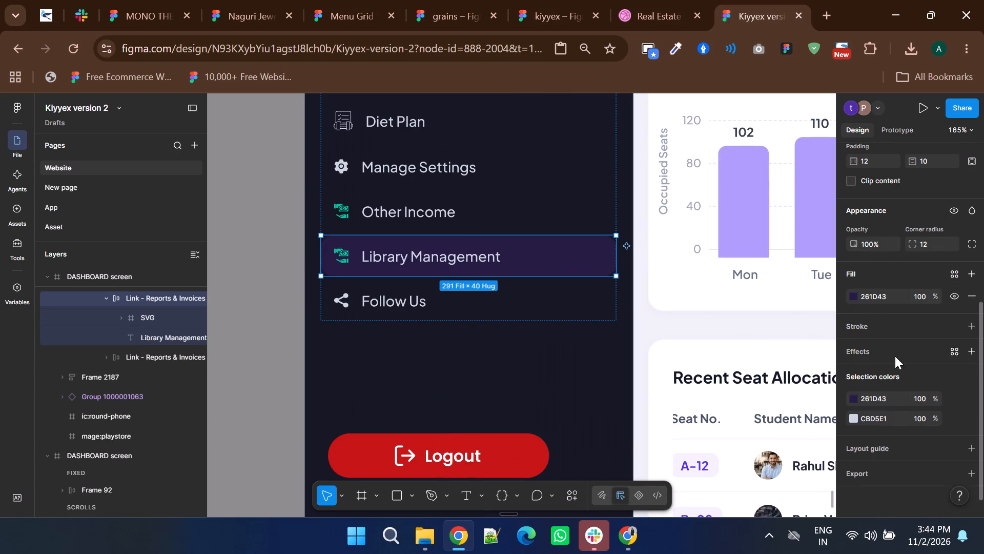
left_click(871, 300)
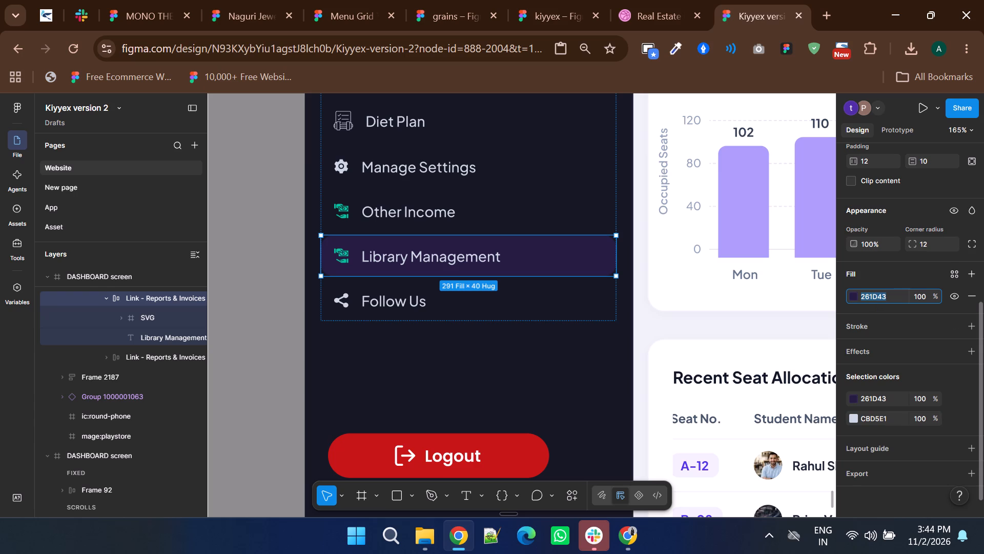
key("ctrl+v")
left_click(278, 345)
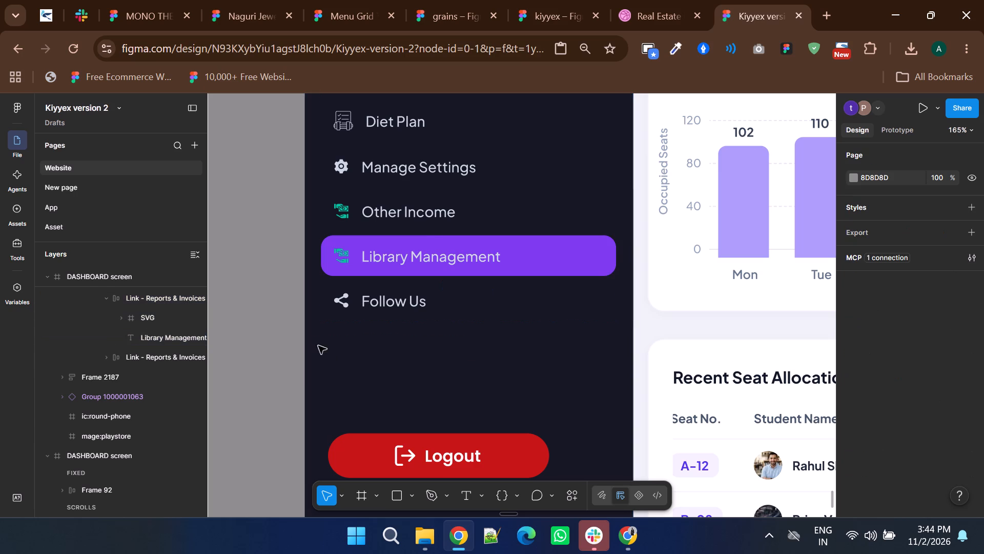
Lower the fill opacity of the Library Management sidebar item to 15%.
left_click(589, 271, "ctrl")
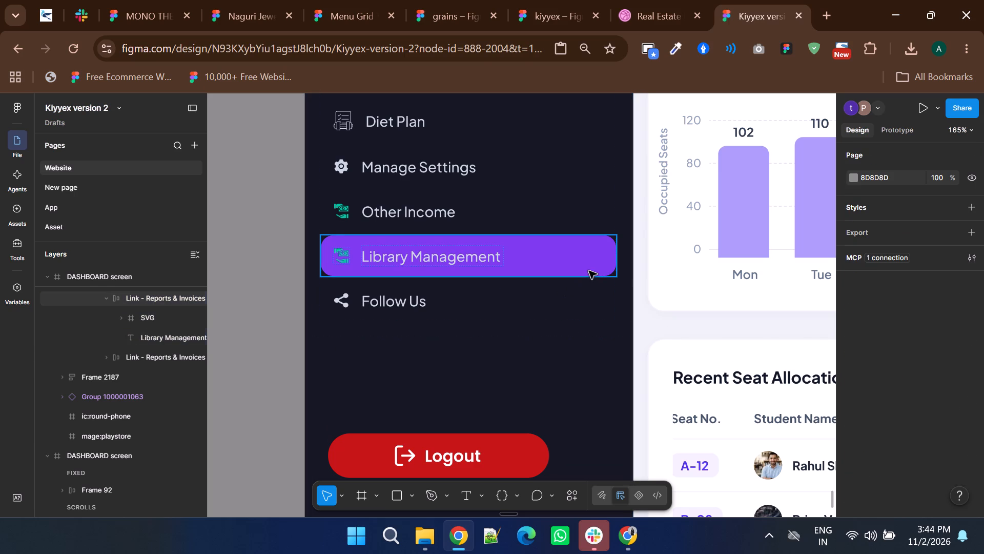
scroll(916, 308, "down", 1)
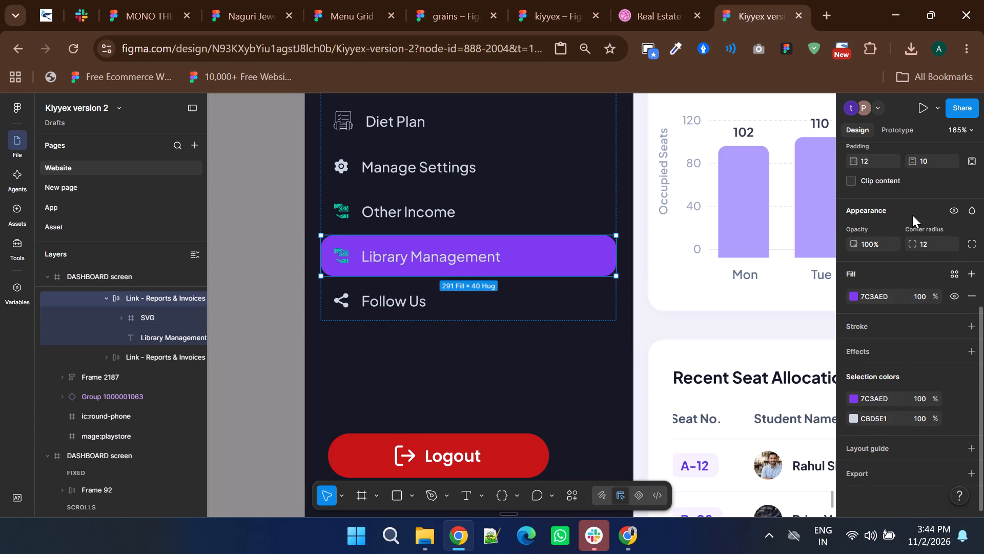
left_click(922, 293)
key("Down")
key("Down")
key("Down")
key("Down")
key("Down")
key("Down")
key("Down")
key("Down")
key("Down")
key("Down")
key("Down")
key("Down")
key("Down")
key("Down")
key("Down")
key("Down")
key("Down")
key("Down")
key("Down")
key("Down")
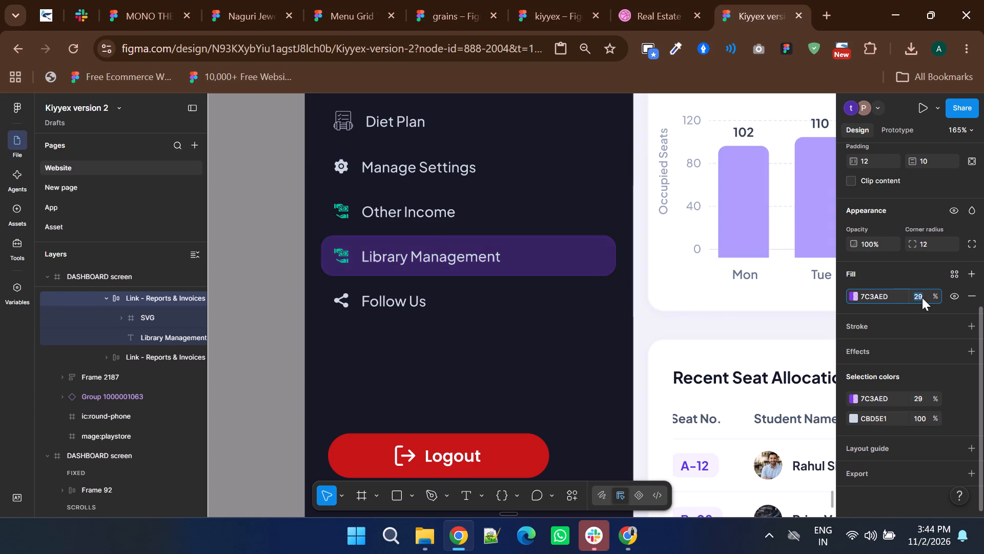
key("Down")
key("Down")
key("Down")
key("Down")
key("Down")
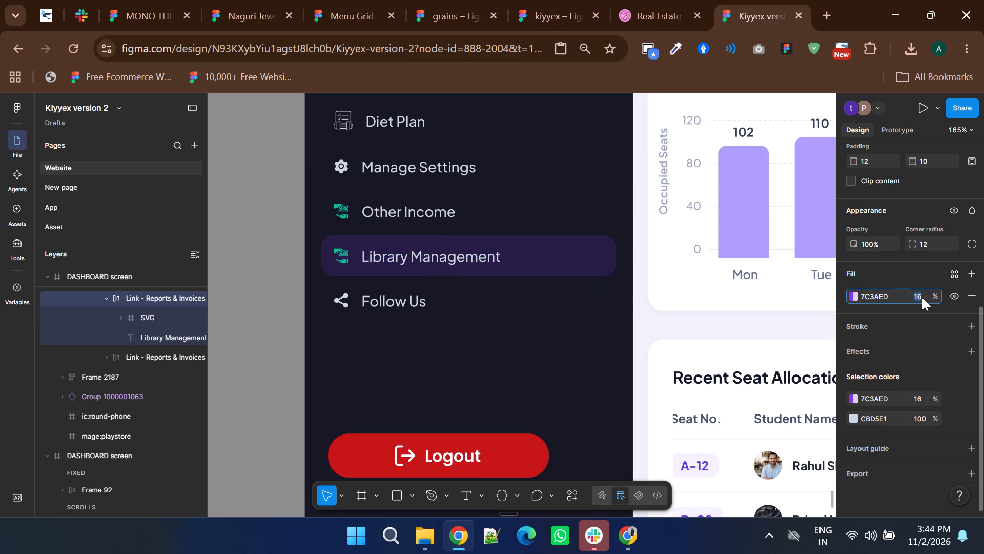
key("Down")
Add an inside stroke to the Library Management item, coloured 8B5CF6 as copied from the HRM item on the original Staff Attendance Dashboard screen.
left_click(908, 316)
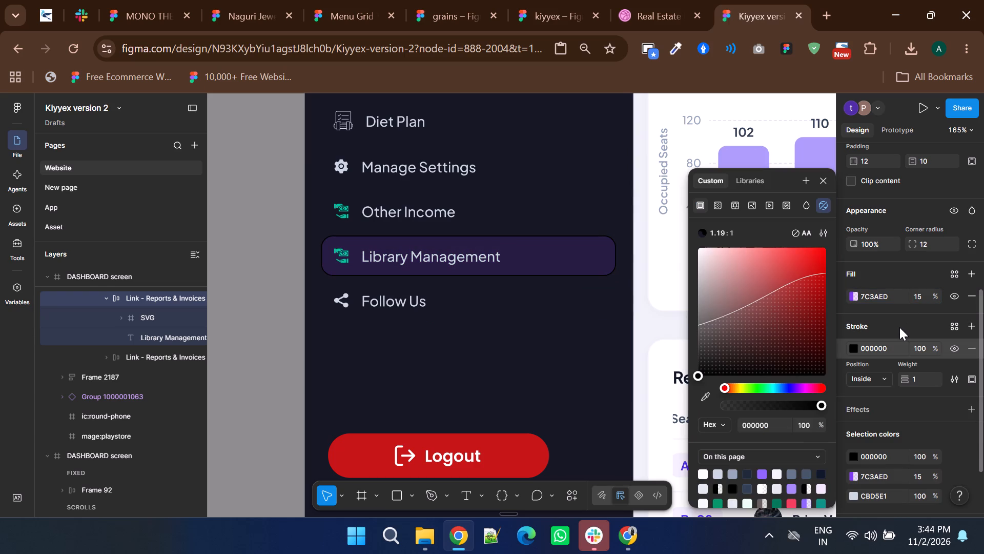
scroll(551, 385, "down", 4, "ctrl")
scroll(543, 393, "up", 6)
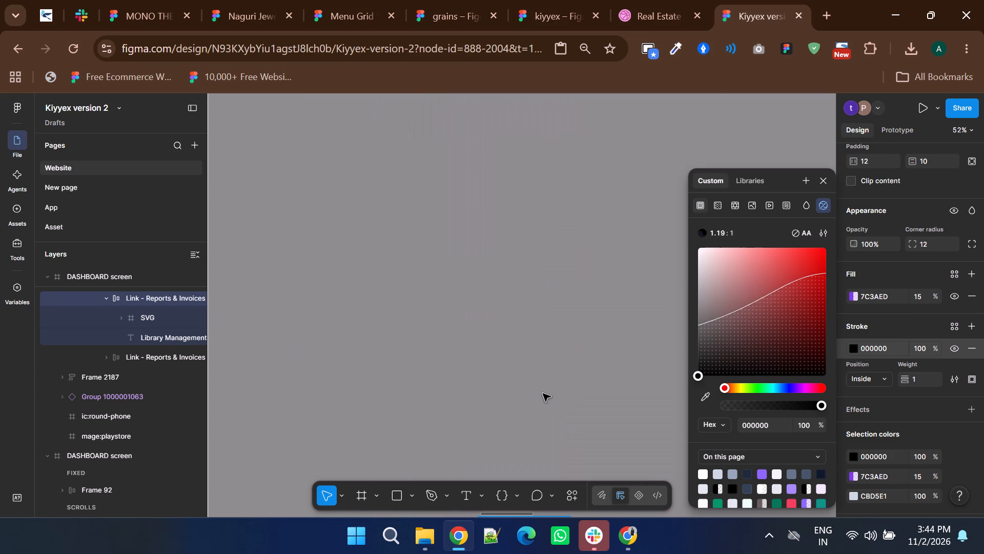
scroll(545, 388, "up", 11)
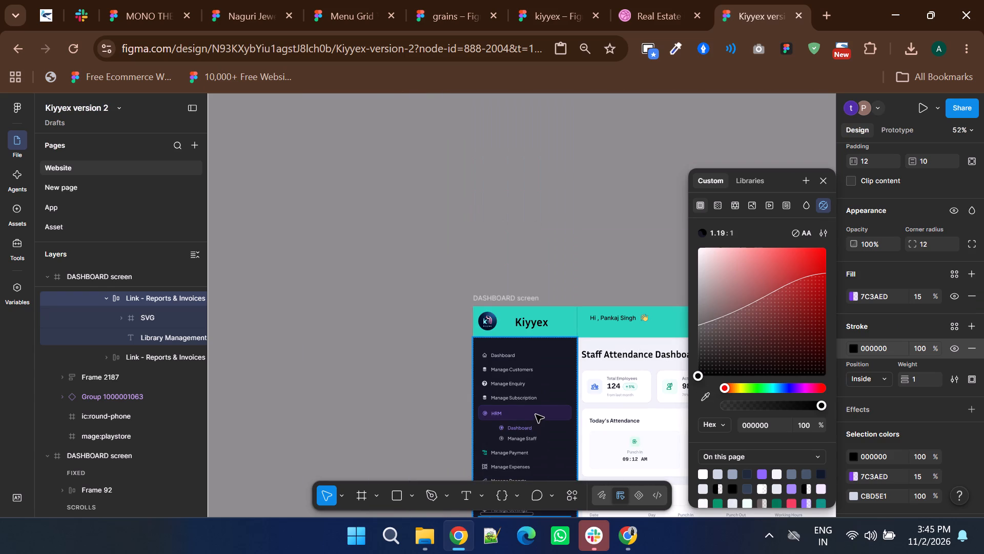
left_click(536, 414, "ctrl")
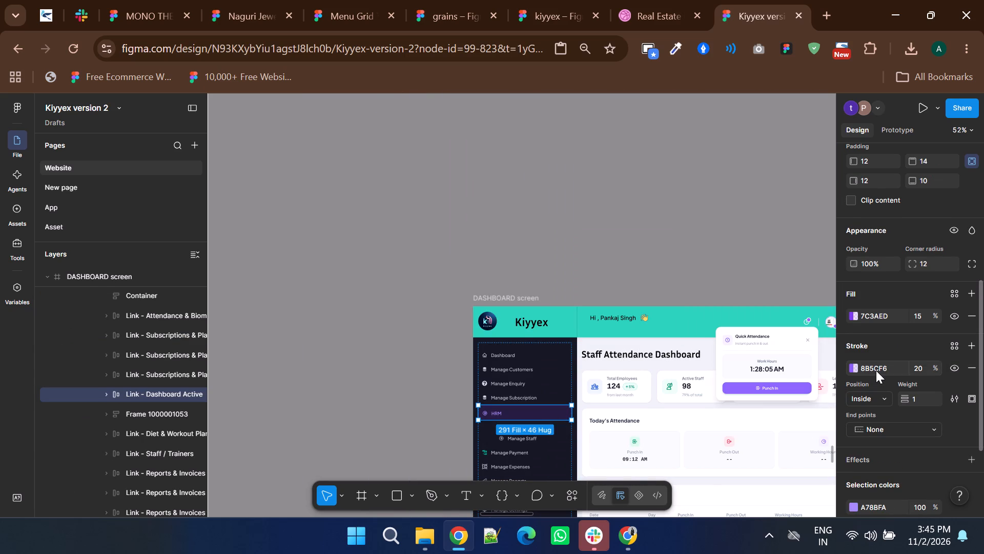
left_click(876, 370)
key("ctrl+c")
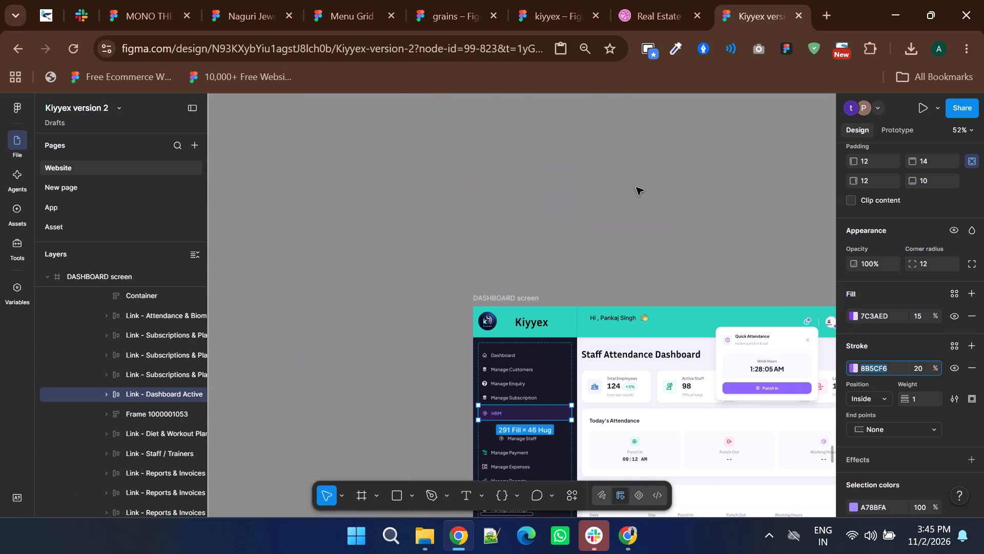
scroll(613, 189, "down", 4)
scroll(527, 232, "down", 2, "ctrl")
left_click(422, 265)
scroll(422, 265, "down", 5)
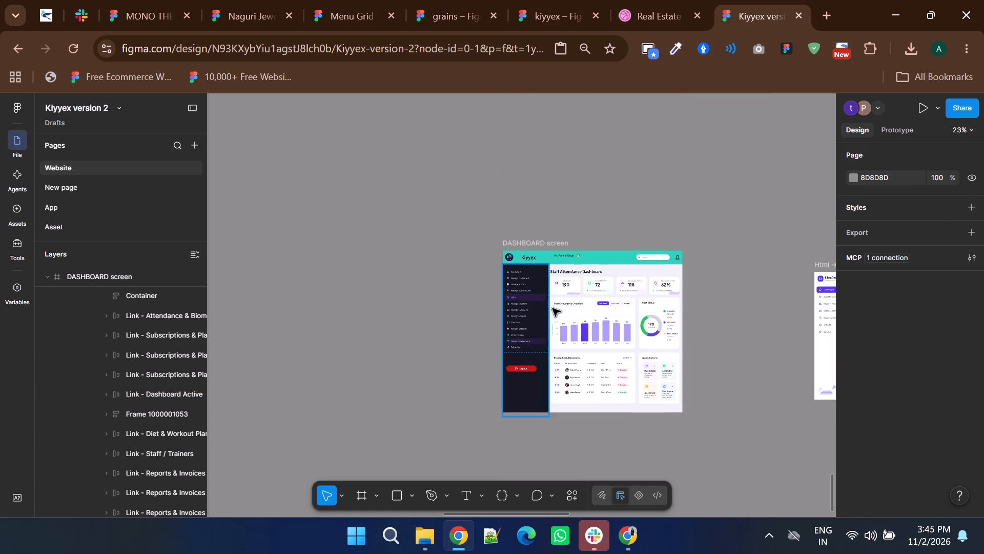
scroll(532, 343, "up", 6, "ctrl")
left_click(587, 328, "ctrl")
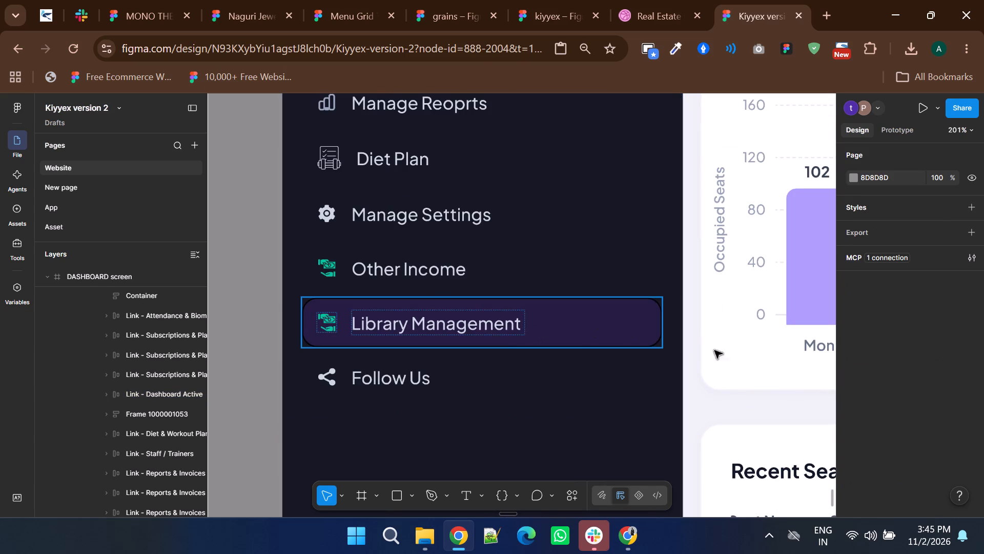
scroll(898, 336, "down", 3)
left_click(884, 278)
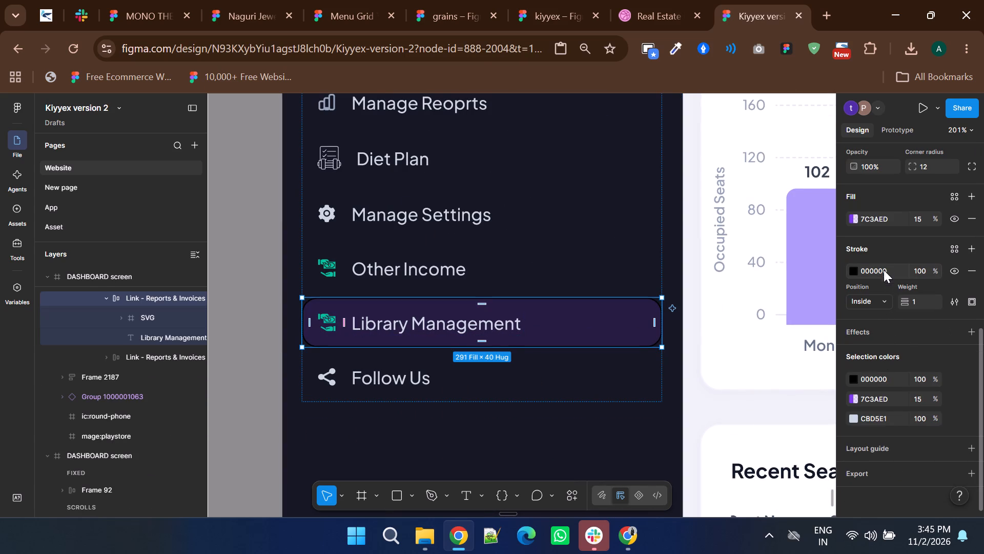
left_click(884, 264)
left_click(884, 268)
key("ctrl+v")
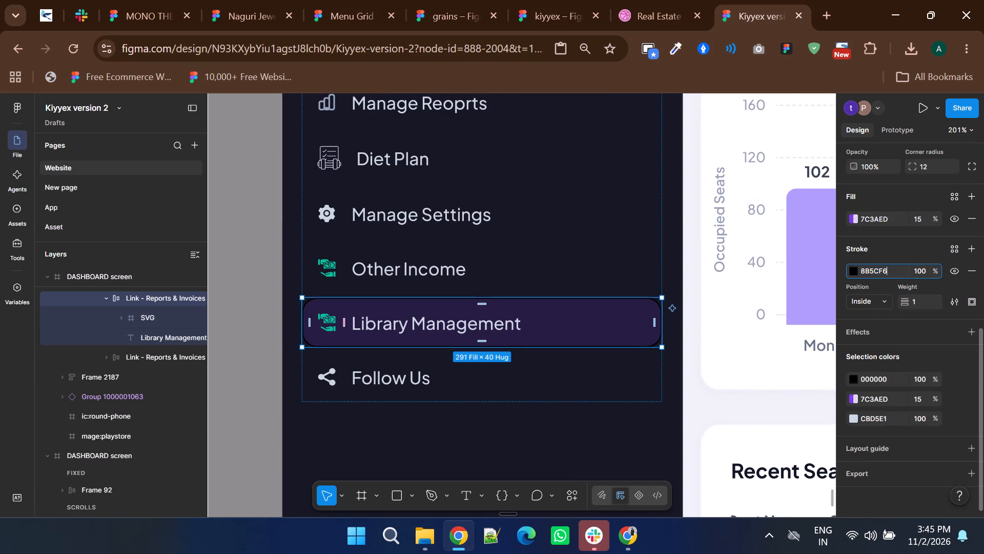
Lower the Library Management item's stroke opacity to 20%.
left_click(925, 266)
key("Up")
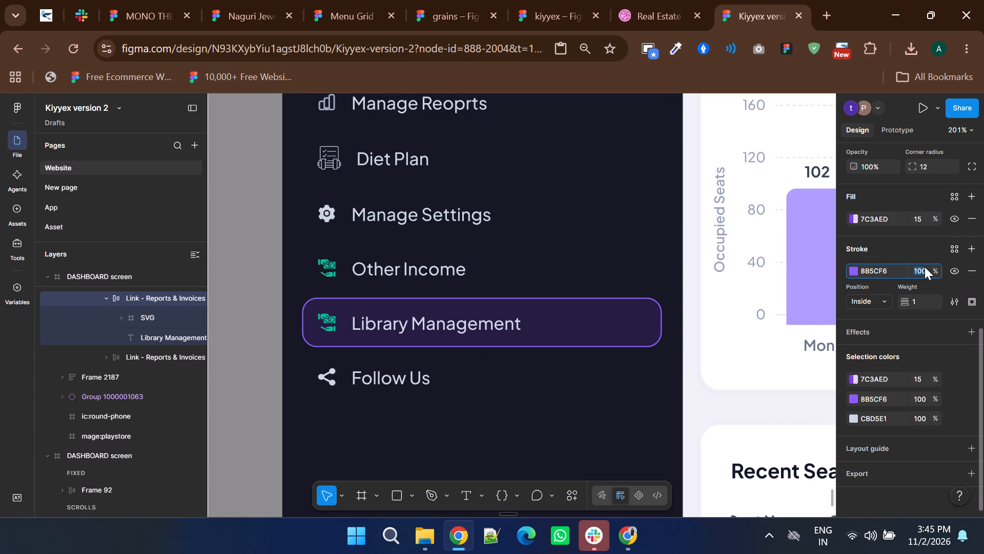
key("Down")
key("Down")
key("Down")
key("Down")
key("Down")
key("Down")
key("Down")
key("Down")
key("Down")
key("Down")
key("Down")
key("Down")
key("Down")
key("Down")
key("Down")
key("Down")
key("Down")
key("Down")
key("Down")
key("Down")
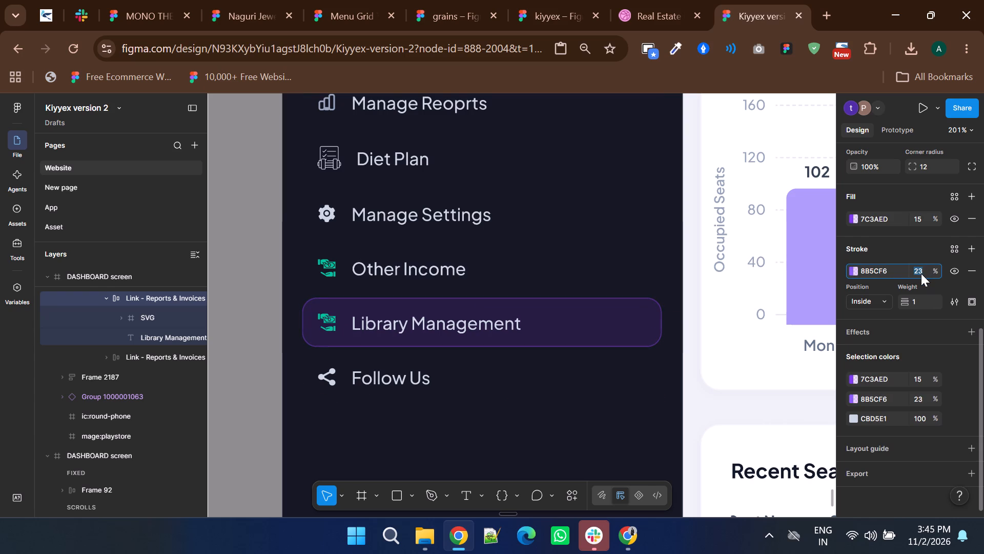
scroll(635, 311, "down", 2, "ctrl")
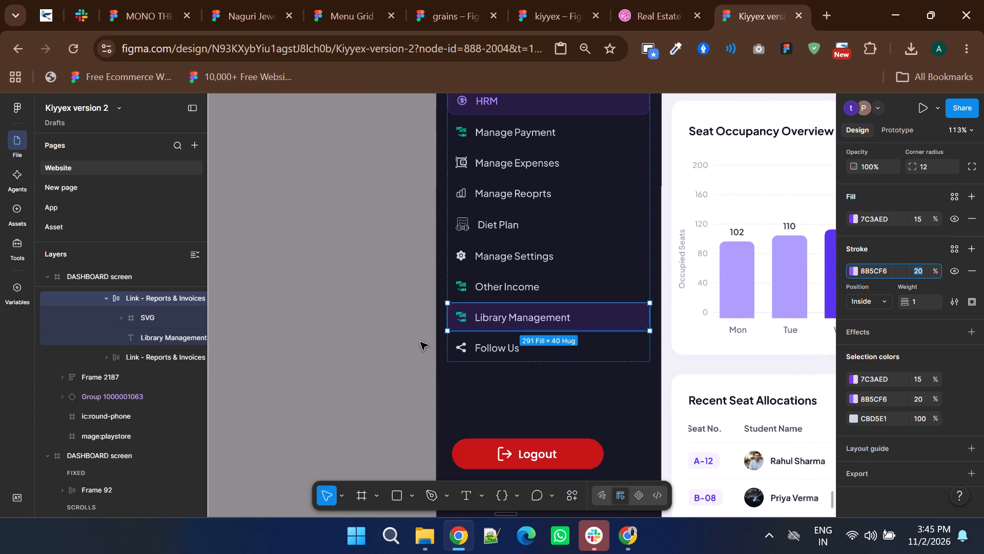
left_click(316, 347)
Recolour the Library Management label to A78BFA, sampled from the highlighted HRM label in the same sidebar.
scroll(316, 347, "down", 1, "ctrl")
scroll(316, 347, "up", 1)
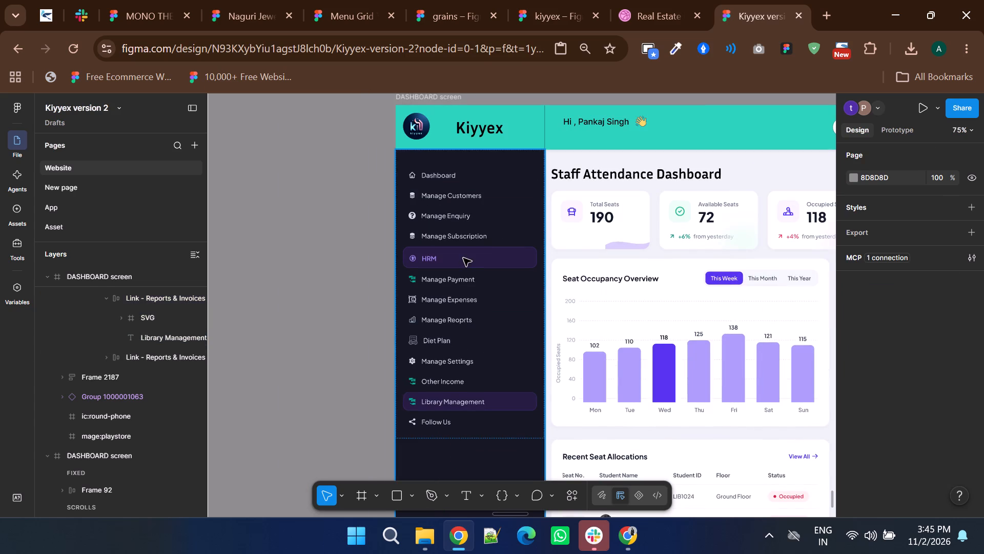
triple_click(463, 258)
double_click(463, 258)
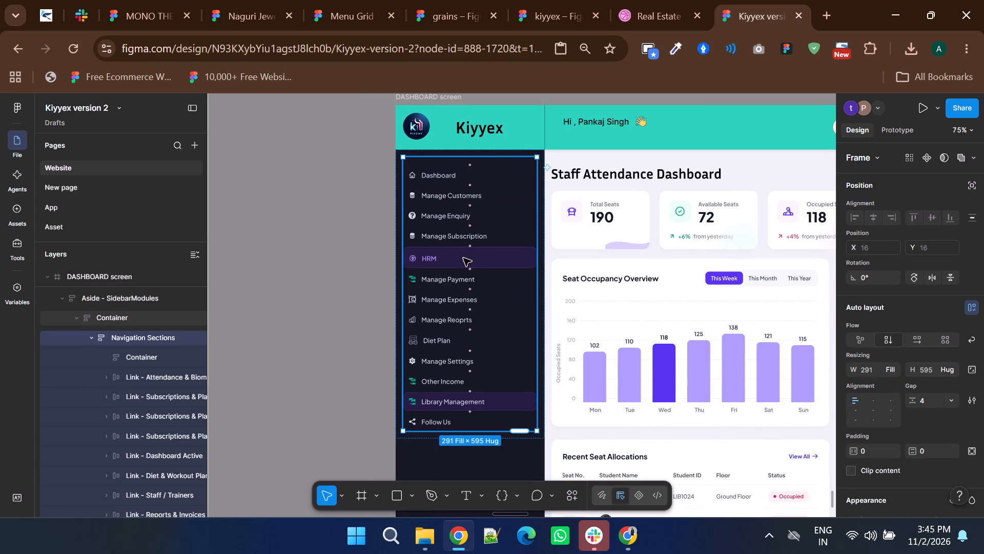
left_click(466, 405)
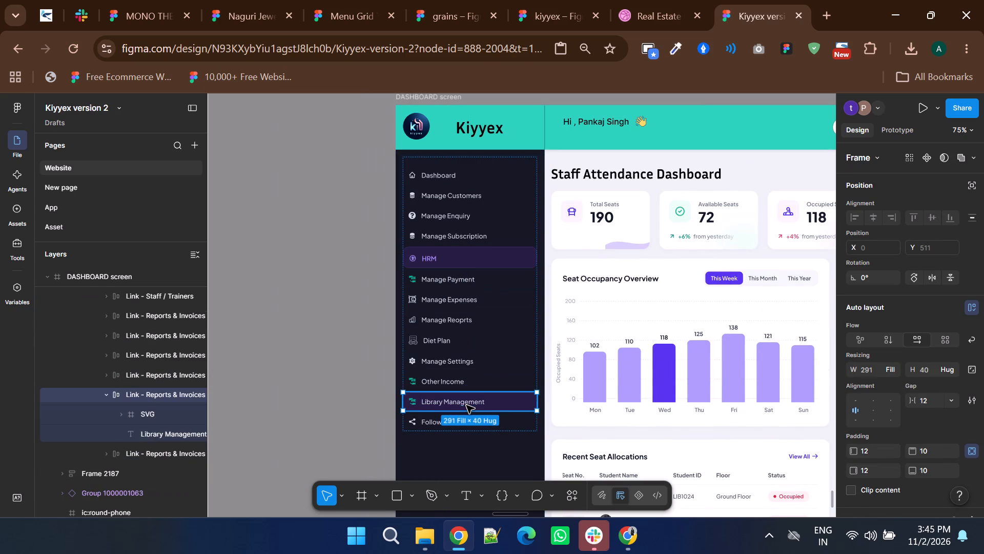
scroll(889, 365, "down", 5)
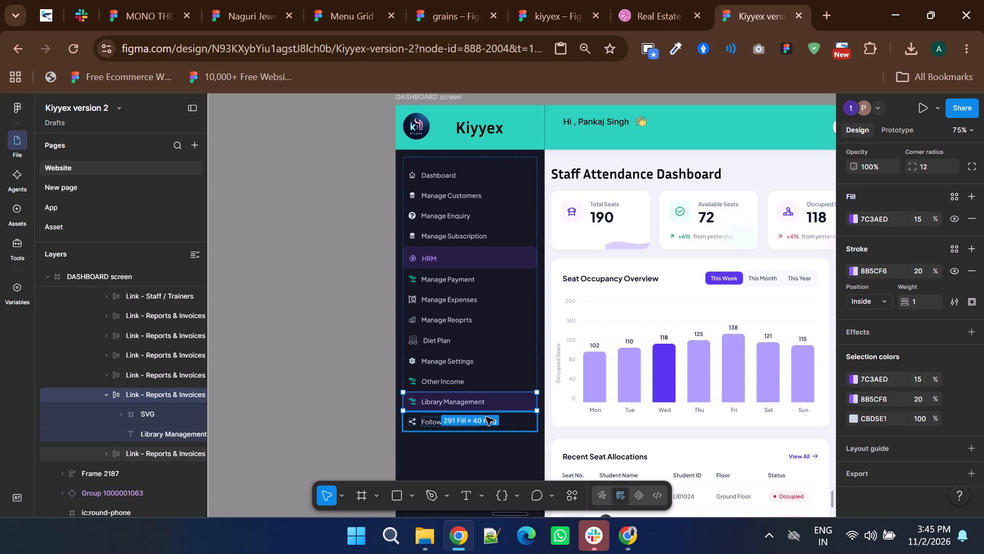
double_click(479, 400)
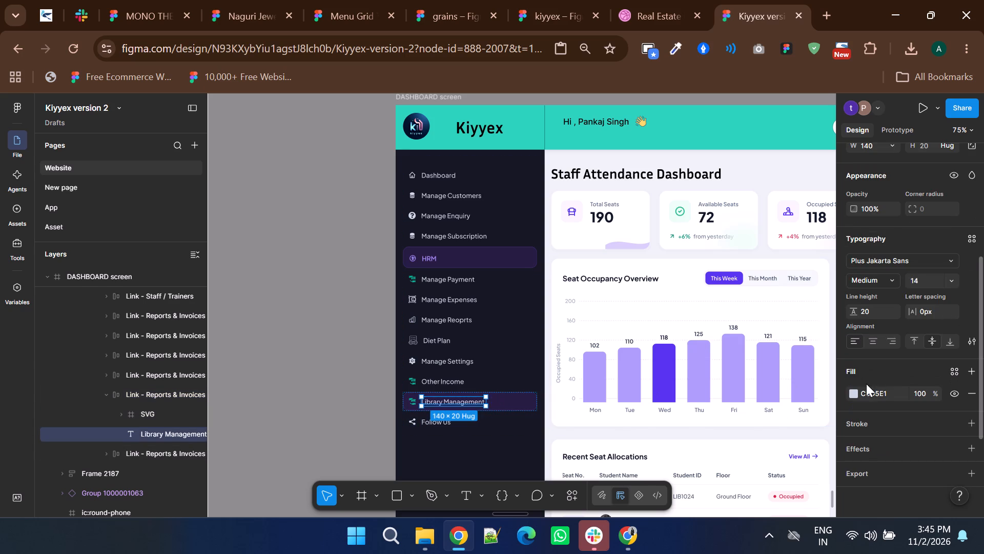
left_click(852, 390)
left_click(703, 394)
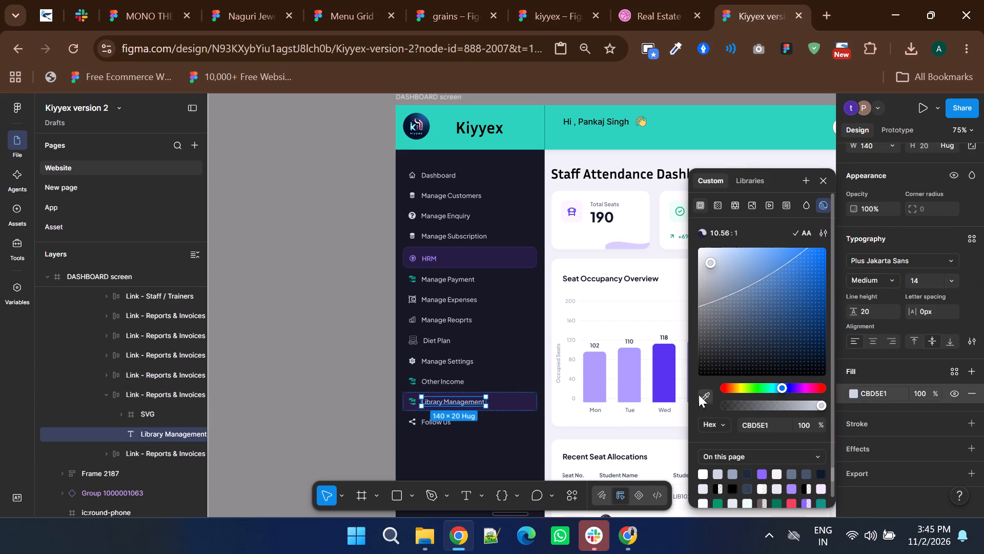
scroll(423, 256, "up", 6, "ctrl")
scroll(495, 307, "up", 3, "ctrl")
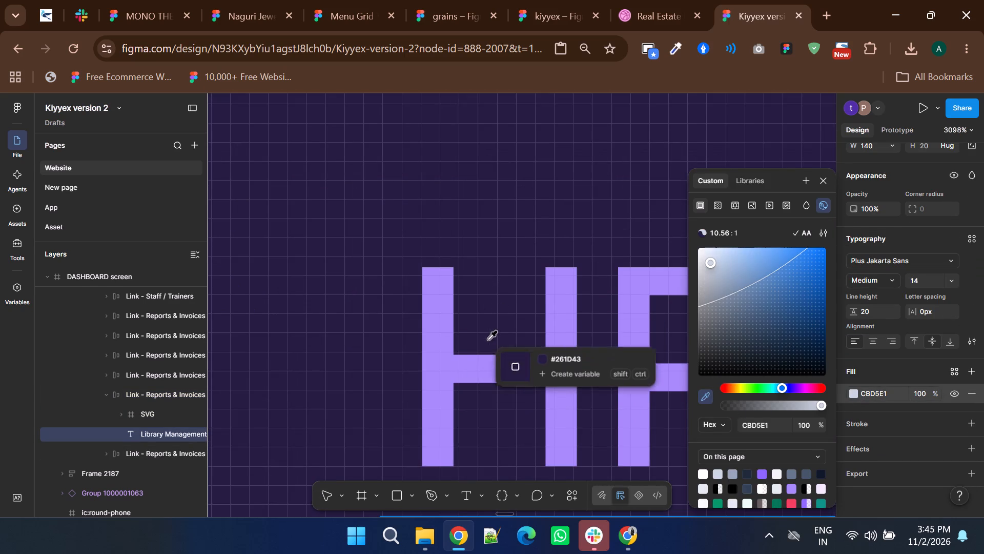
left_click(469, 363)
scroll(469, 363, "down", 8, "ctrl")
left_click(343, 367)
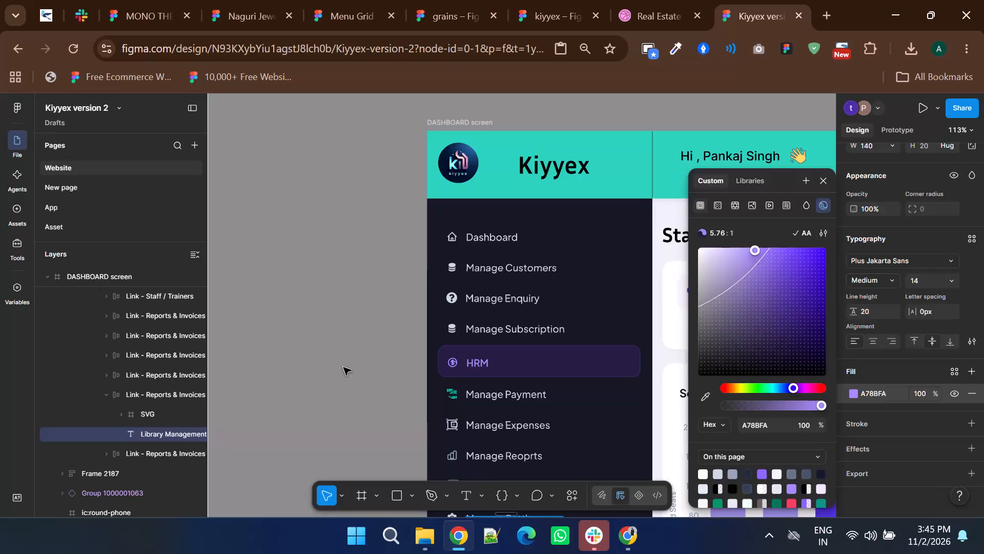
Hide the fill and stroke of the HRM item in the library dashboard's sidebar to remove its highlight.
triple_click(537, 353)
double_click(537, 353)
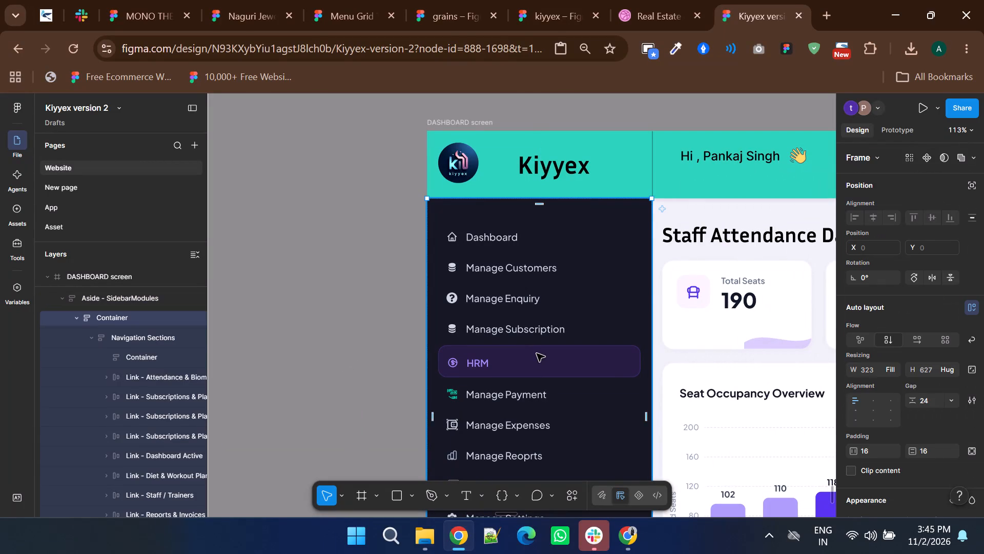
double_click(537, 353)
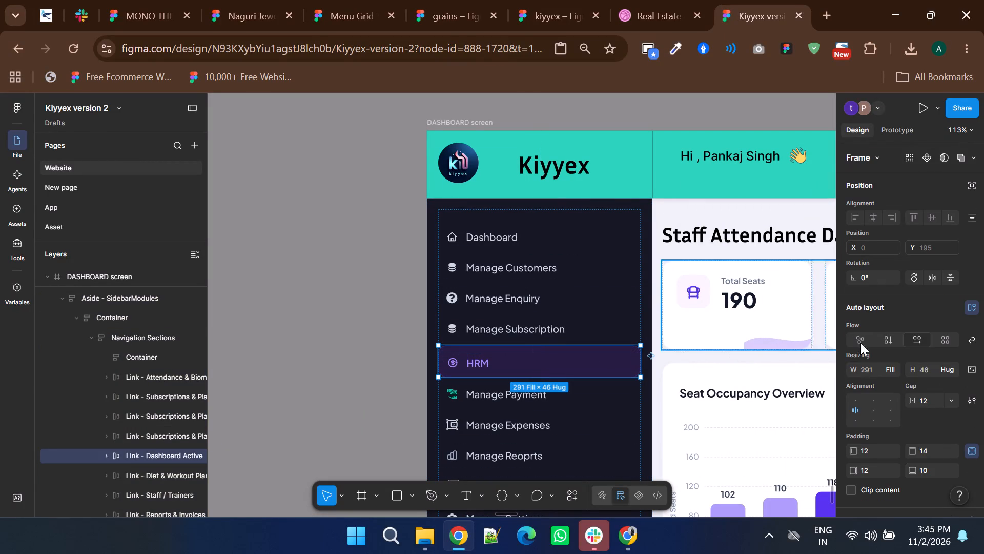
scroll(876, 338, "down", 3)
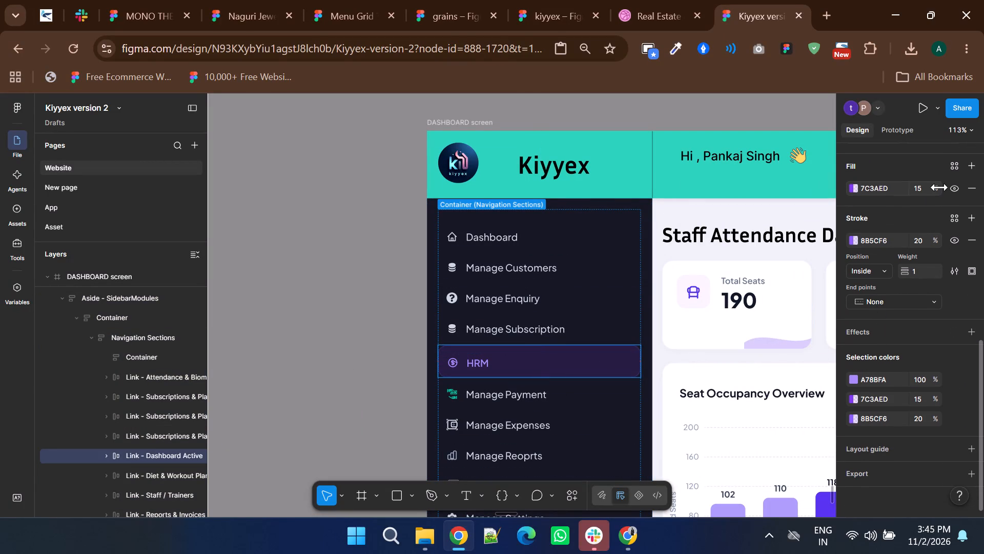
left_click(950, 191)
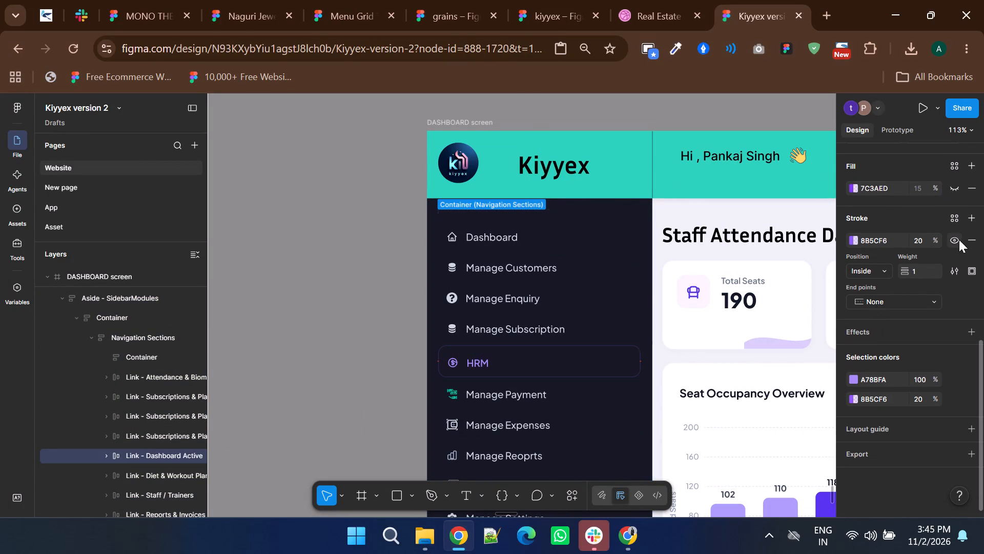
left_click(959, 240)
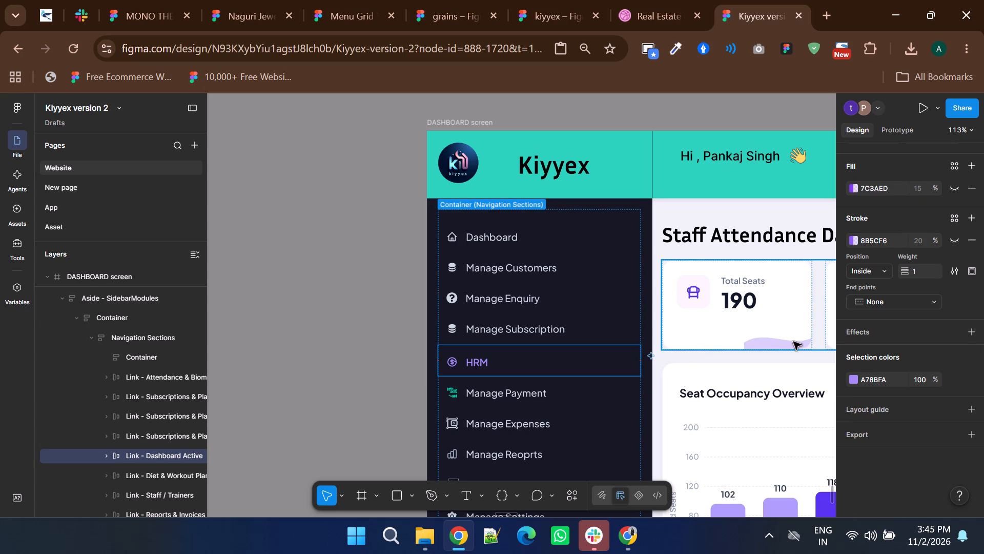
Recolour the HRM item's icon and label to CBD5E1, sampled from the text of the inactive sidebar items.
left_click(856, 377)
left_click_drag(758, 332, 564, 121)
left_click(703, 402)
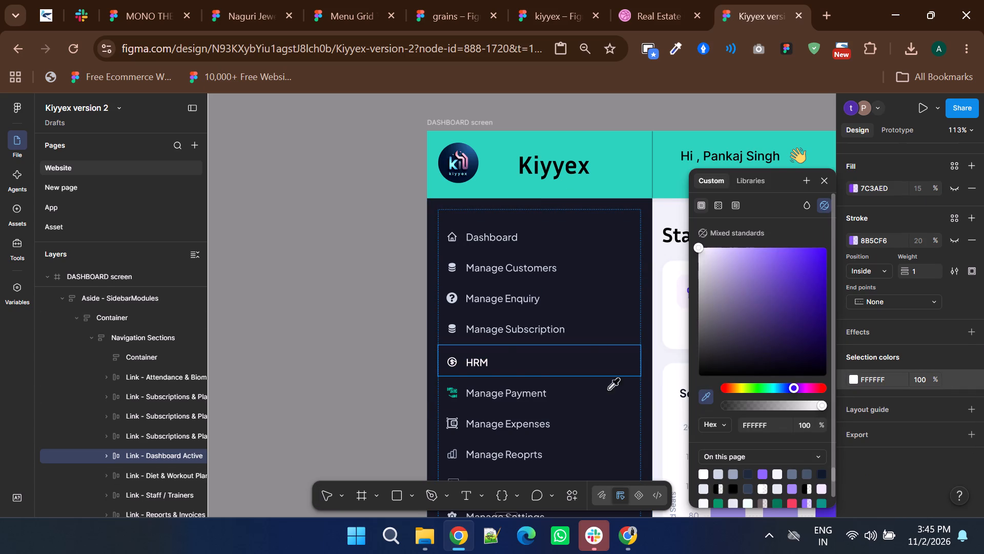
scroll(507, 320, "up", 4, "ctrl")
scroll(492, 373, "up", 5, "ctrl")
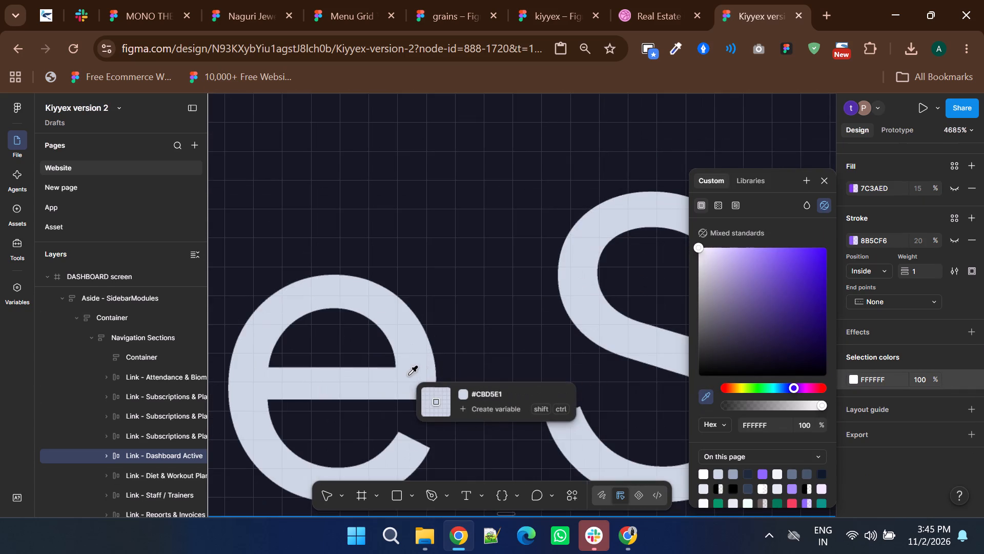
left_click(409, 374)
scroll(509, 322, "down", 10, "ctrl")
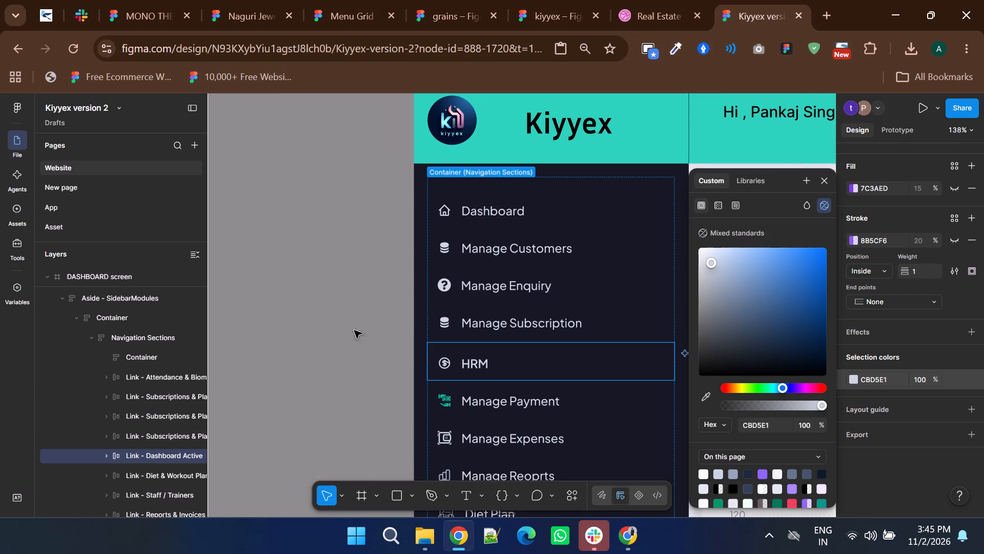
left_click(328, 321)
Set the HRM sidebar label's font weight to Medium, matching the inactive Manage Subscription label.
left_click(496, 323, "ctrl")
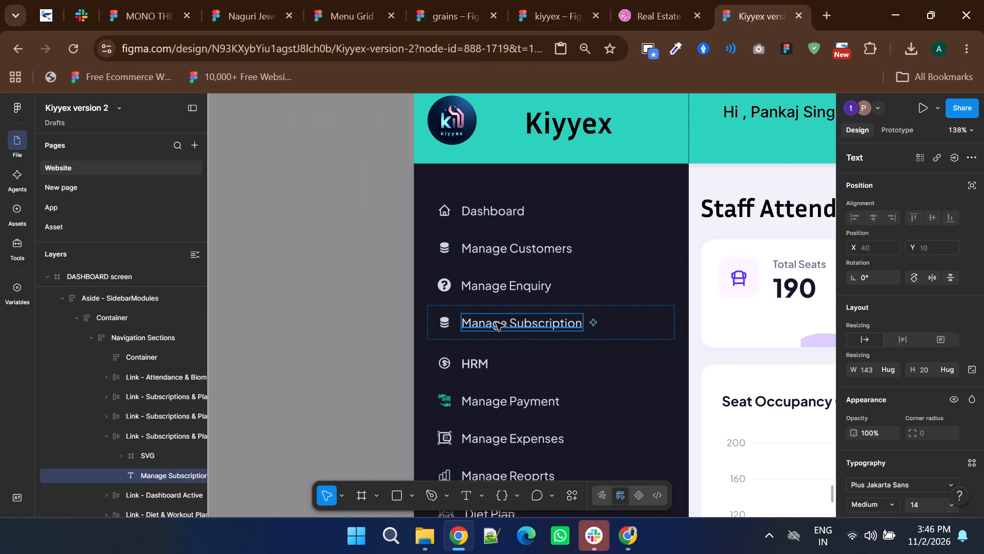
left_click(305, 377)
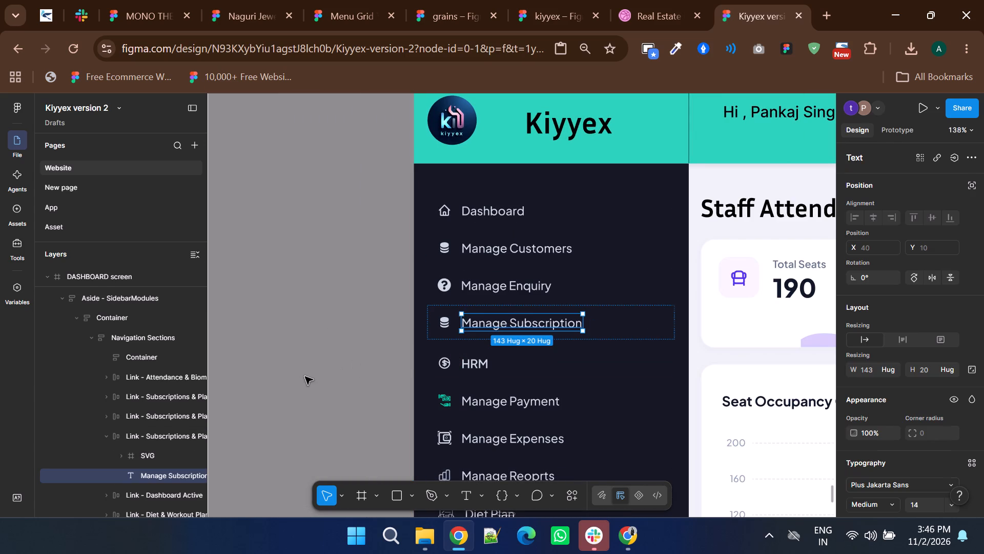
left_click(466, 358, "ctrl")
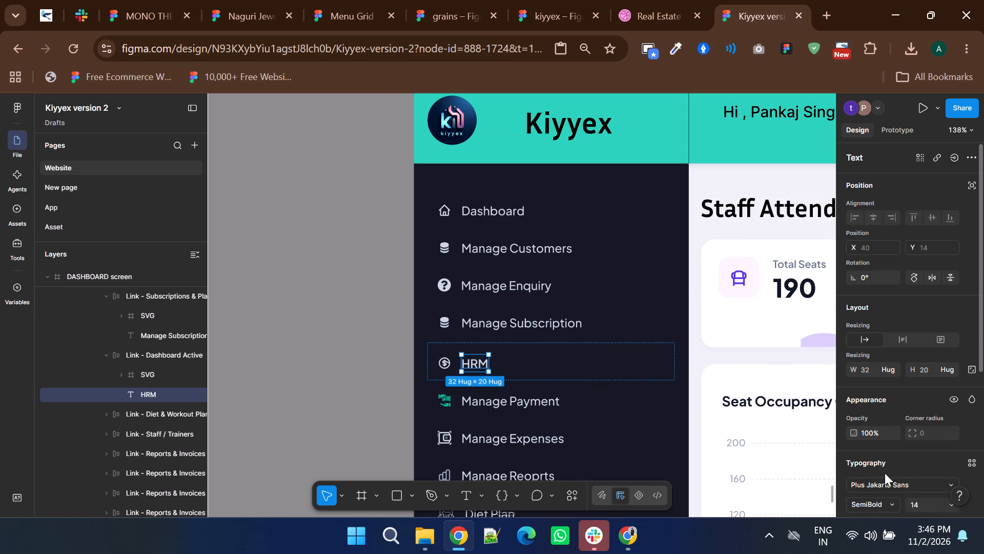
left_click(881, 505)
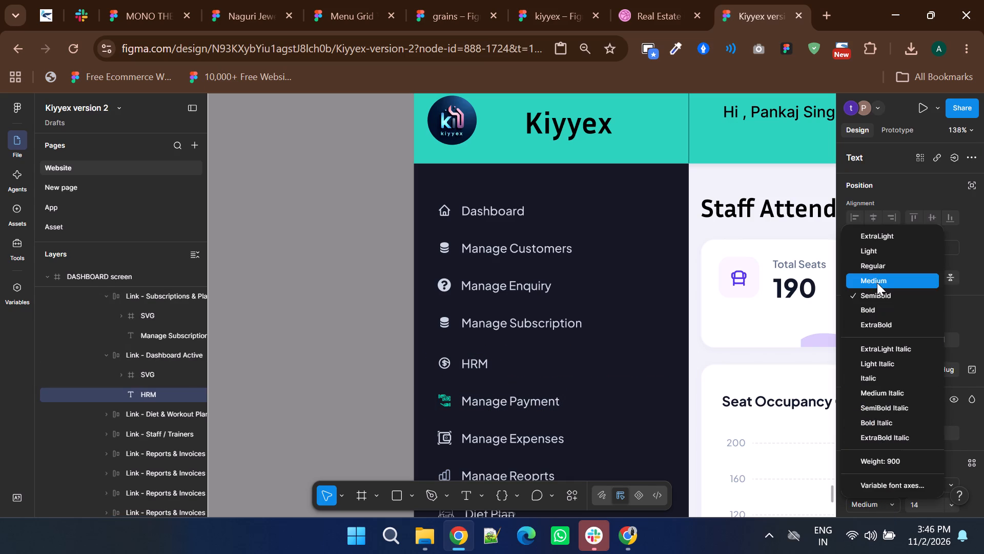
left_click(877, 283)
Set the highlighted Library Management sidebar label's font weight to SemiBold.
scroll(564, 305, "down", 2, "ctrl")
scroll(564, 305, "down", 1)
scroll(535, 389, "up", 3, "ctrl")
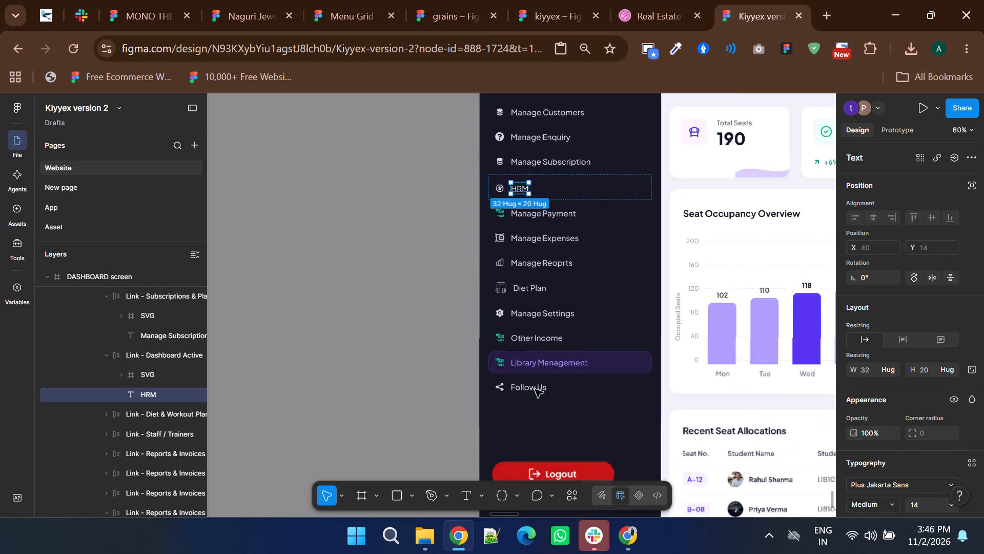
left_click(539, 337, "ctrl")
scroll(920, 457, "down", 1)
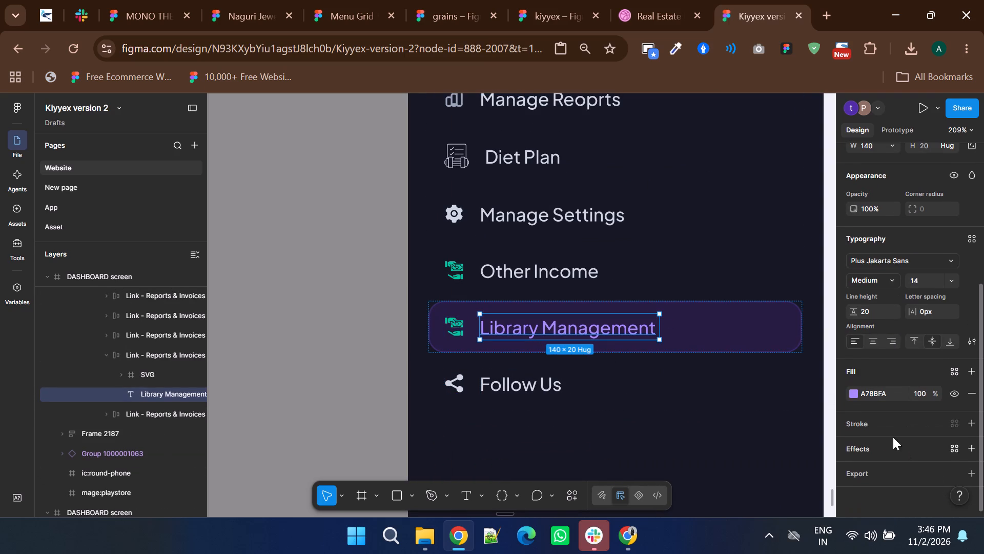
left_click(888, 283)
left_click(877, 301)
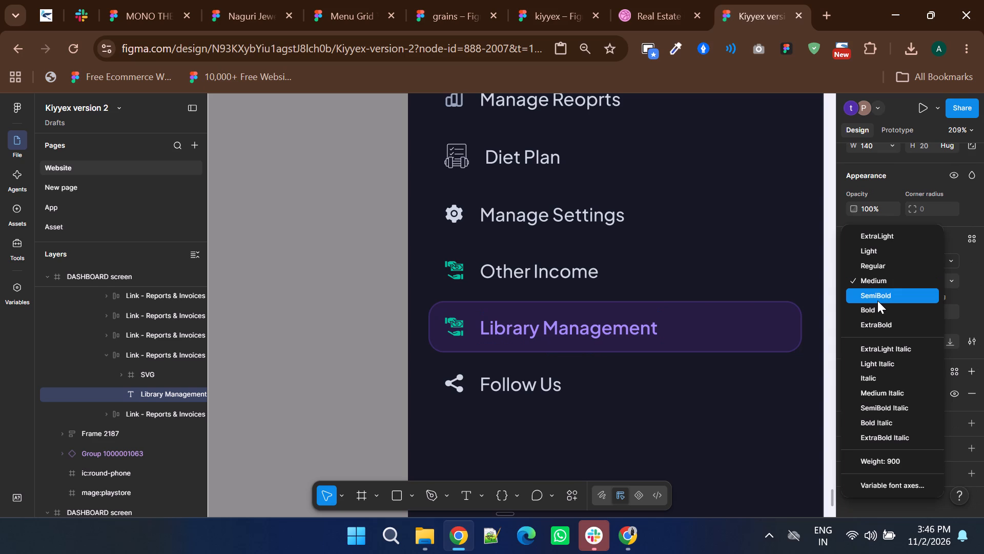
double_click(347, 358)
Replace the dashboard's page heading text with "Library Management".
scroll(327, 342, "down", 4, "ctrl")
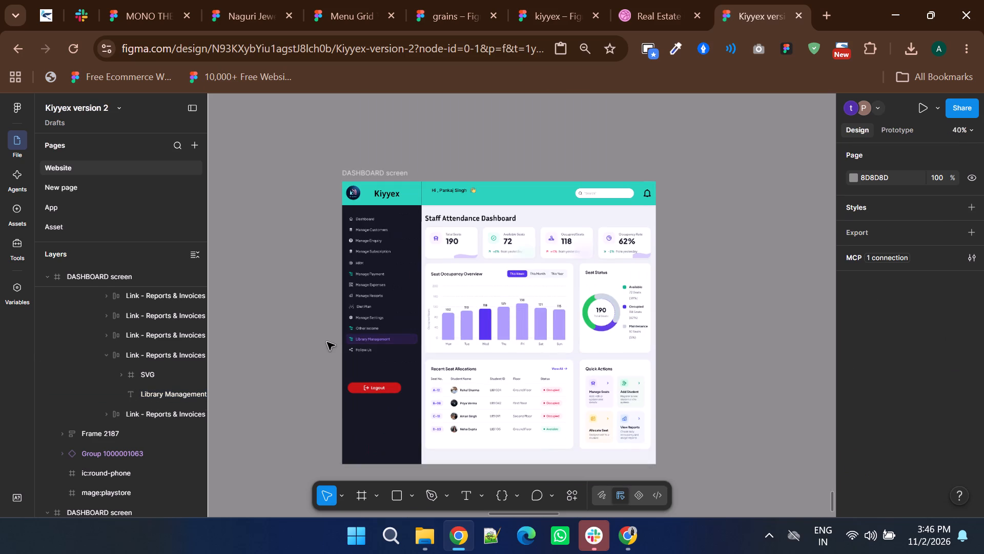
double_click(479, 212, "ctrl")
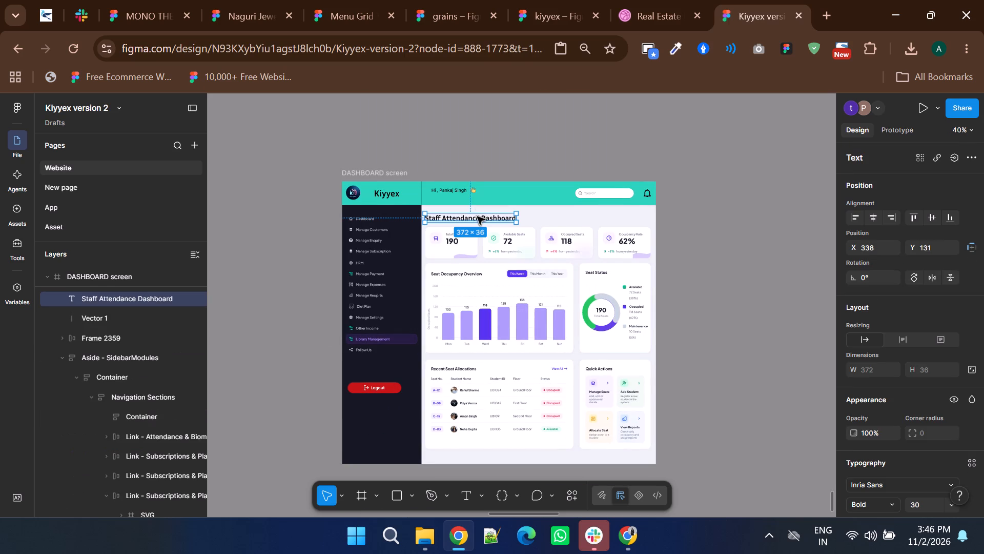
double_click(477, 216)
type("Lib")
type("rary")
key("space")
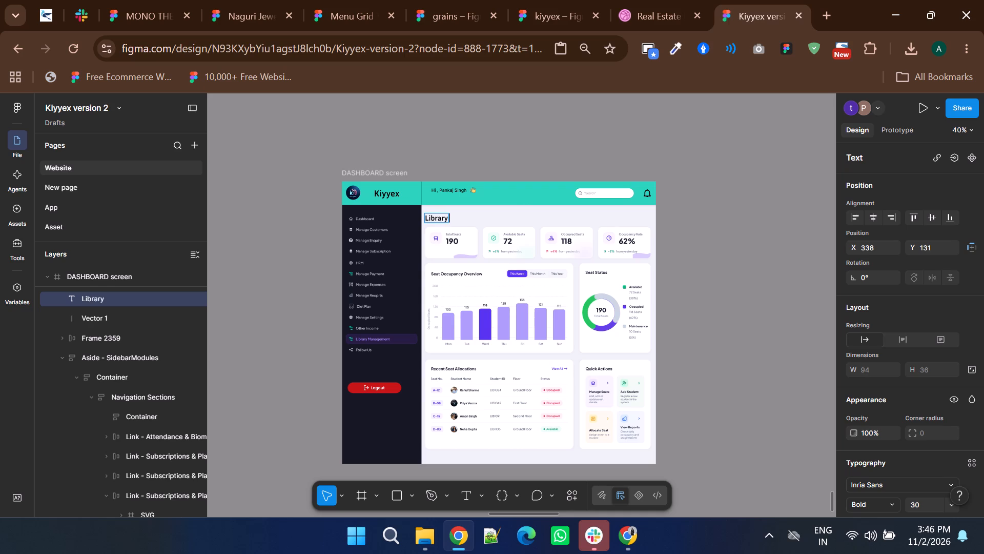
type("Management")
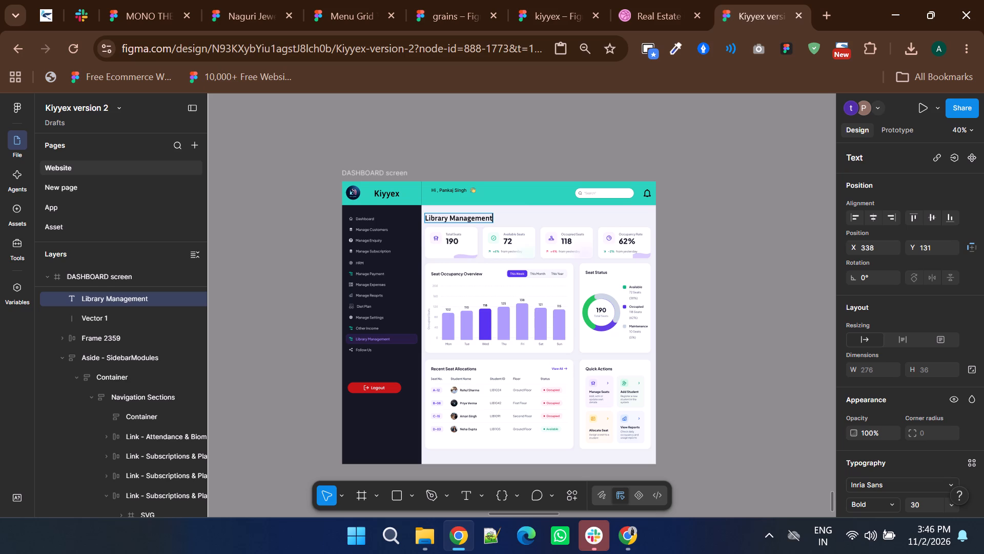
double_click(766, 284)
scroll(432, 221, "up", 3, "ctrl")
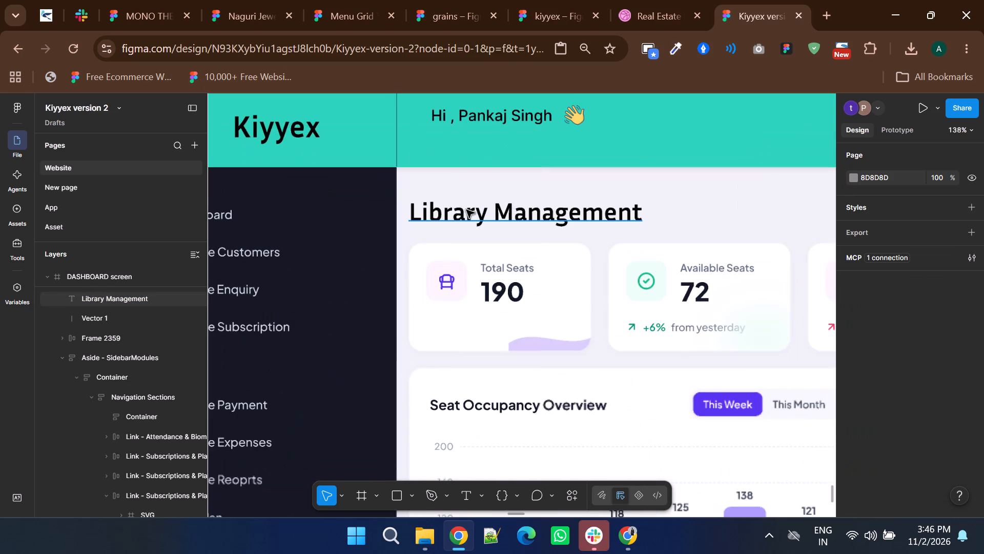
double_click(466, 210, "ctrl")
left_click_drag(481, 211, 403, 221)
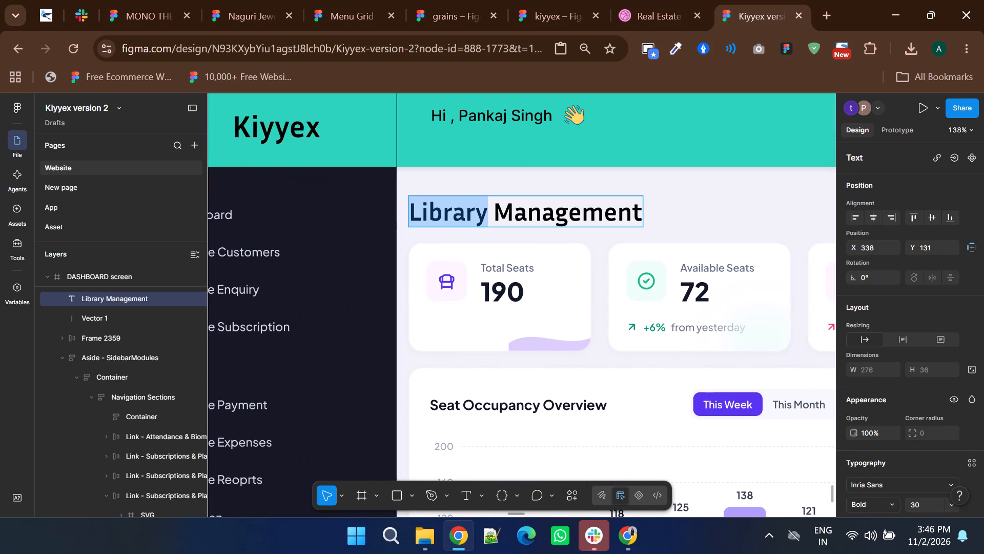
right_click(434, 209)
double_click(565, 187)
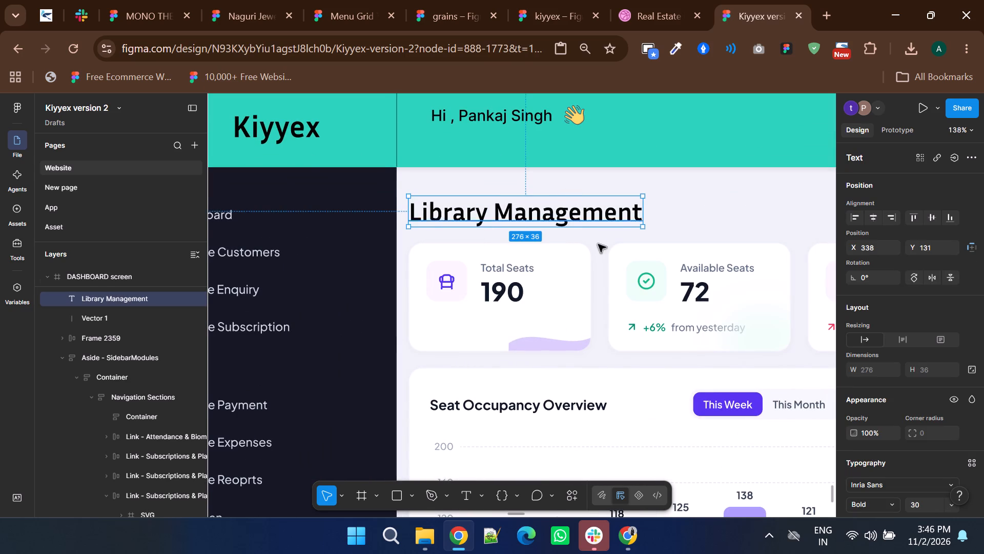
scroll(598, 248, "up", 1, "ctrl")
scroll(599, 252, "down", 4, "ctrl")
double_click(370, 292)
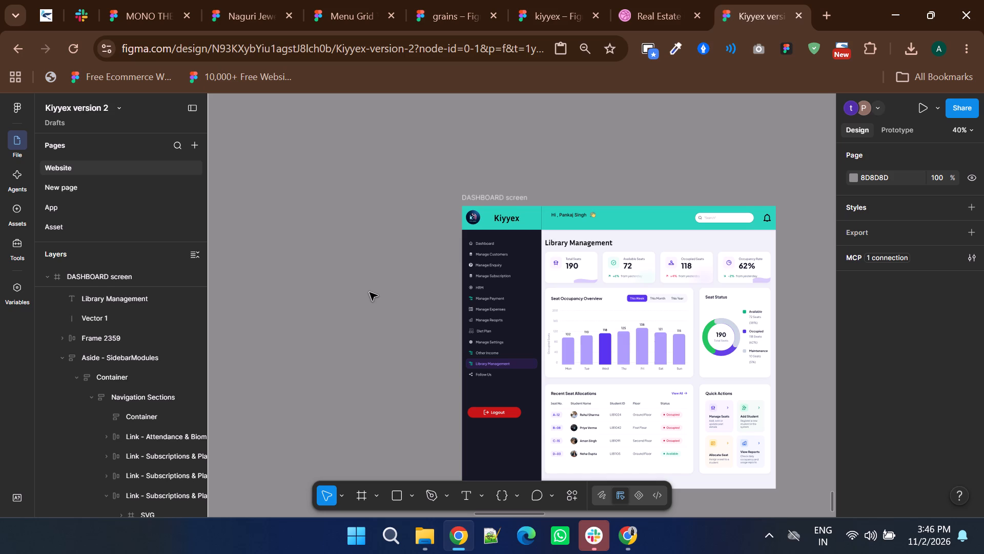
Copy the date selector and Allocate Seat button group from the Html → Body frame's header into the Library Management dashboard's heading row.
scroll(354, 195, "down", 2, "ctrl")
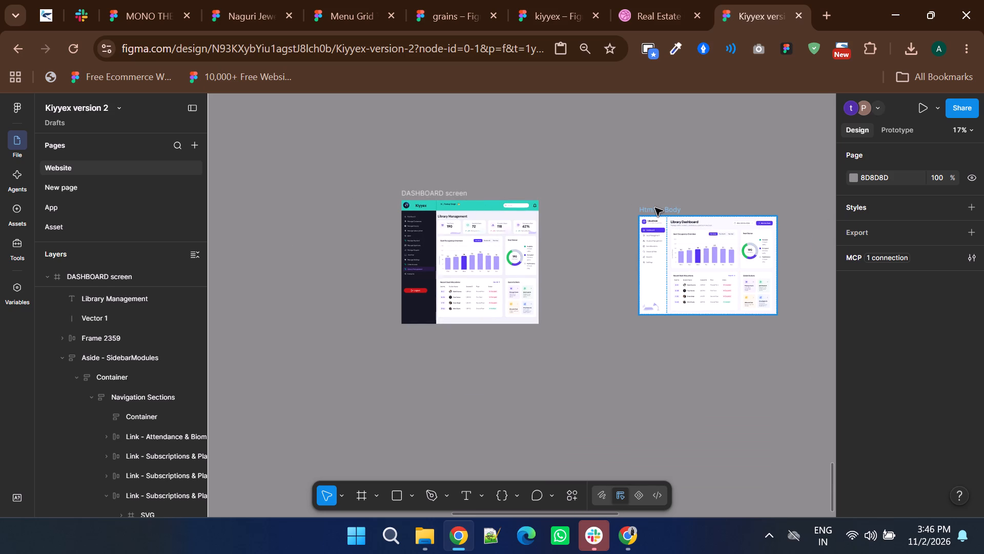
scroll(800, 212, "up", 4, "ctrl")
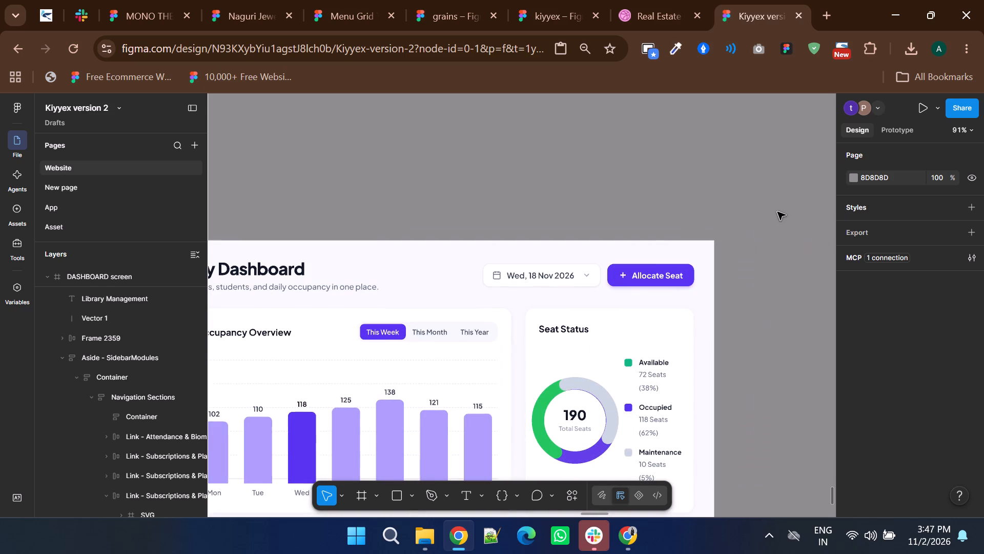
scroll(777, 212, "down", 1, "ctrl")
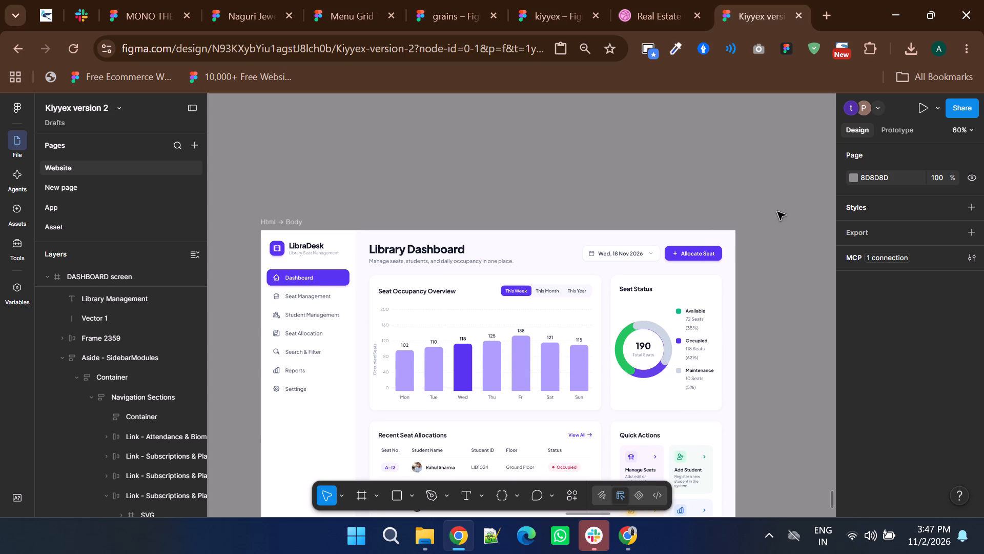
scroll(777, 212, "down", 4, "ctrl")
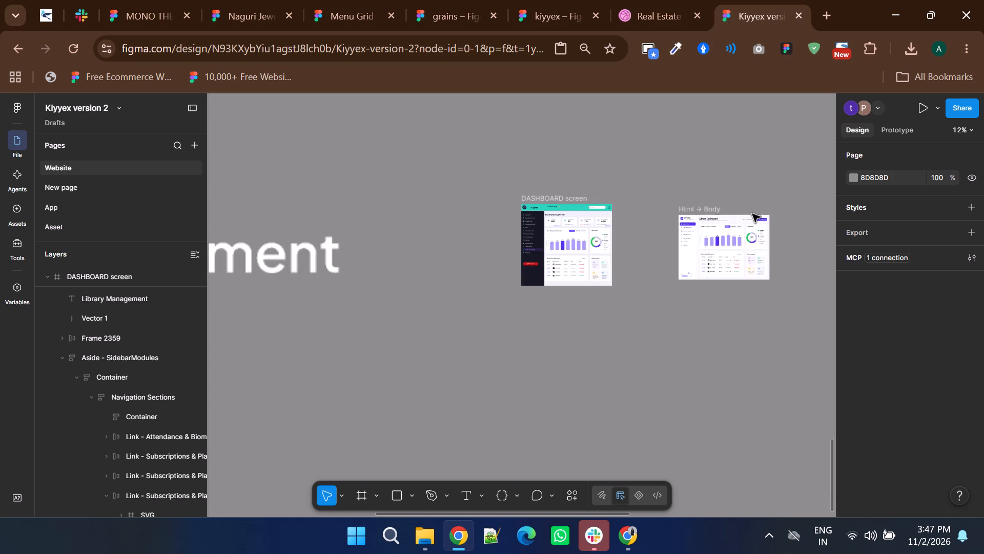
double_click(752, 219)
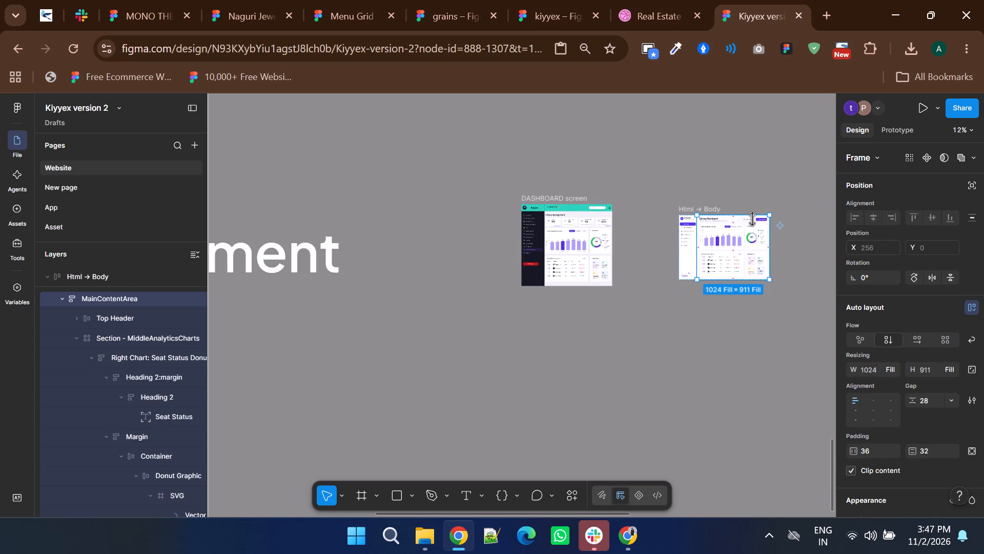
scroll(752, 219, "up", 3, "ctrl")
double_click(756, 220)
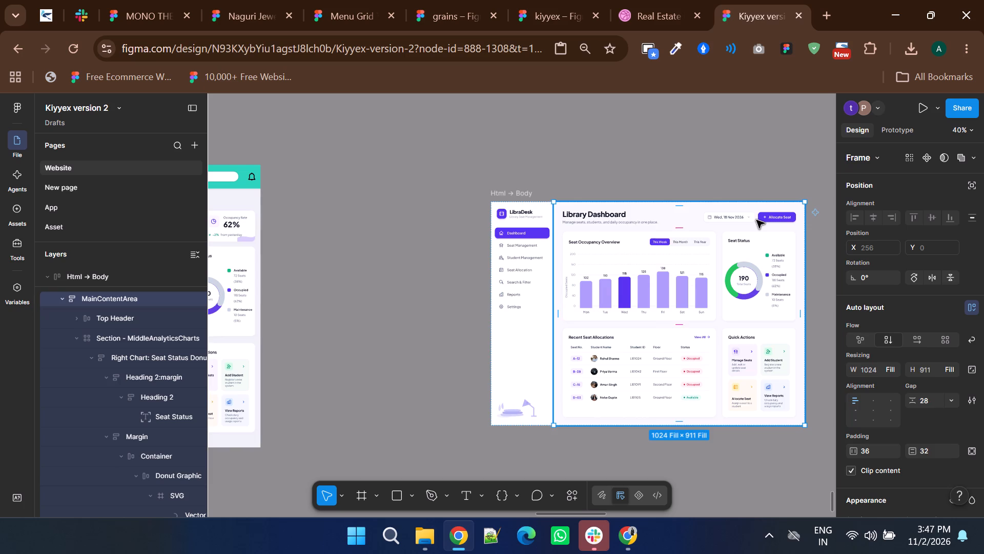
double_click(756, 220)
scroll(756, 220, "down", 1, "ctrl")
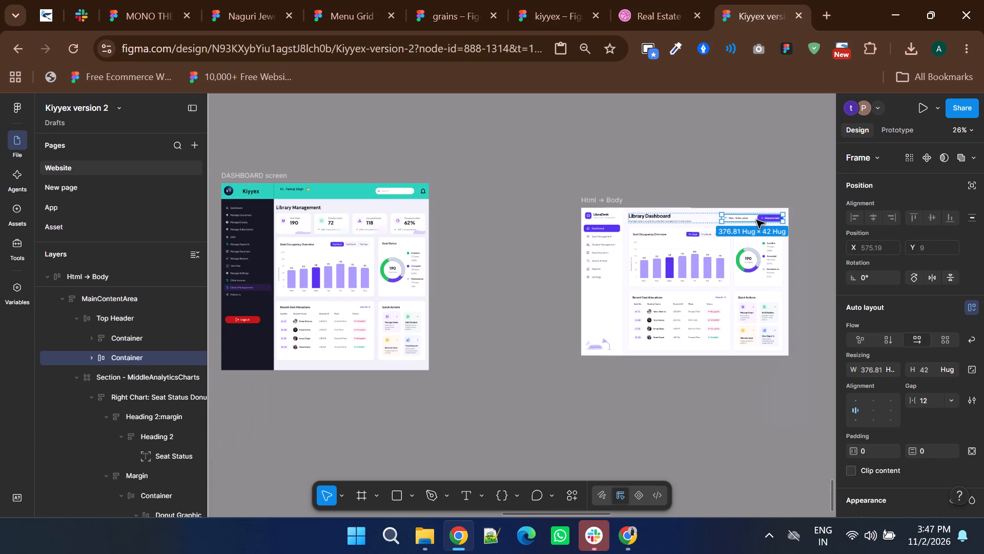
left_click_drag(751, 216, 397, 204)
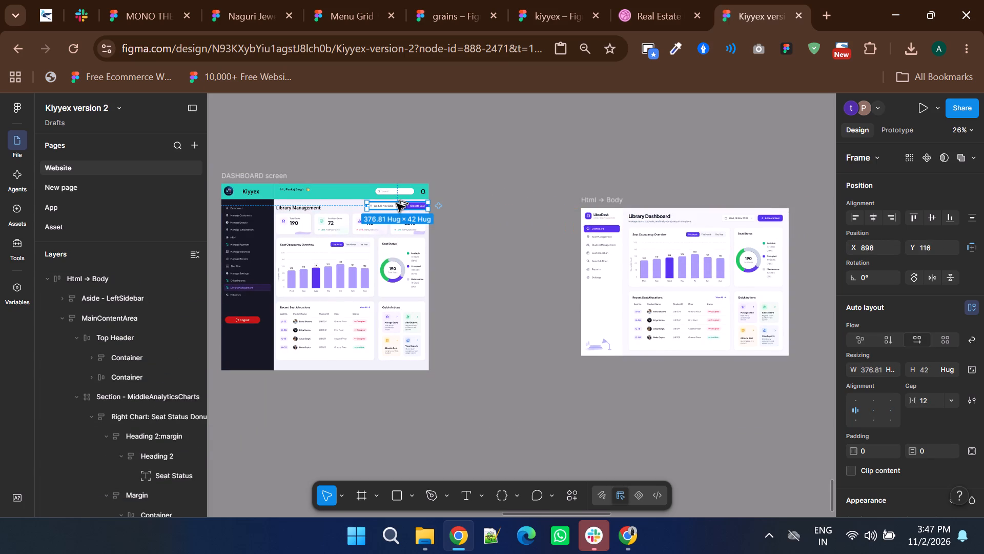
Position the copied group at about X 881, Y 121, ending flush with the Occupancy Rate card and centred between the header and cards.
scroll(372, 204, "up", 4, "ctrl")
left_click_drag(560, 206, 549, 209)
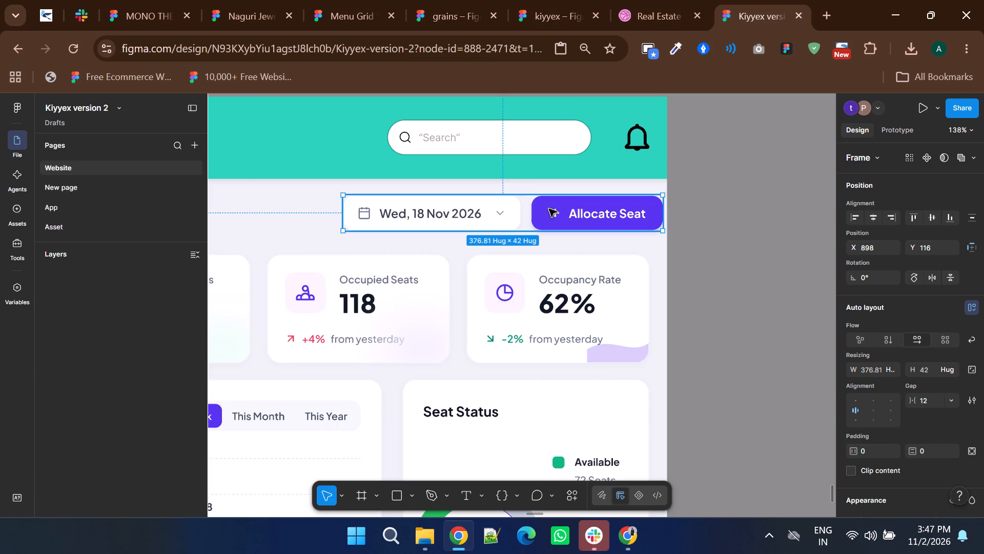
left_click_drag(549, 209, 546, 209)
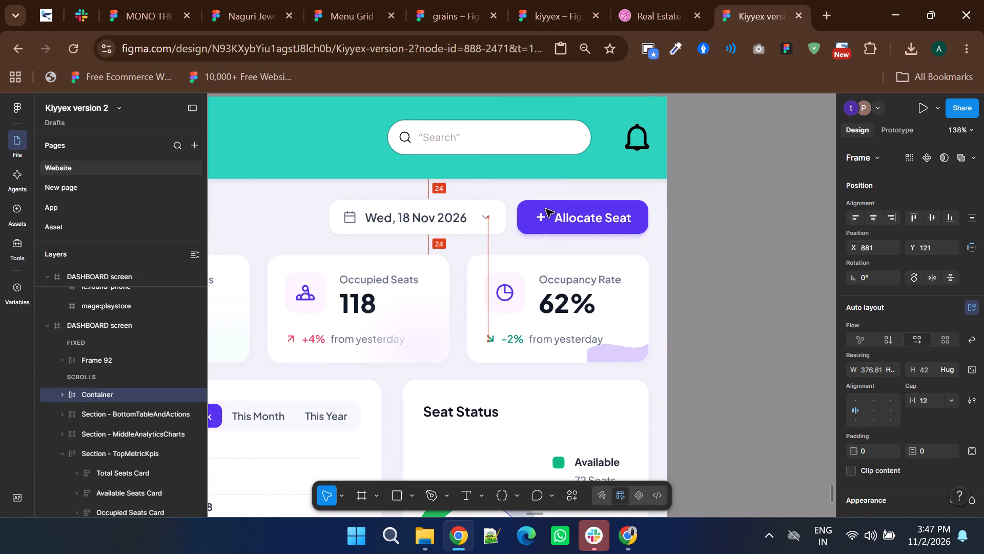
left_click_drag(546, 209, 547, 209)
Recolour the Allocate Seat button's fill to 8D66FE, sampled from the Punch In button on the Staff Attendance Dashboard.
double_click(623, 223)
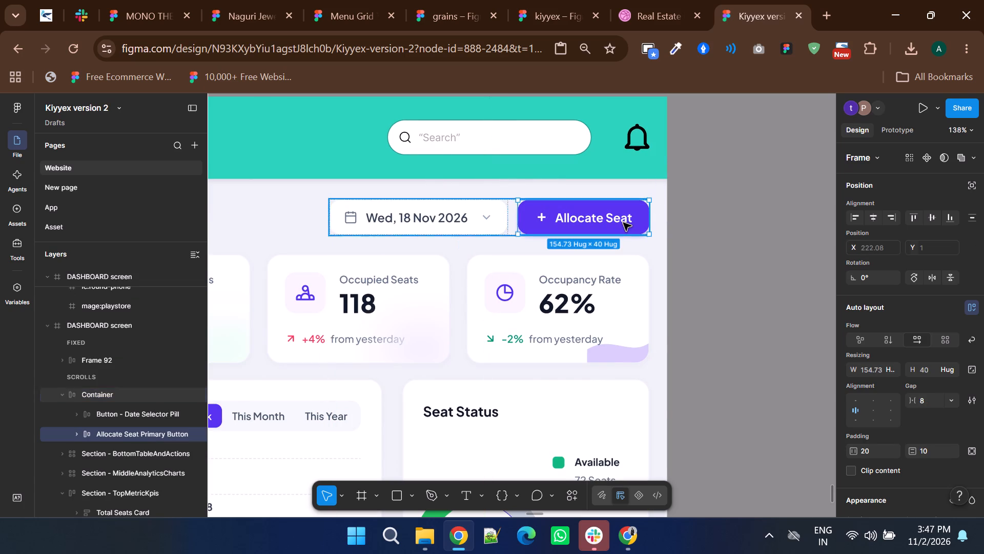
scroll(902, 341, "down", 3)
left_click(855, 278)
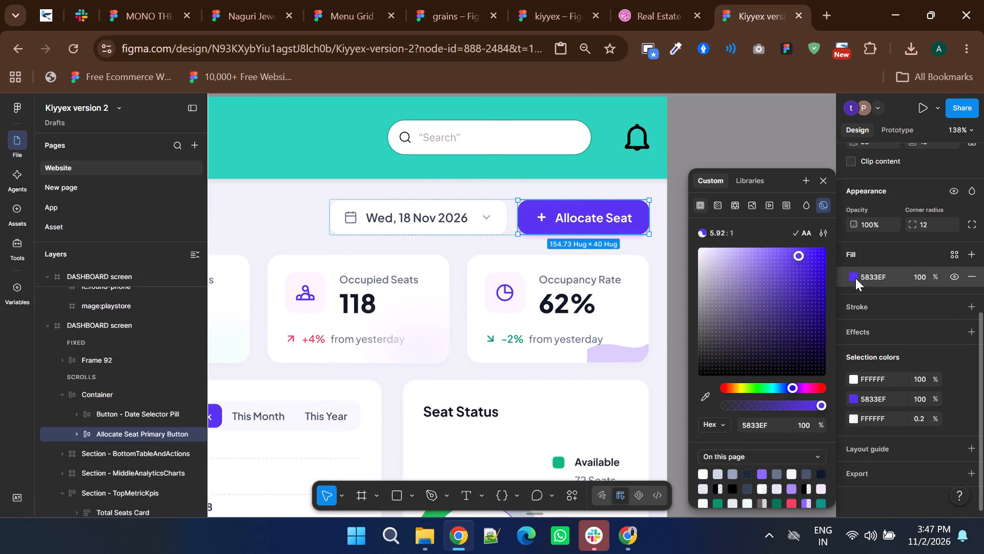
left_click(705, 386)
left_click(705, 387)
left_click(705, 395)
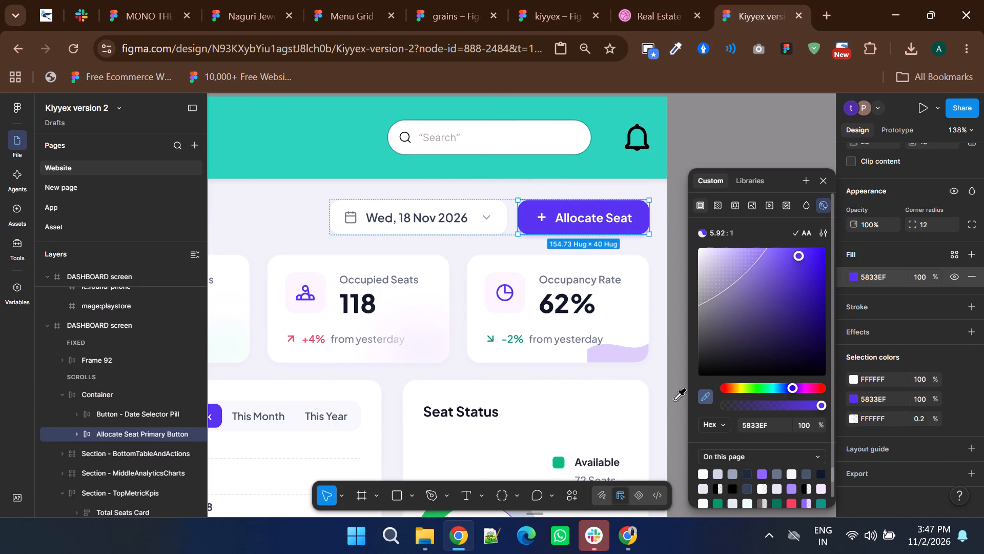
scroll(559, 383, "down", 3, "ctrl")
scroll(559, 383, "up", 12)
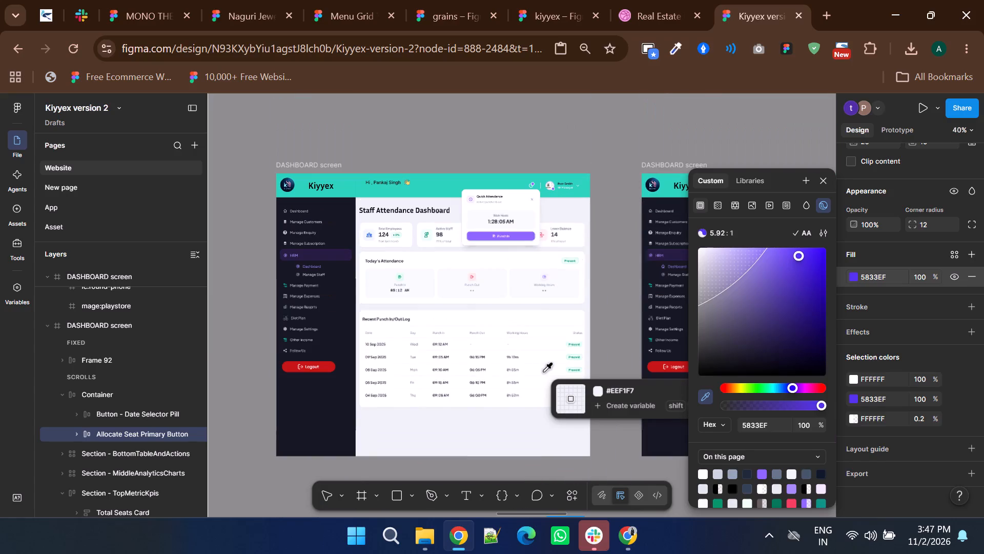
scroll(519, 226, "up", 1, "ctrl")
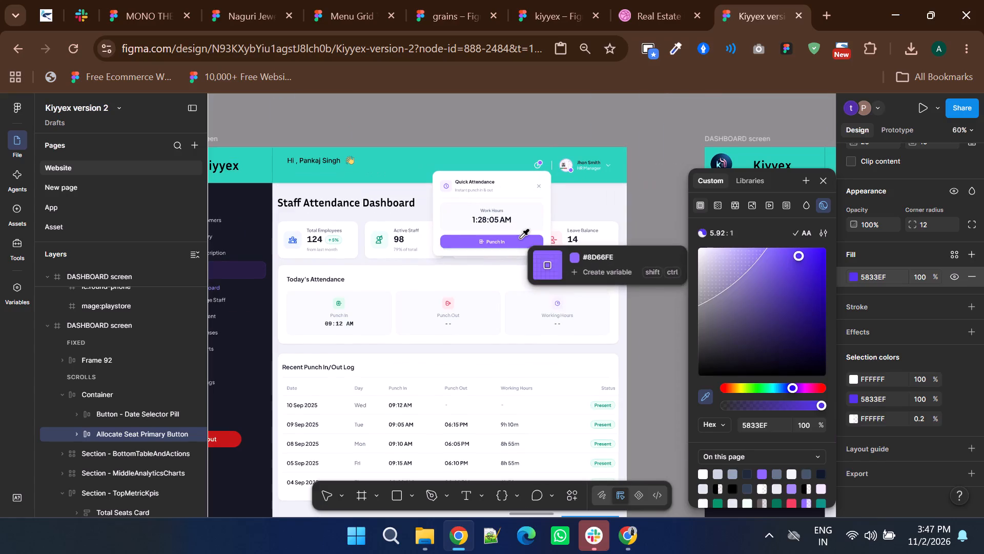
left_click(520, 239)
left_click(663, 311)
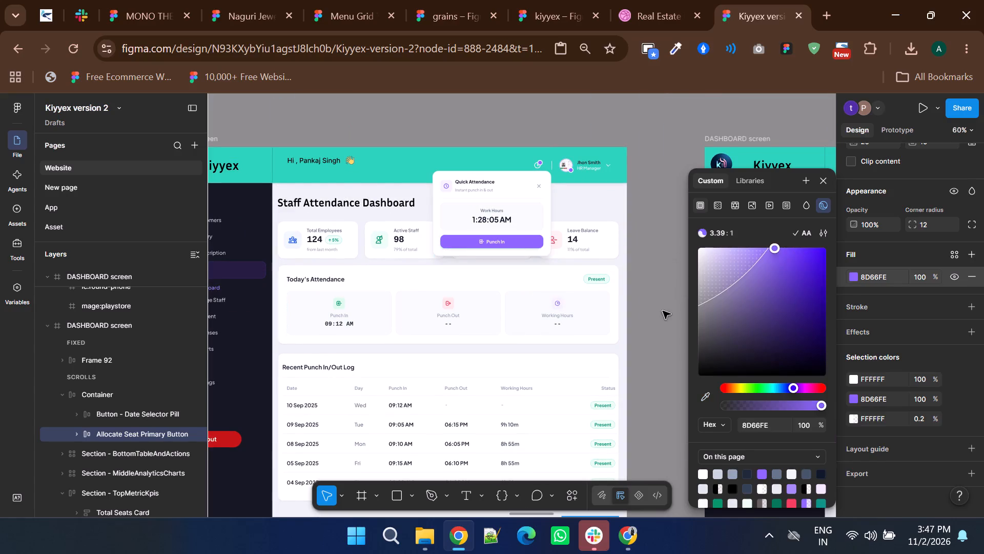
Recolour the This Week button in the Seat Occupancy Overview card with the purple sampled from the Allocate Seat button.
scroll(647, 283, "down", 9, "ctrl")
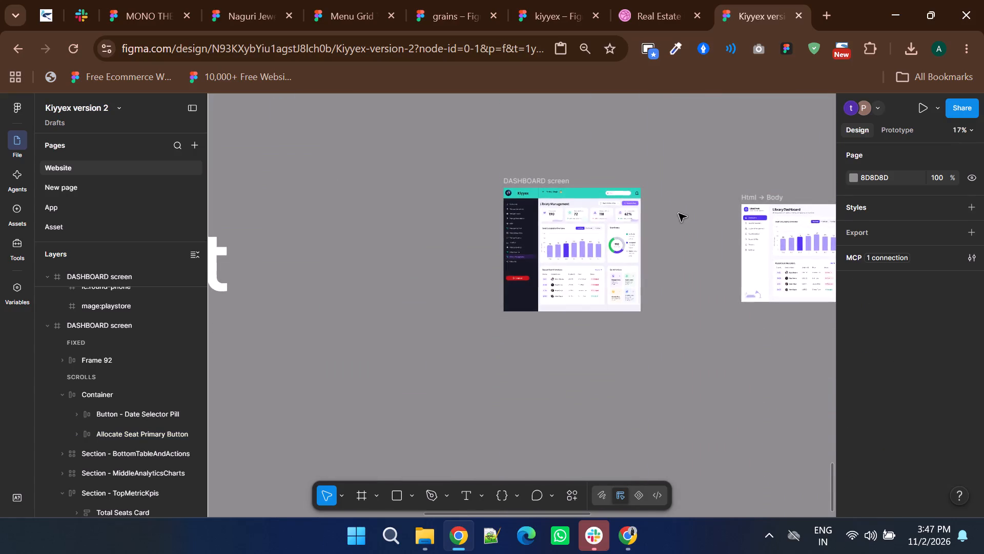
scroll(679, 213, "up", 2, "ctrl")
scroll(433, 240, "up", 3, "ctrl")
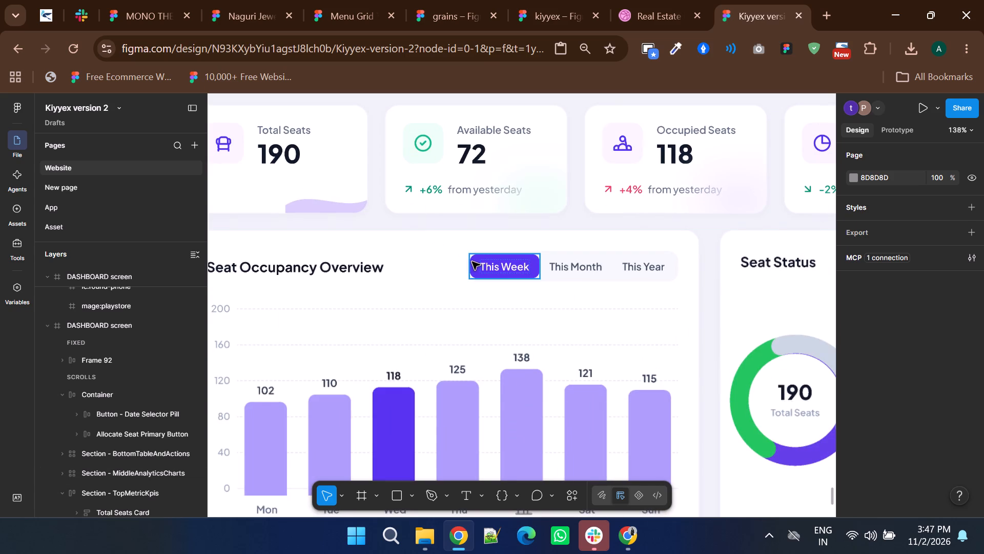
left_click(472, 262, "ctrl")
scroll(914, 394, "down", 2)
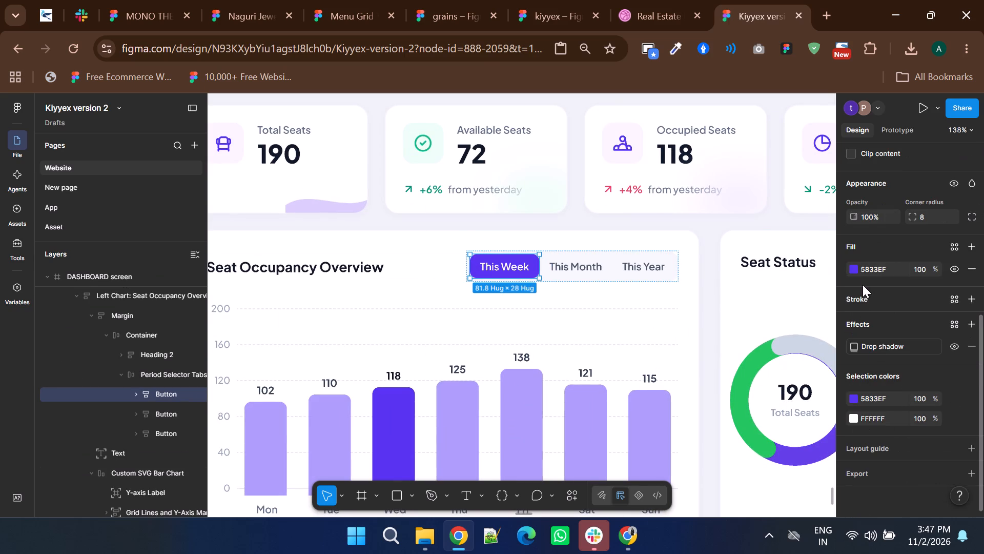
left_click(853, 270)
left_click(706, 396)
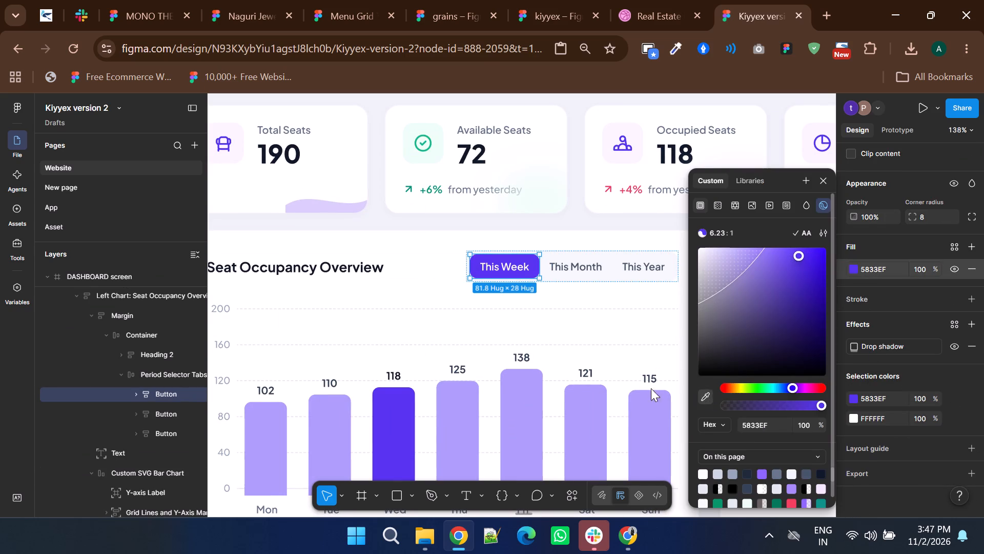
scroll(558, 391, "down", 4, "shift")
scroll(558, 391, "up", 3)
scroll(558, 391, "down", 4, "shift")
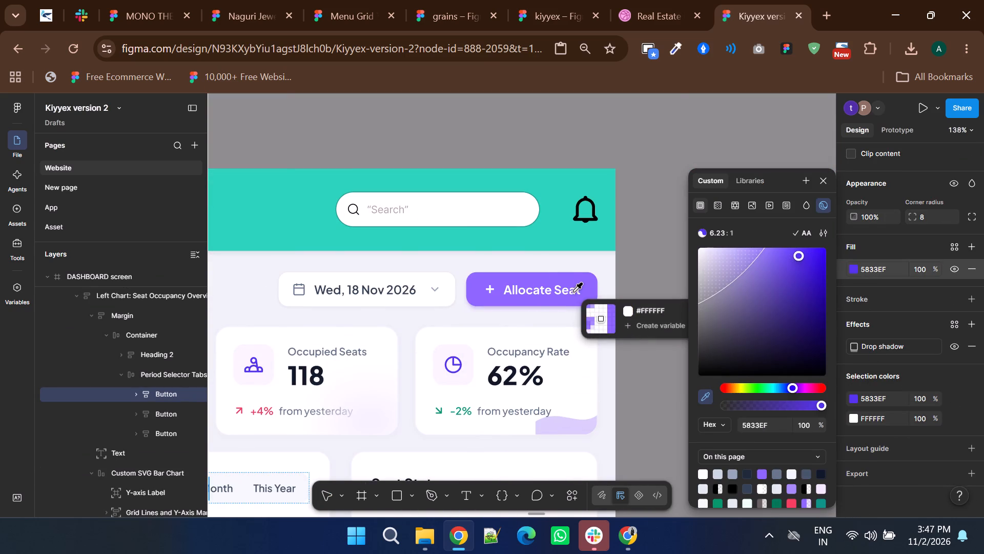
left_click(584, 288)
double_click(655, 305)
scroll(675, 286, "down", 3, "ctrl")
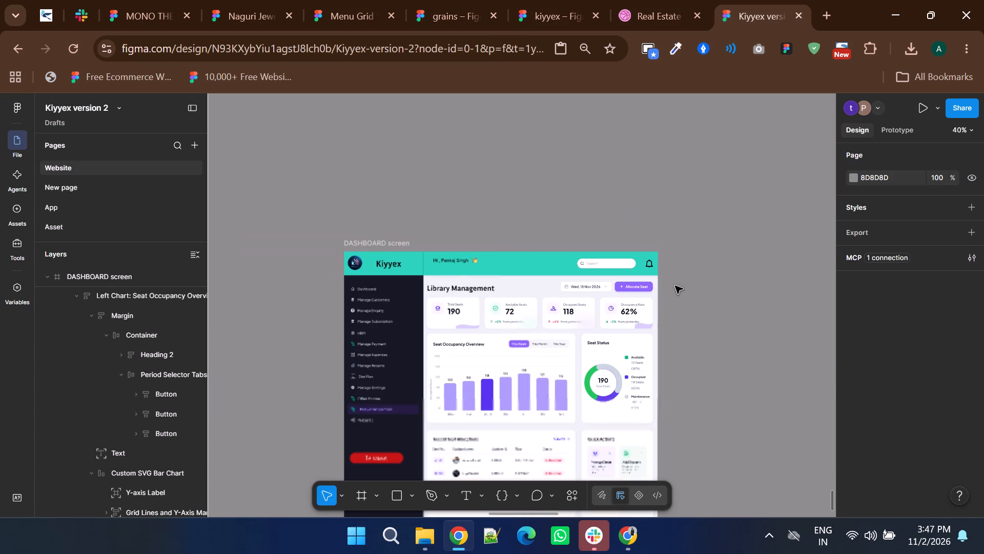
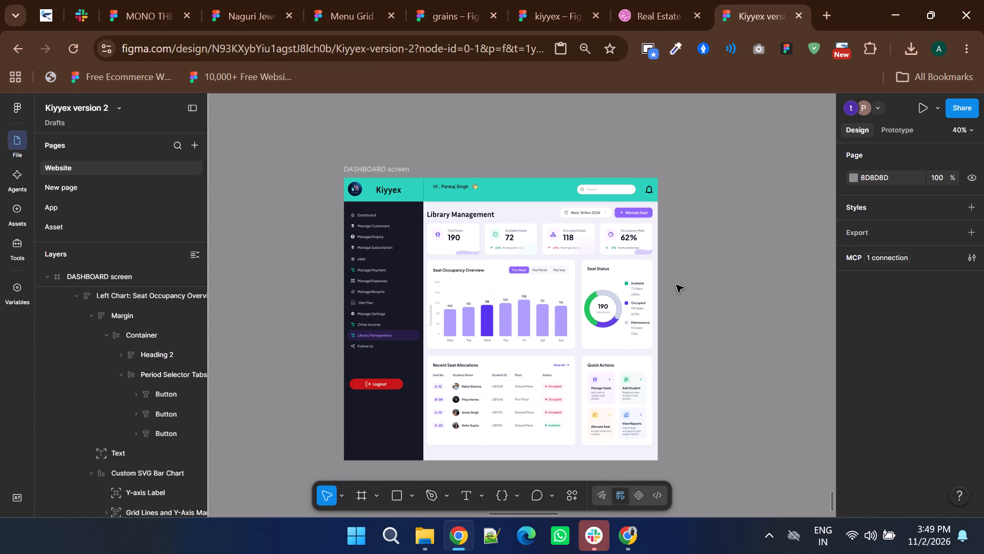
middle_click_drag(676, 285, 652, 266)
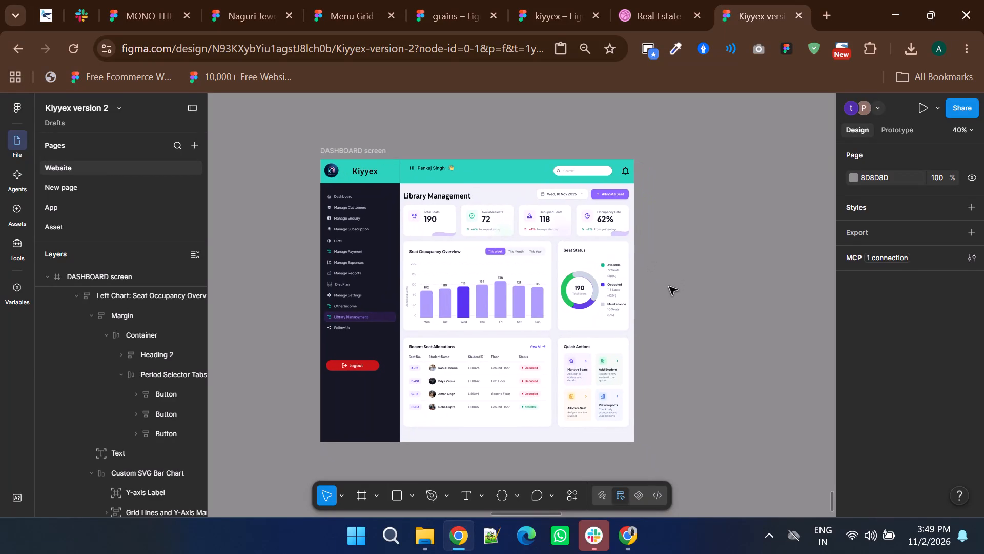
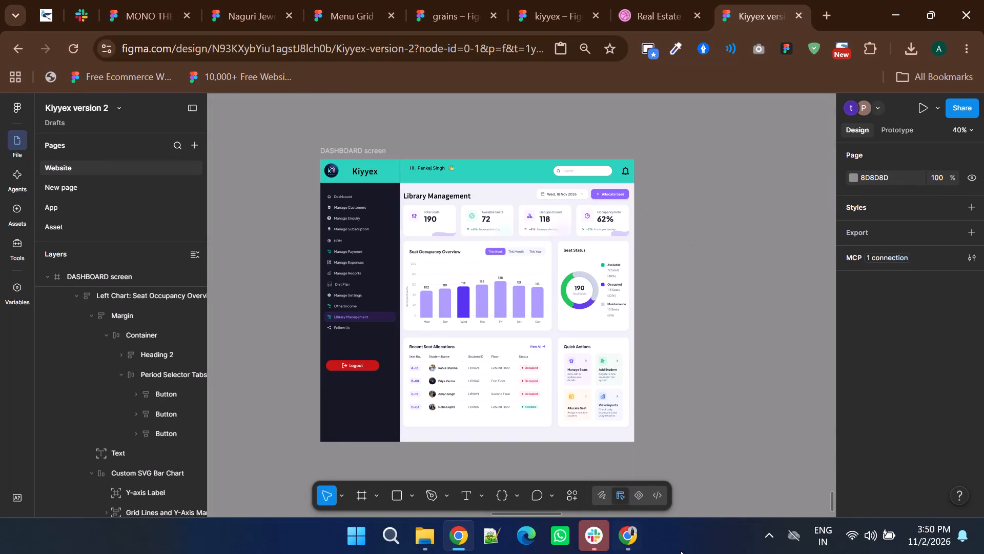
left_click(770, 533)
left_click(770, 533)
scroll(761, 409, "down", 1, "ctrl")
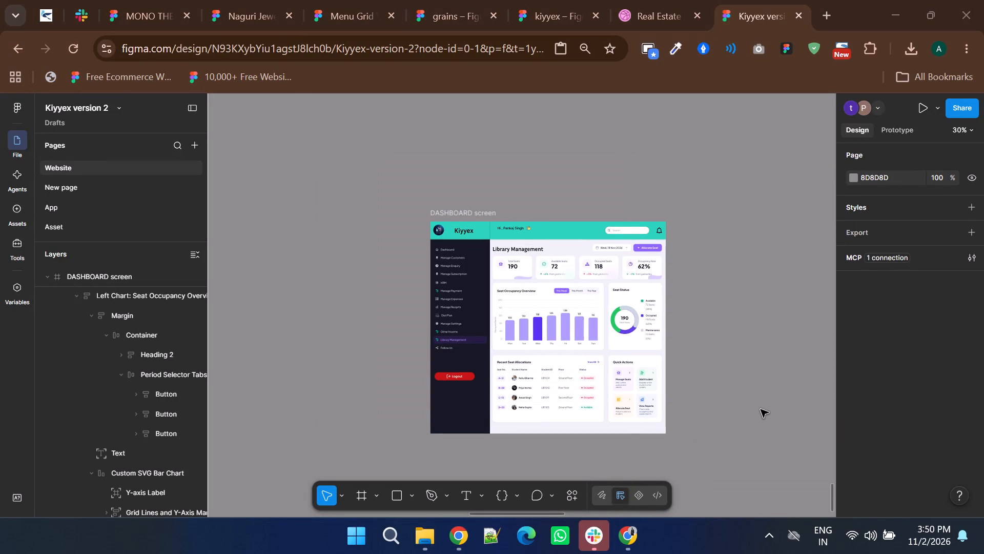
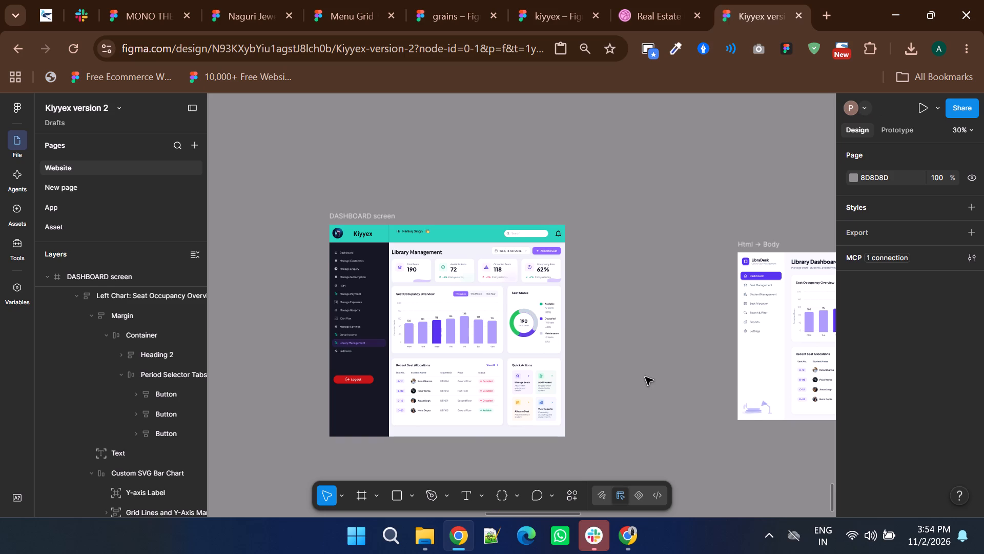
Delete the leftover Html → Body source frame beside the Kiyyex Library Management dashboard screen.
scroll(645, 377, "down", 1, "ctrl")
left_click(719, 287)
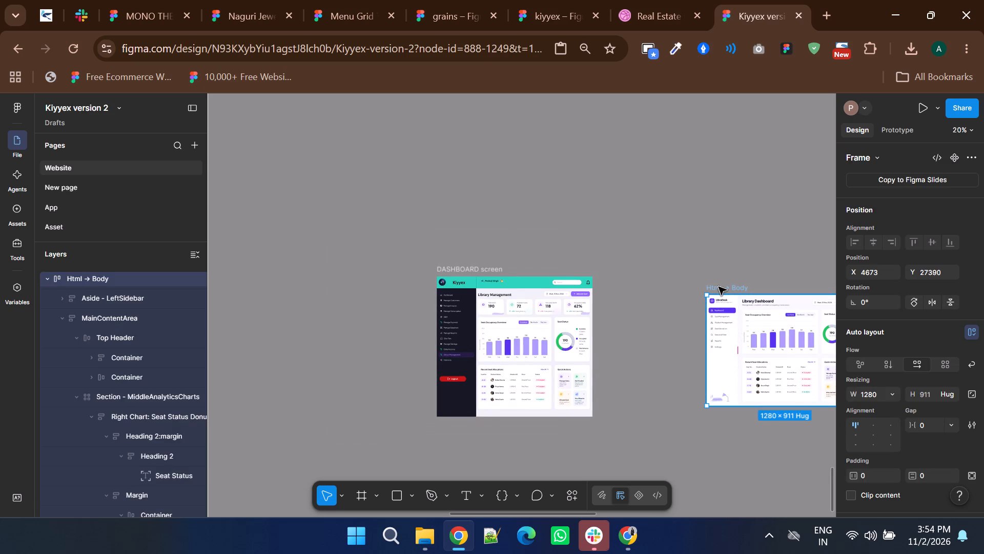
key("Delete")
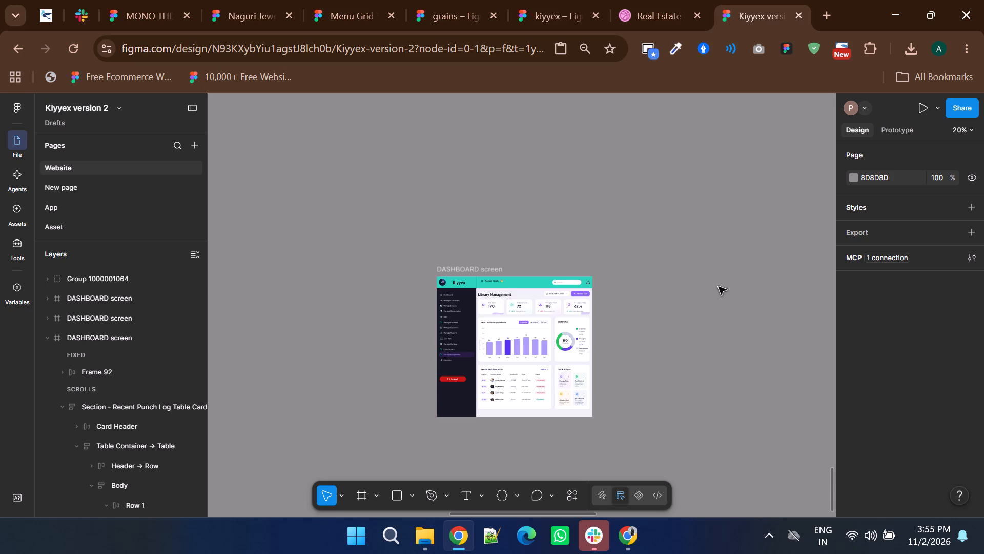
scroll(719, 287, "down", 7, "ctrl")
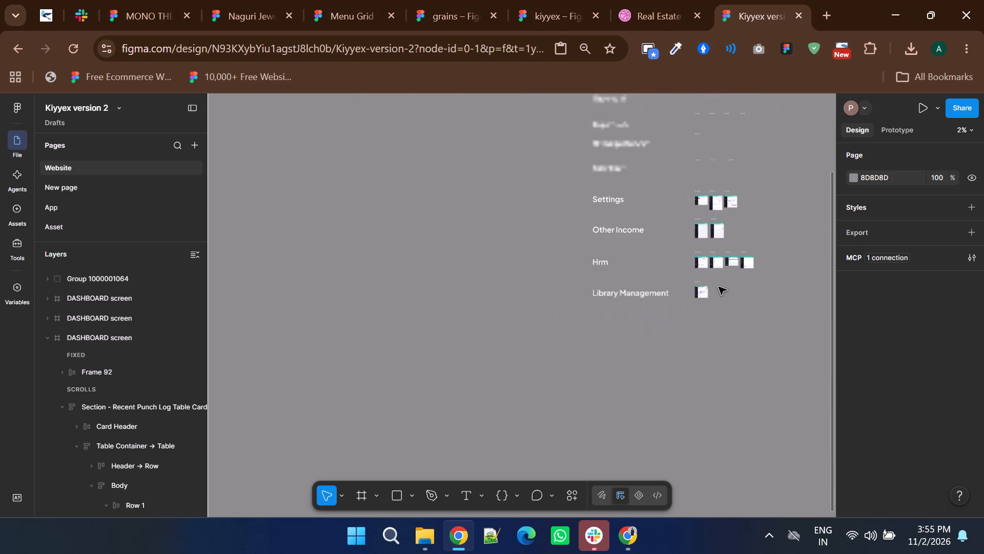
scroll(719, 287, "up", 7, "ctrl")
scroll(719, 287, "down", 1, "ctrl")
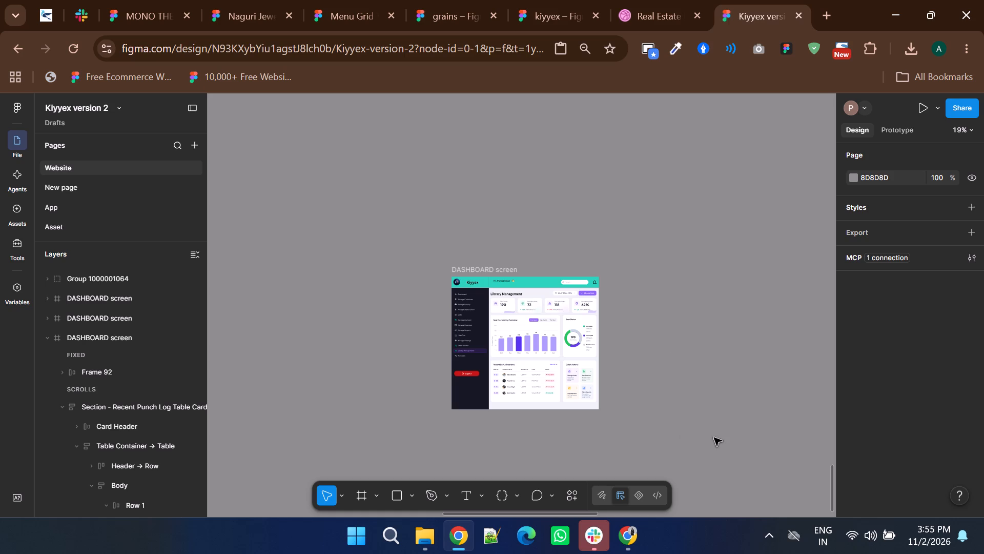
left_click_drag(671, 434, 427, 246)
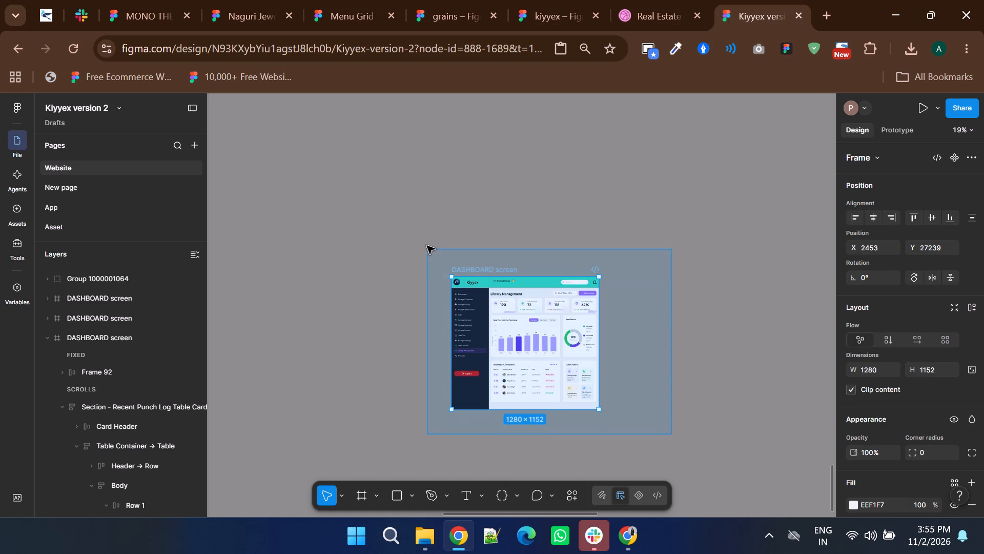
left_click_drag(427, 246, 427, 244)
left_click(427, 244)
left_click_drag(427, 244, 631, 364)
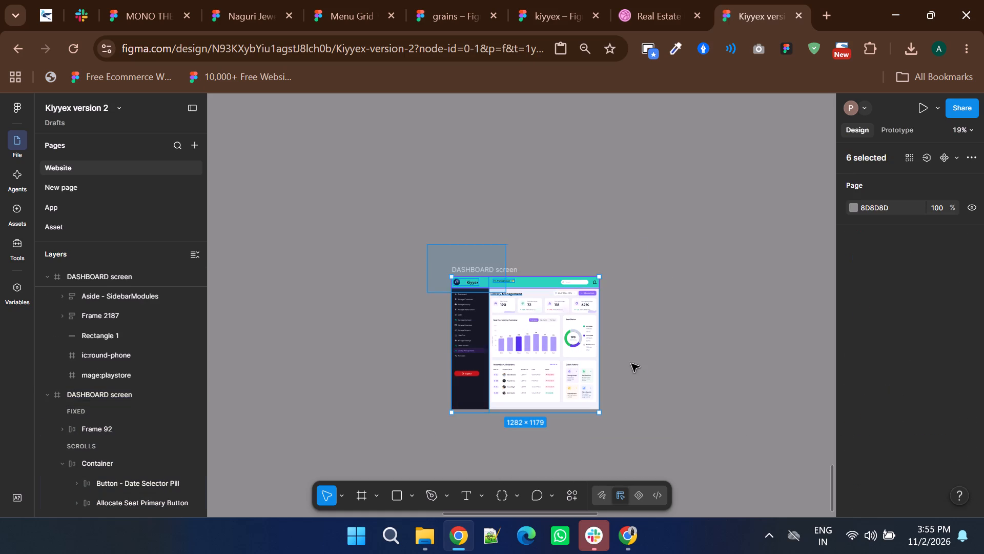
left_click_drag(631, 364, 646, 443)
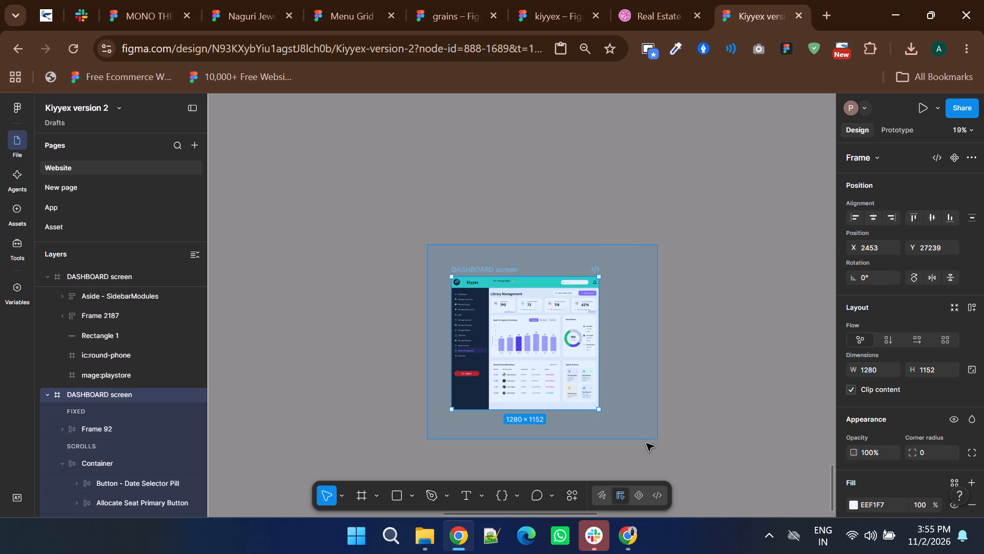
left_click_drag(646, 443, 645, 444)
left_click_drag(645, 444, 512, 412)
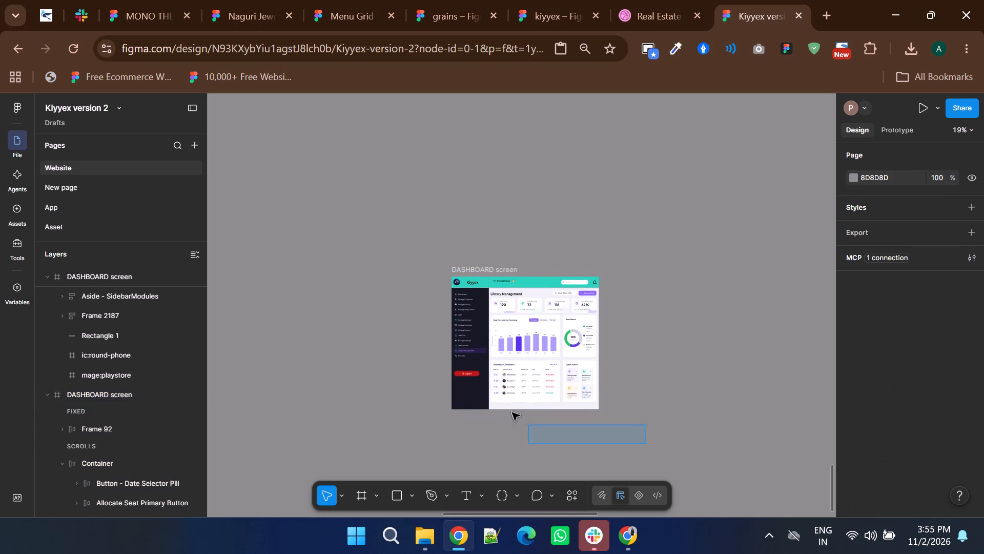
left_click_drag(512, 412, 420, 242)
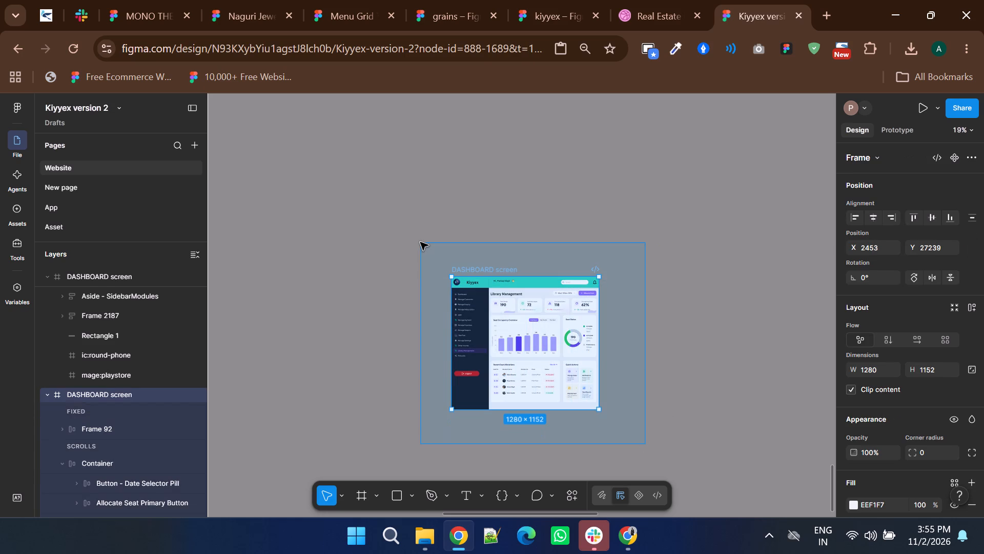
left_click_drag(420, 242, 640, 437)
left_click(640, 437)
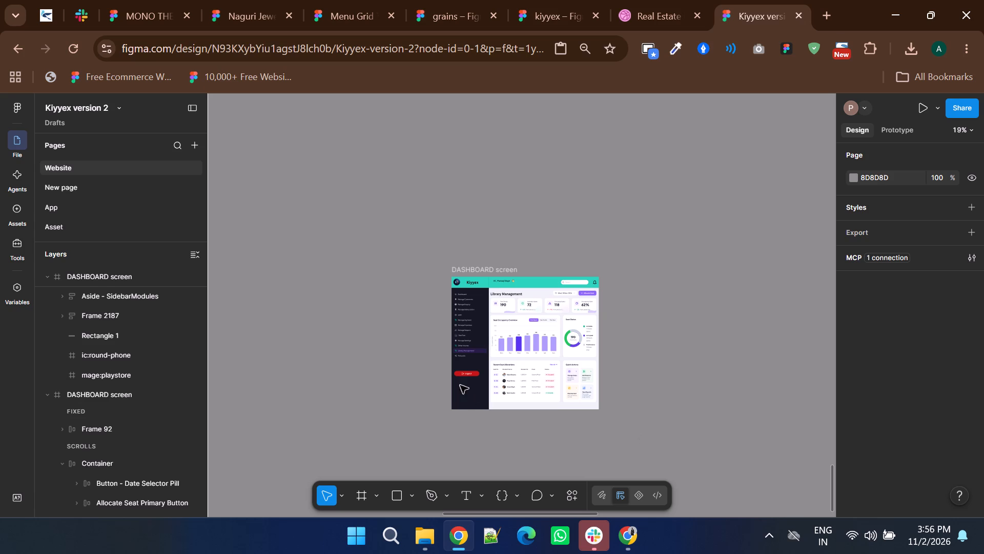
Reduce the Recent Seat Allocations table card's left padding to 15.
scroll(583, 334, "up", 2, "ctrl")
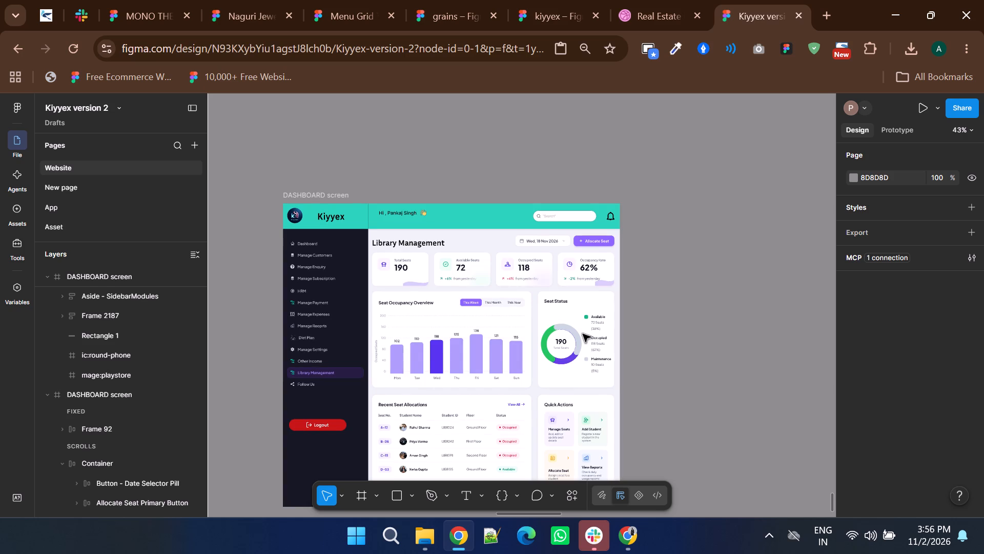
scroll(583, 334, "up", 2, "ctrl")
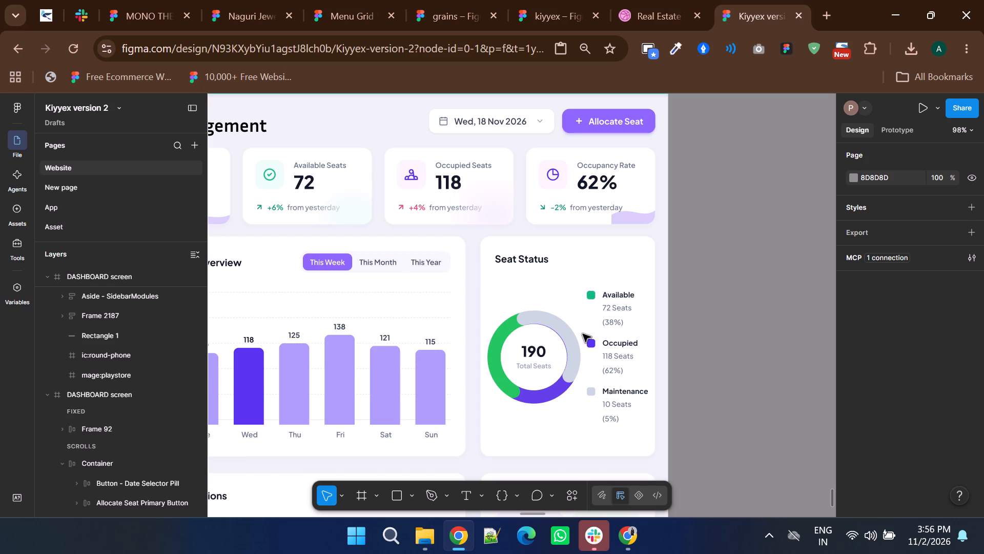
scroll(583, 334, "down", 2, "ctrl")
scroll(583, 334, "down", 1)
scroll(445, 256, "up", 2, "ctrl")
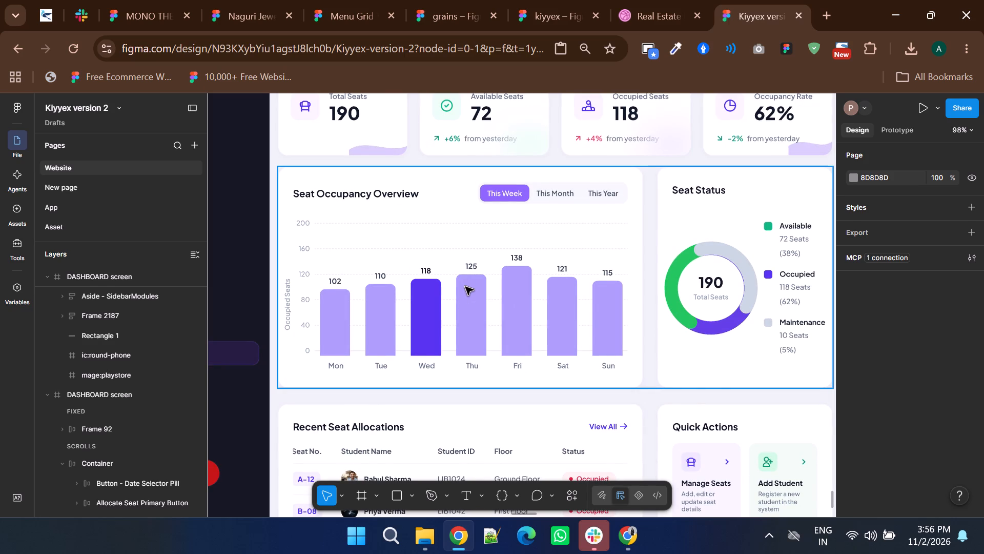
scroll(490, 291, "down", 1)
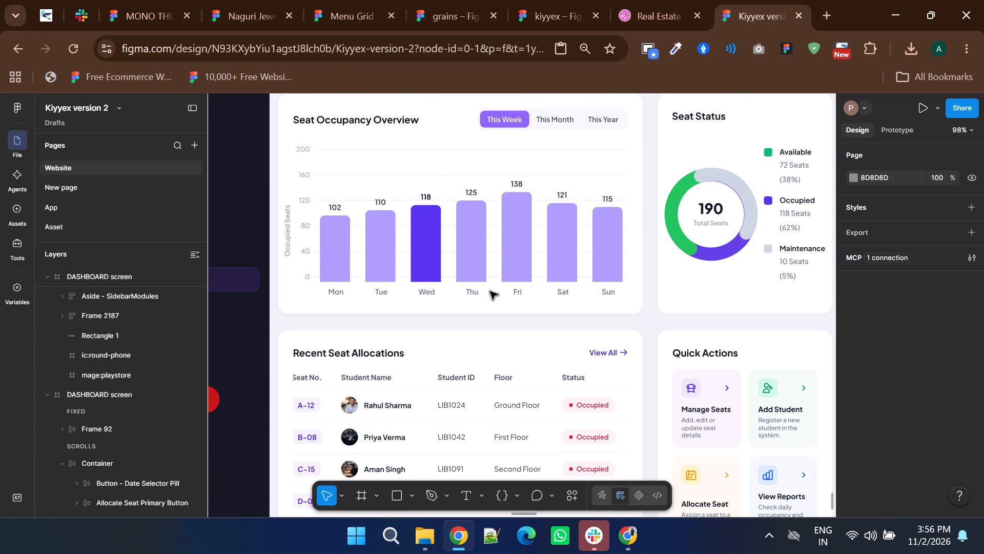
scroll(490, 291, "down", 1)
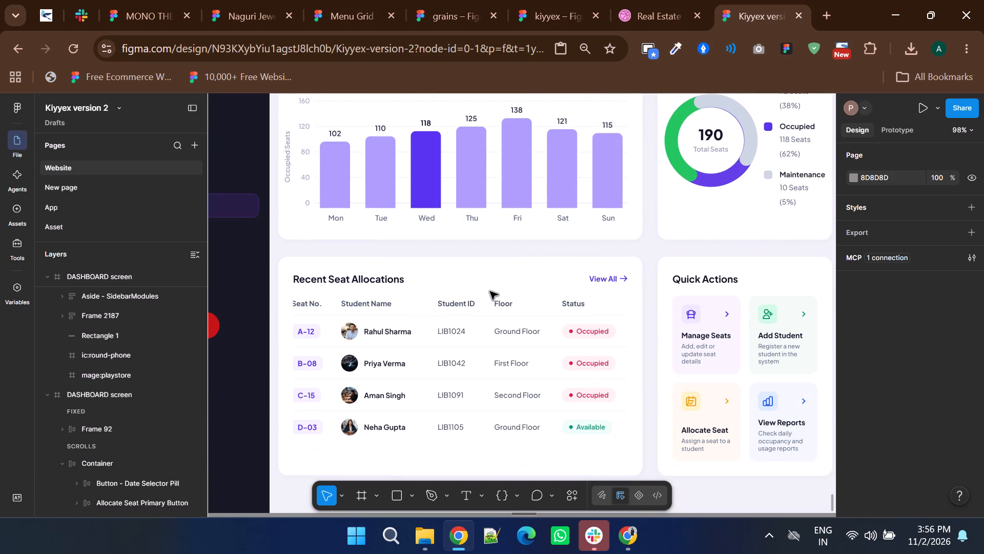
scroll(280, 308, "up", 3, "ctrl")
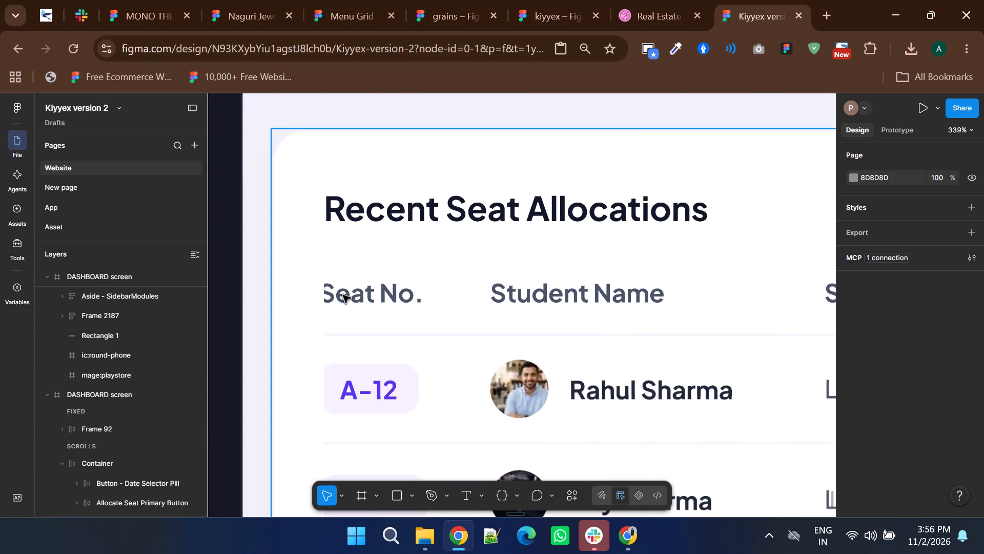
left_click(351, 293, "ctrl")
left_click_drag(351, 293, 371, 292)
left_click(332, 259)
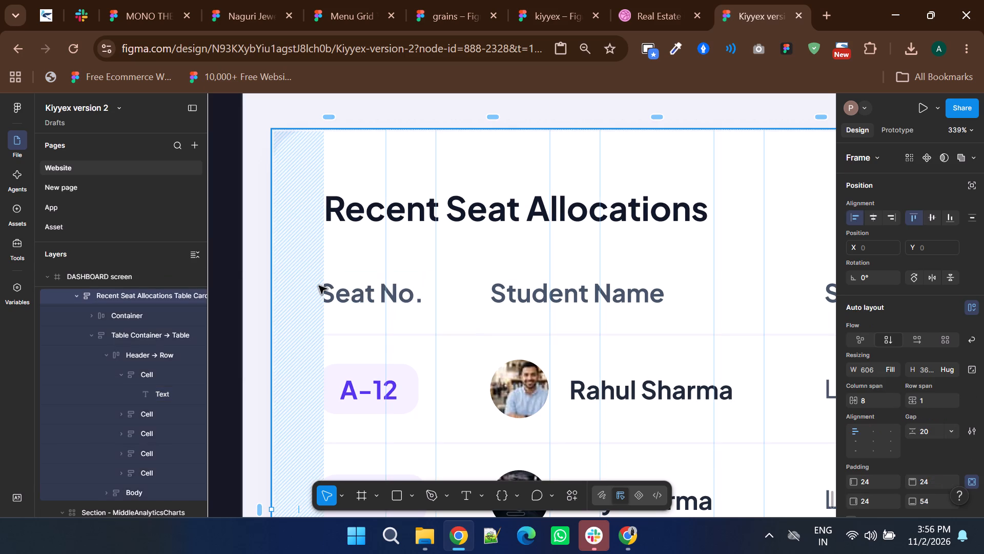
left_click(319, 286)
scroll(319, 286, "down", 1, "ctrl")
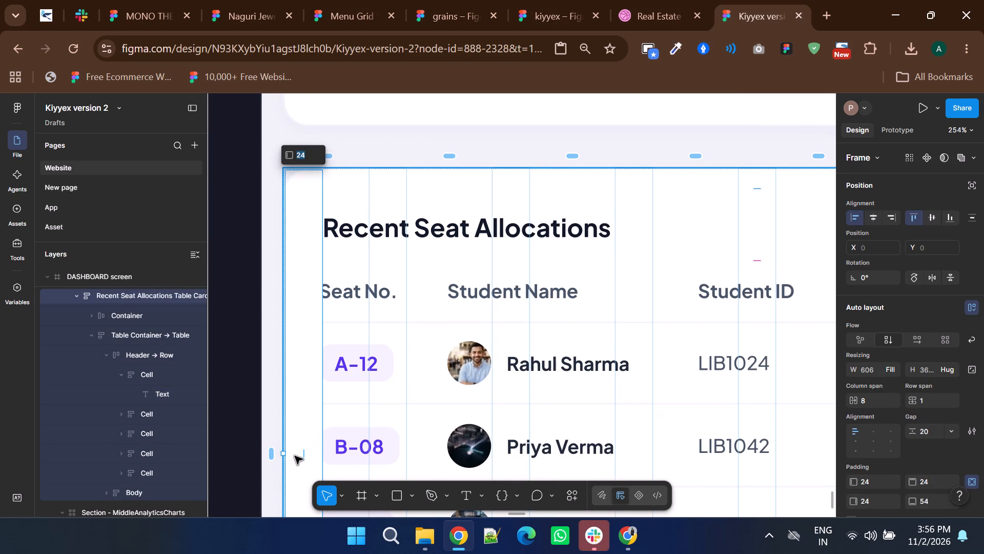
left_click_drag(305, 453, 290, 452)
scroll(550, 380, "down", 4, "ctrl")
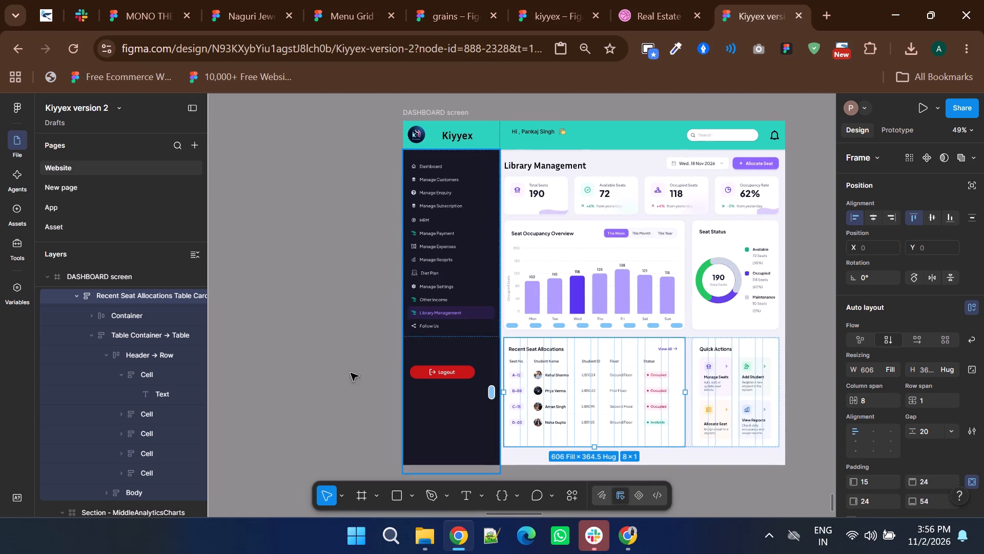
double_click(299, 381)
Review the Recent Seat Allocations table's column alignment and the overall layout of the Library Management dashboard.
scroll(560, 417, "up", 4, "ctrl")
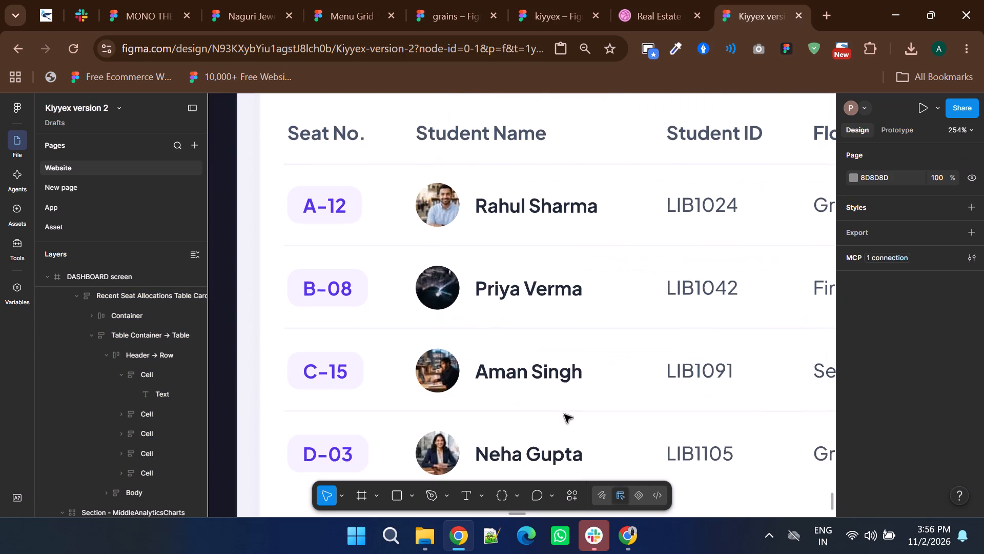
scroll(564, 414, "down", 1, "ctrl")
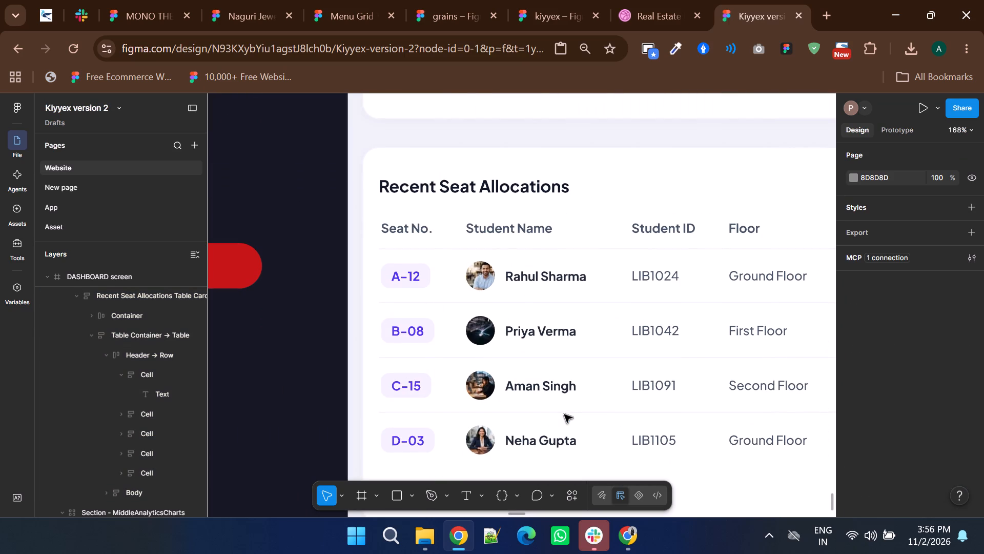
scroll(502, 399, "down", 2, "ctrl")
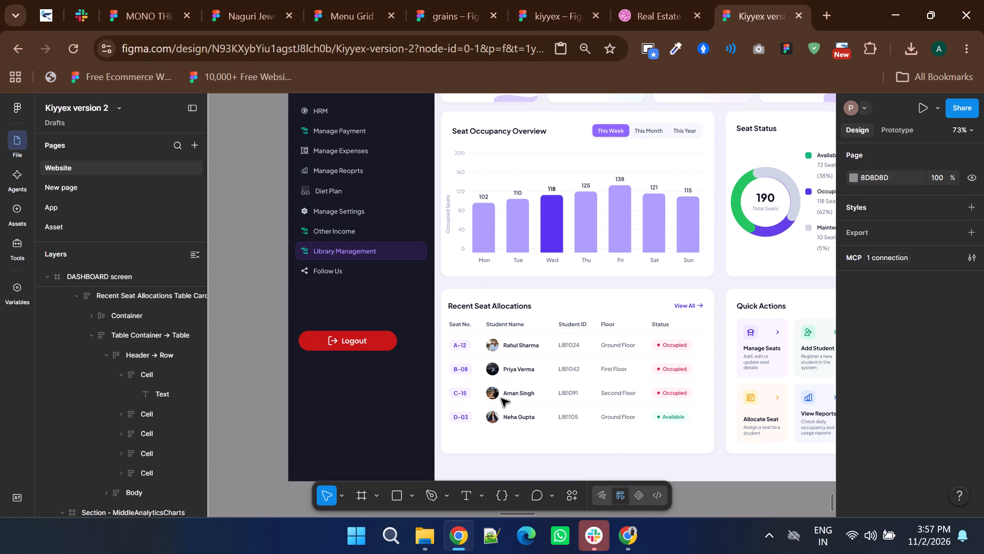
middle_click_drag(605, 392, 484, 403)
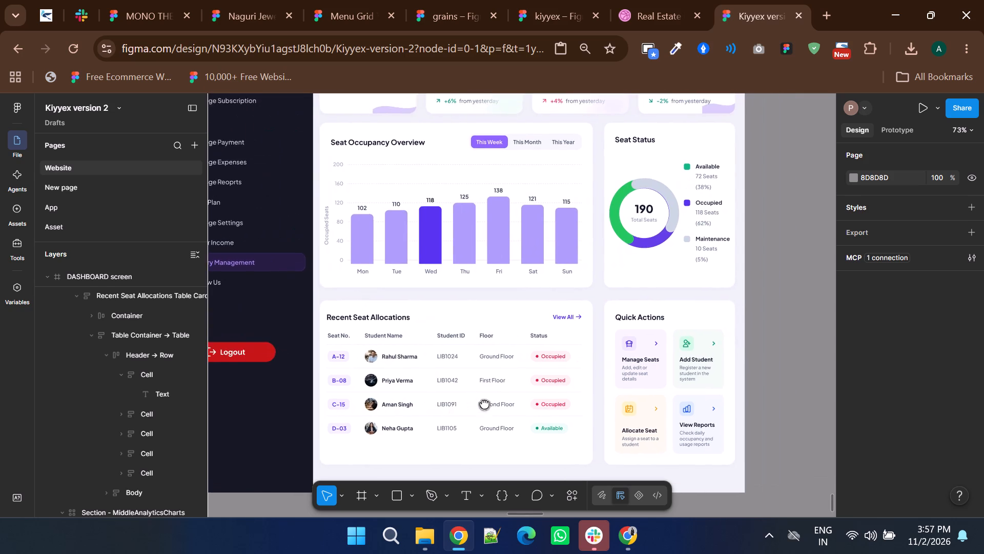
middle_click_drag(484, 403, 482, 403)
scroll(482, 403, "up", 1)
scroll(482, 403, "down", 1)
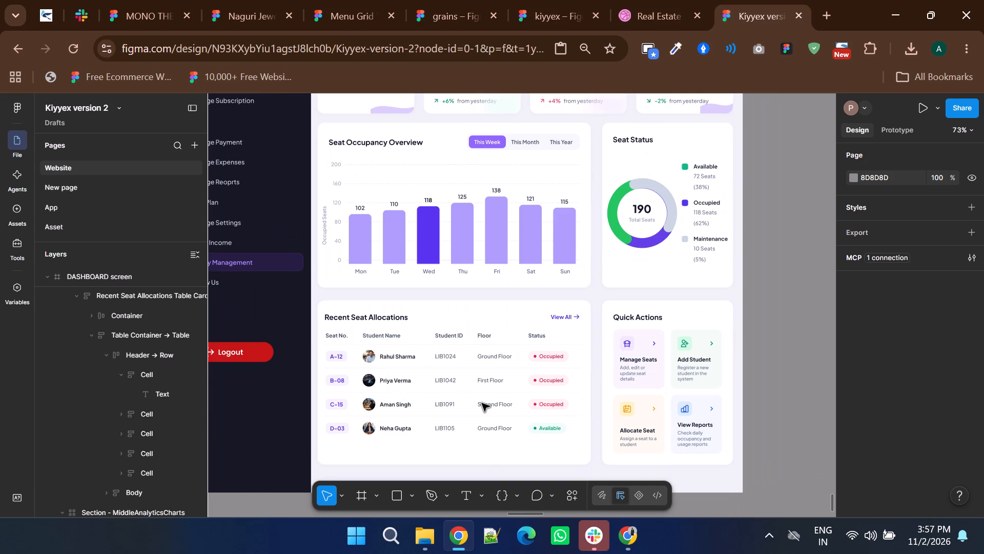
scroll(482, 403, "down", 1, "ctrl")
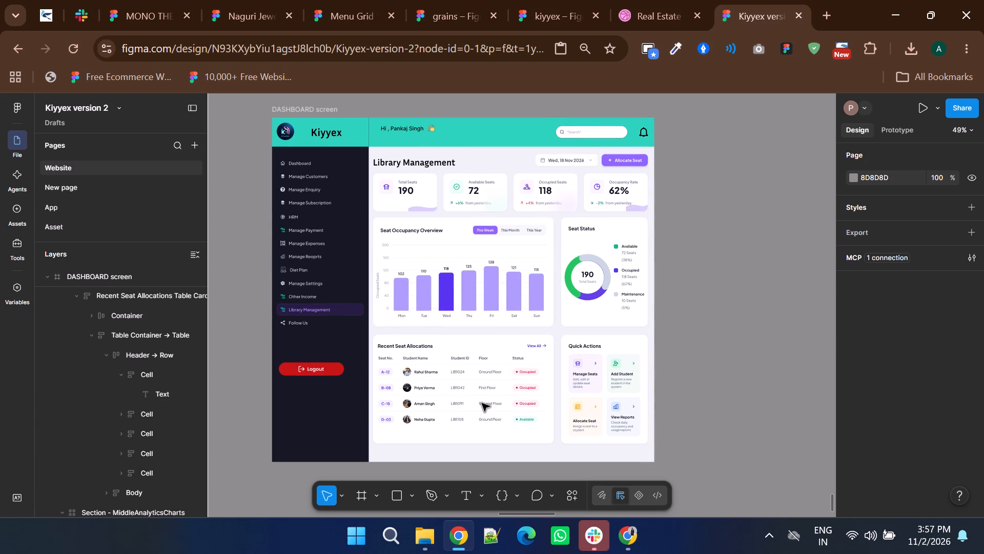
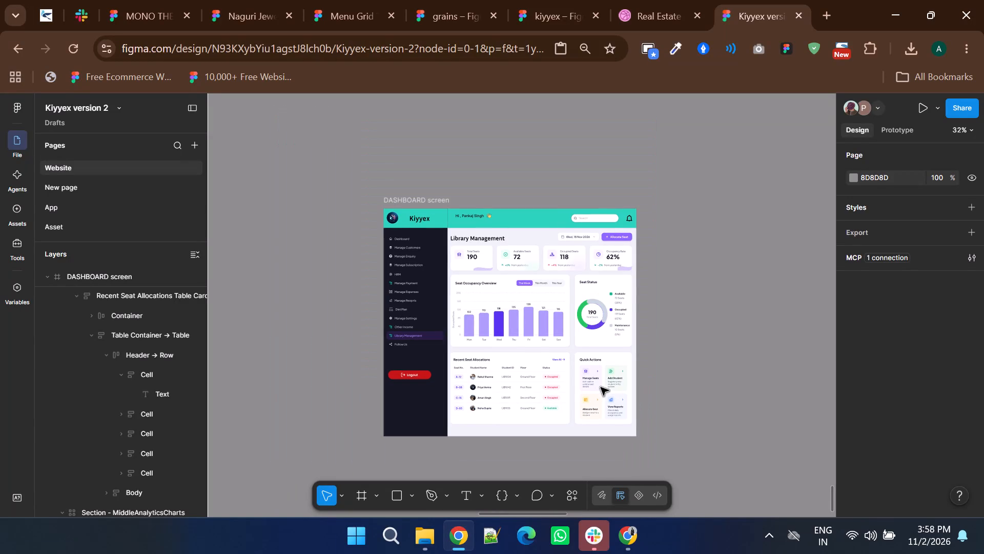
Inspect the Quick Actions cards, the Recent Seat Allocations table and the Allocate Seat button on the Library Management dashboard.
scroll(601, 387, "up", 3, "ctrl")
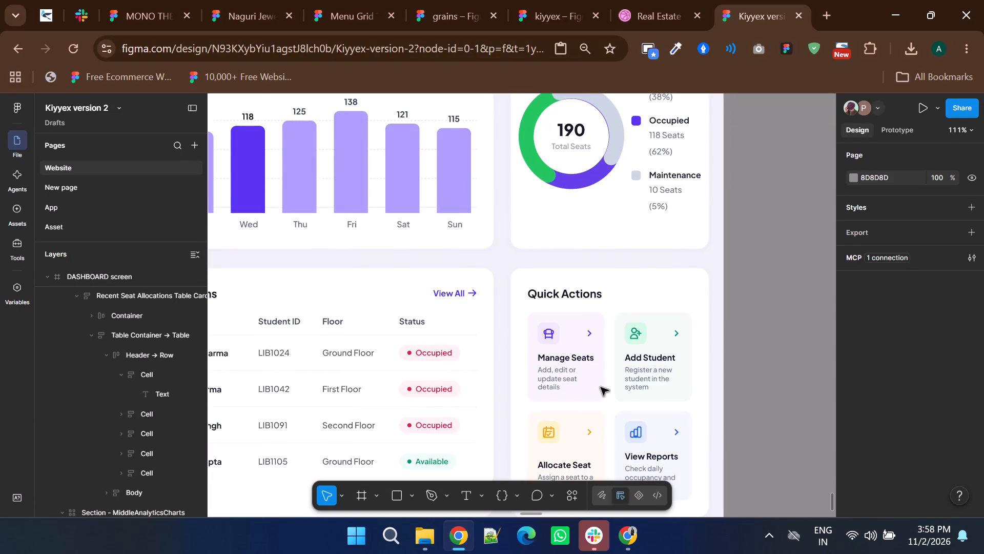
scroll(601, 387, "up", 1, "shift")
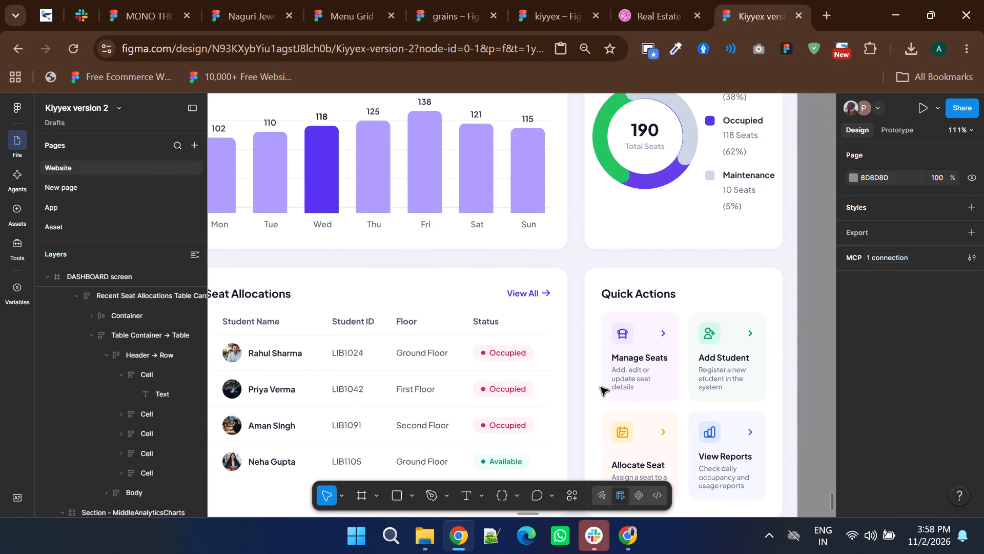
scroll(601, 387, "down", 1, "ctrl")
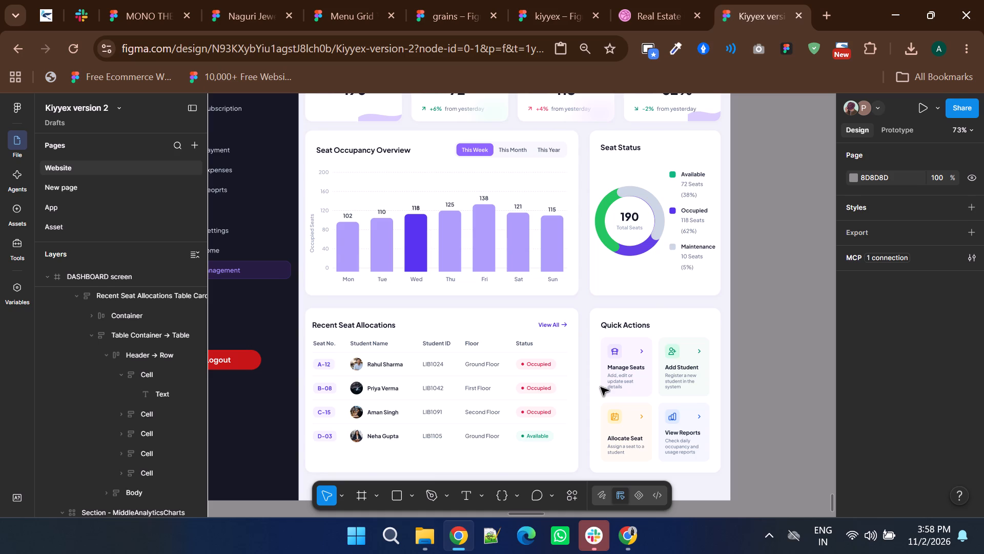
scroll(601, 387, "down", 2, "ctrl")
scroll(649, 226, "up", 5, "ctrl")
left_click(590, 312, "ctrl")
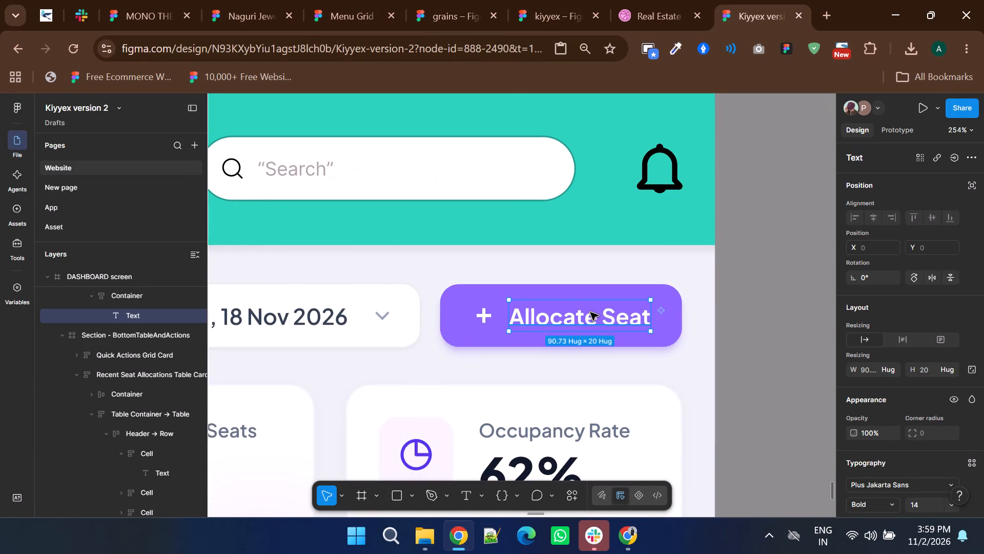
scroll(590, 312, "down", 4, "ctrl")
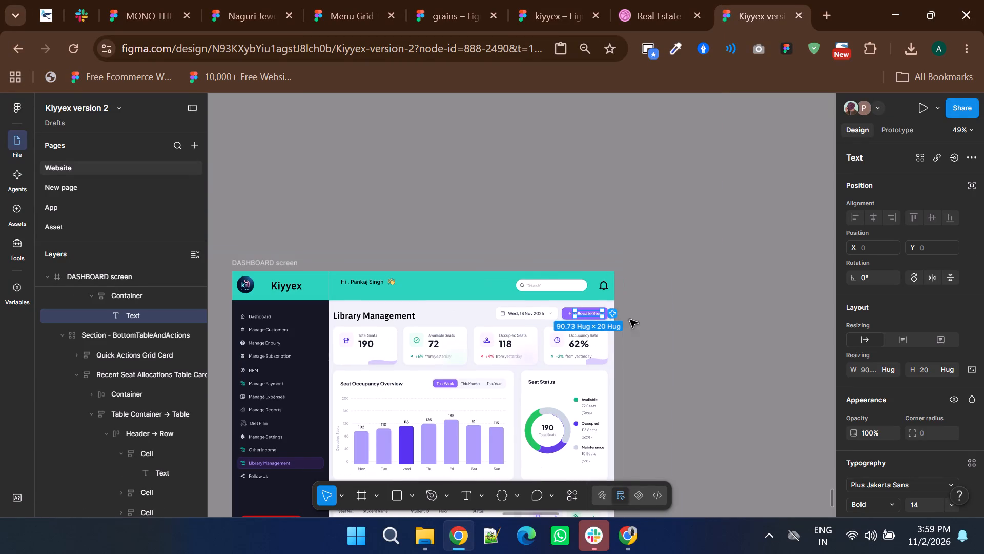
left_click(648, 330)
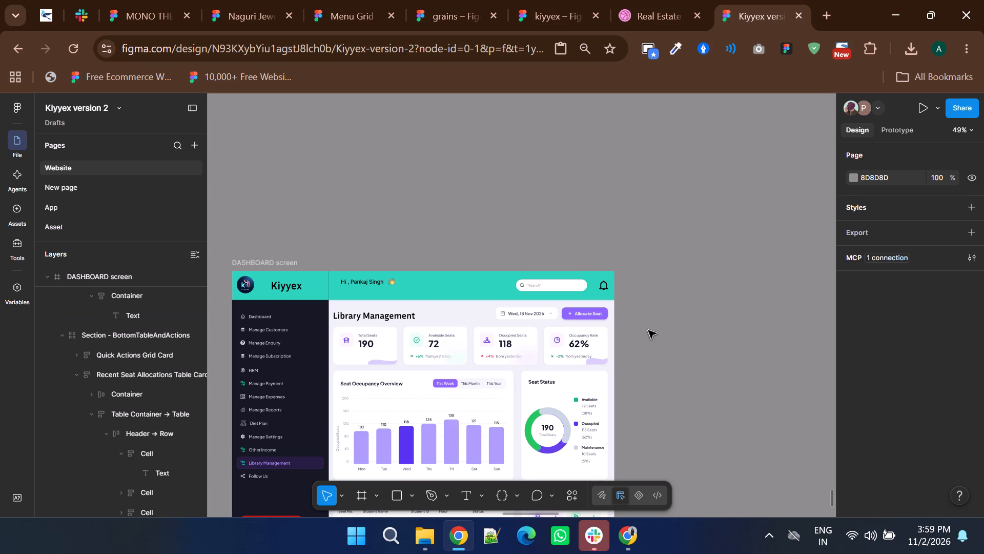
Look over the Library Management dashboard as a whole and the Website page's labelled rows of screens, from Dashboard to Library Management.
scroll(648, 330, "down", 1)
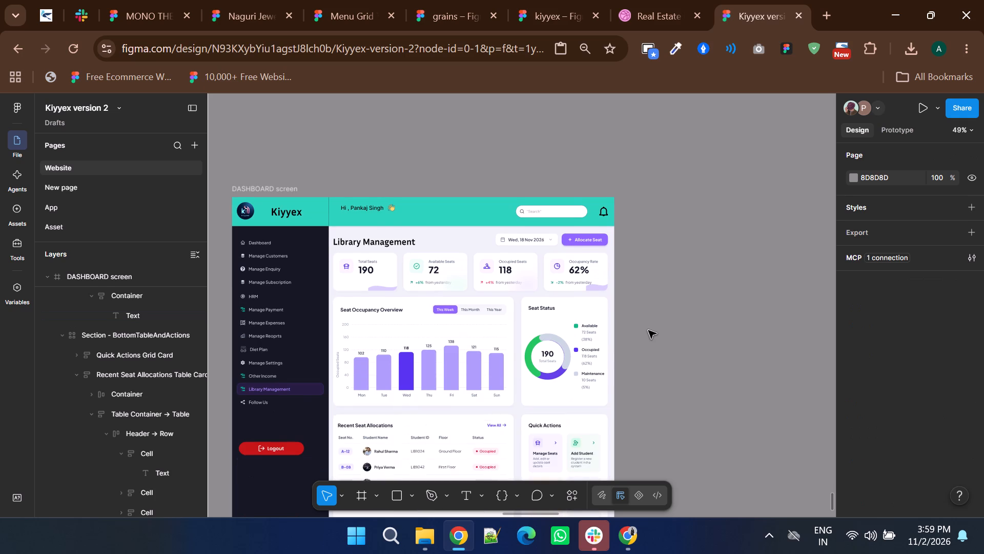
scroll(648, 330, "down", 2, "ctrl")
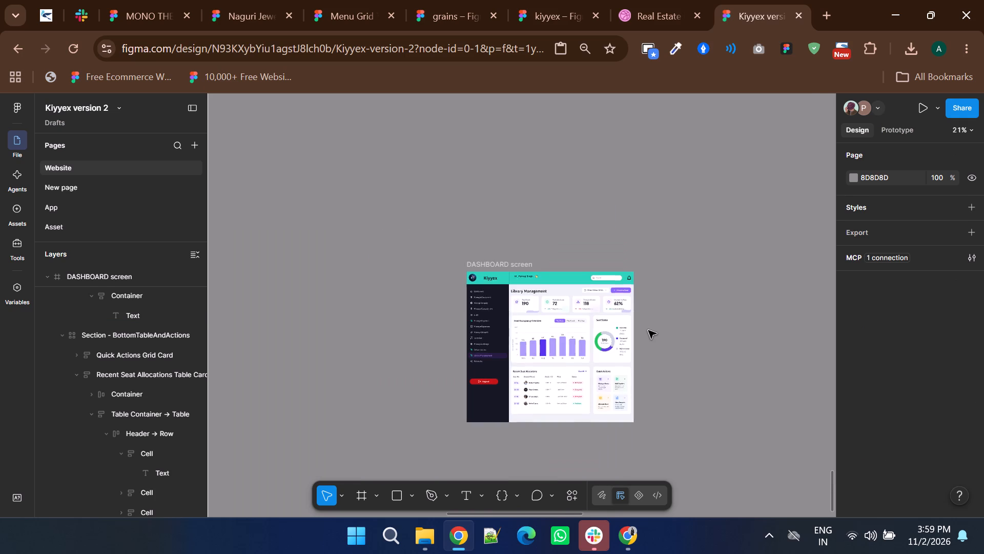
scroll(648, 330, "down", 1, "ctrl")
scroll(648, 330, "down", 1, "shift")
scroll(648, 330, "down", 1, "ctrl")
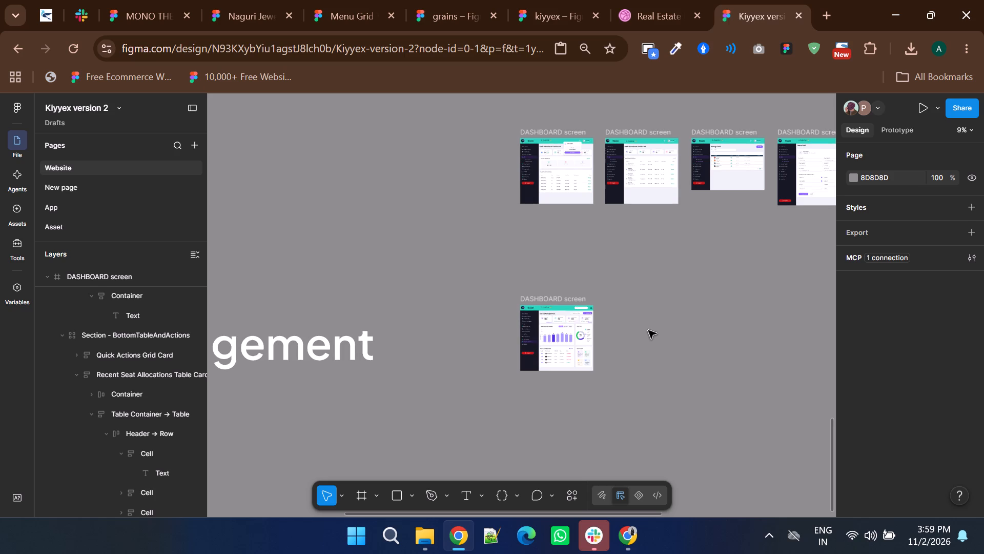
scroll(648, 330, "down", 2, "ctrl")
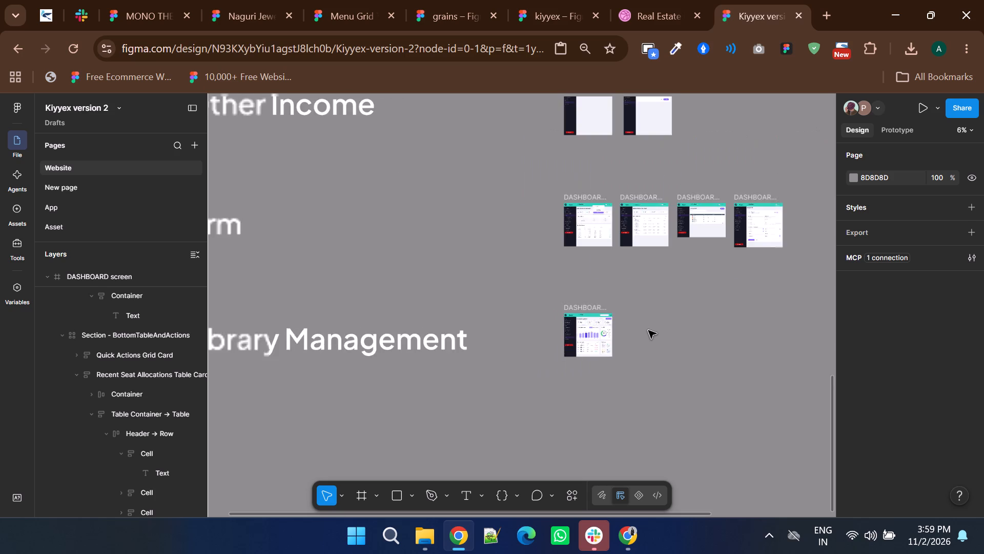
scroll(648, 330, "down", 3, "ctrl")
scroll(648, 330, "up", 1, "ctrl")
scroll(648, 330, "up", 7)
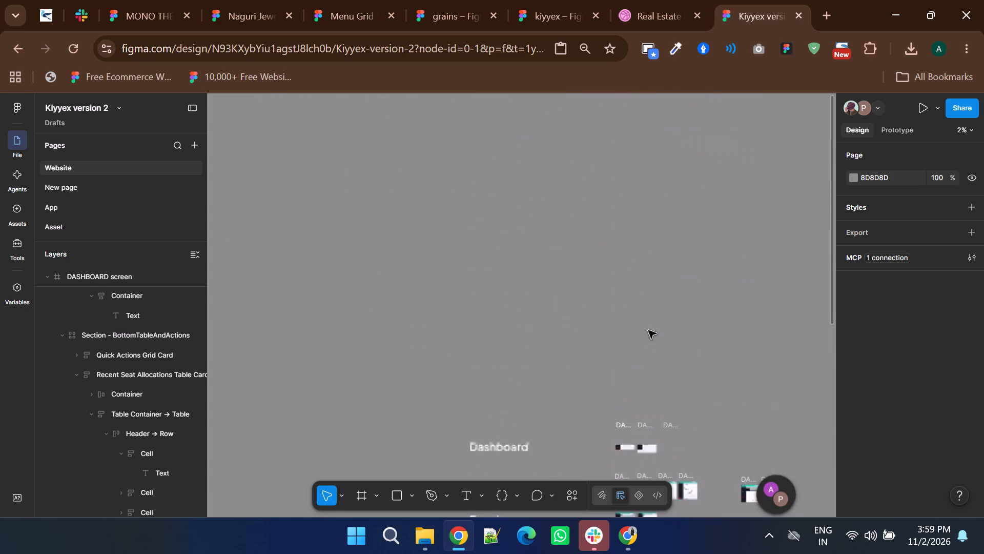
scroll(648, 330, "down", 7)
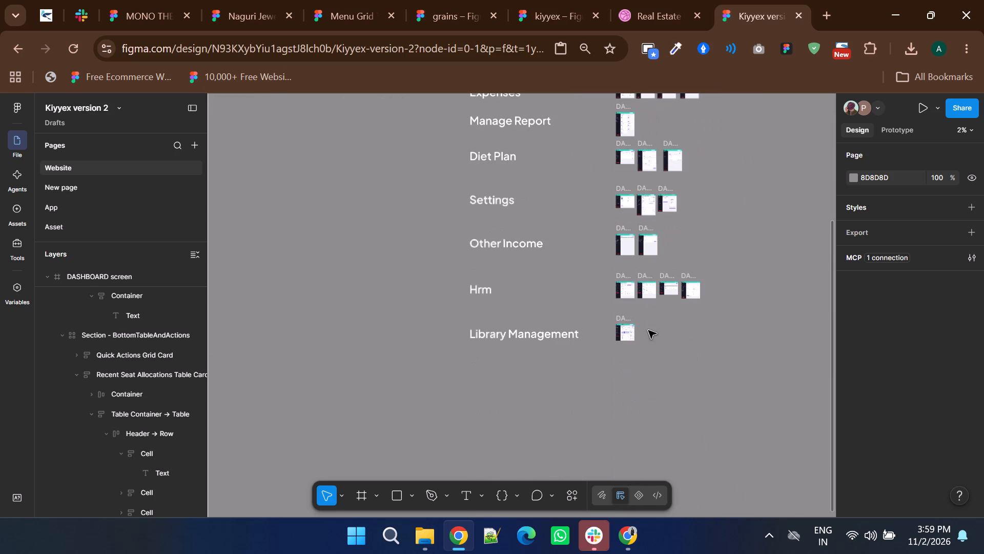
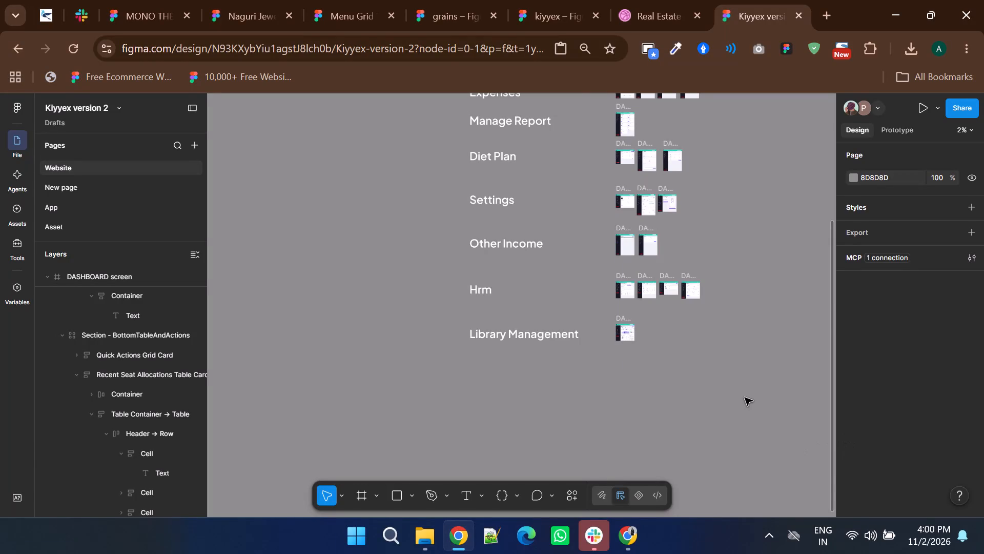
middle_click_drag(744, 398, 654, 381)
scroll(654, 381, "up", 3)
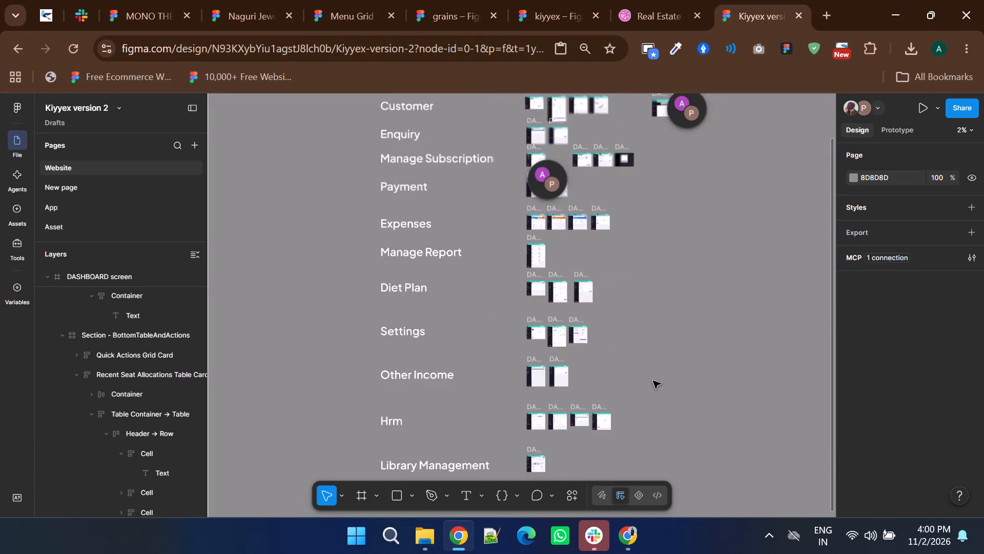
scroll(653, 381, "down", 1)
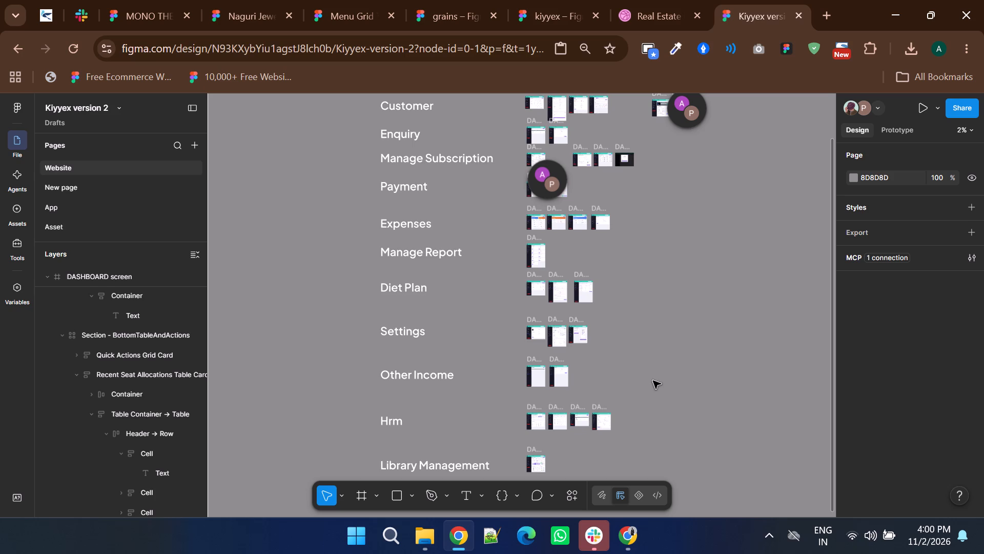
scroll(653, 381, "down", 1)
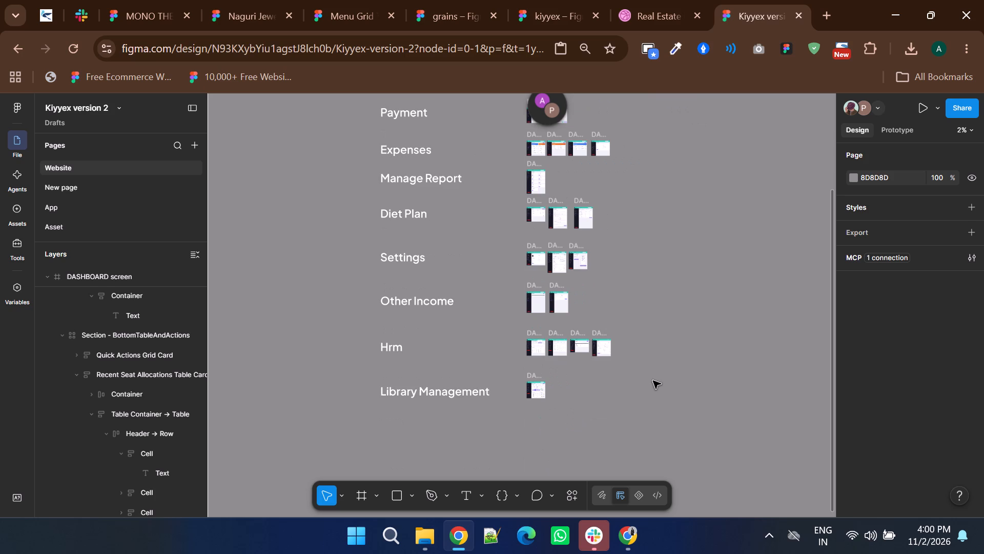
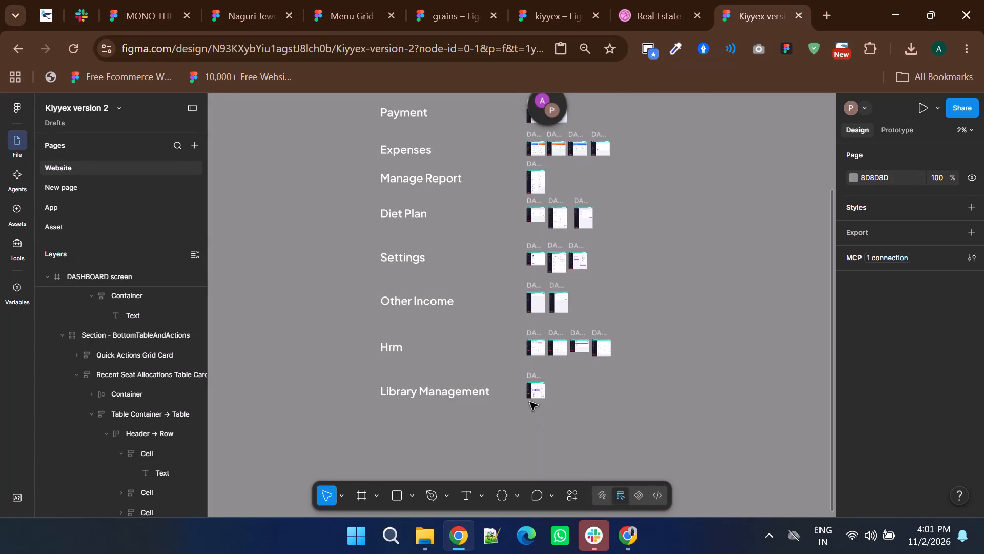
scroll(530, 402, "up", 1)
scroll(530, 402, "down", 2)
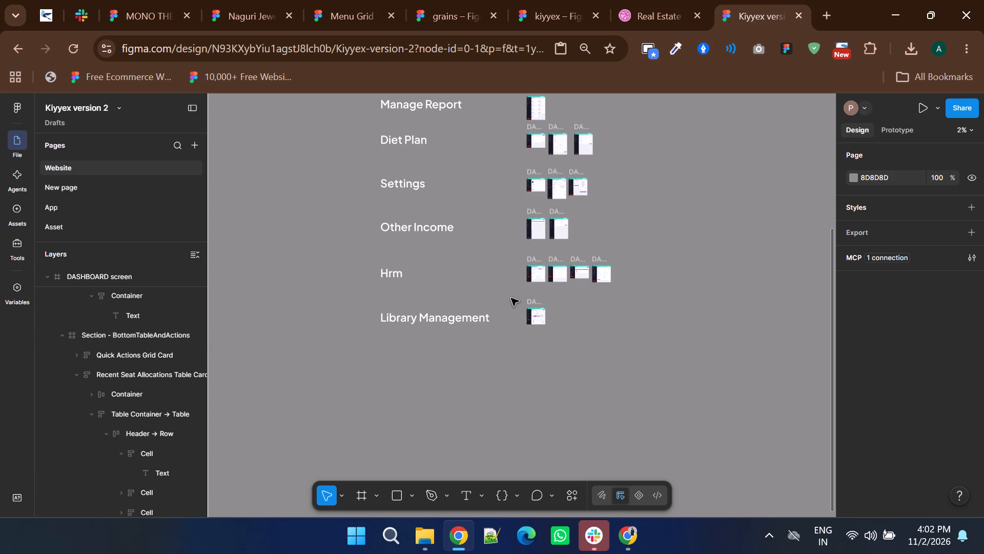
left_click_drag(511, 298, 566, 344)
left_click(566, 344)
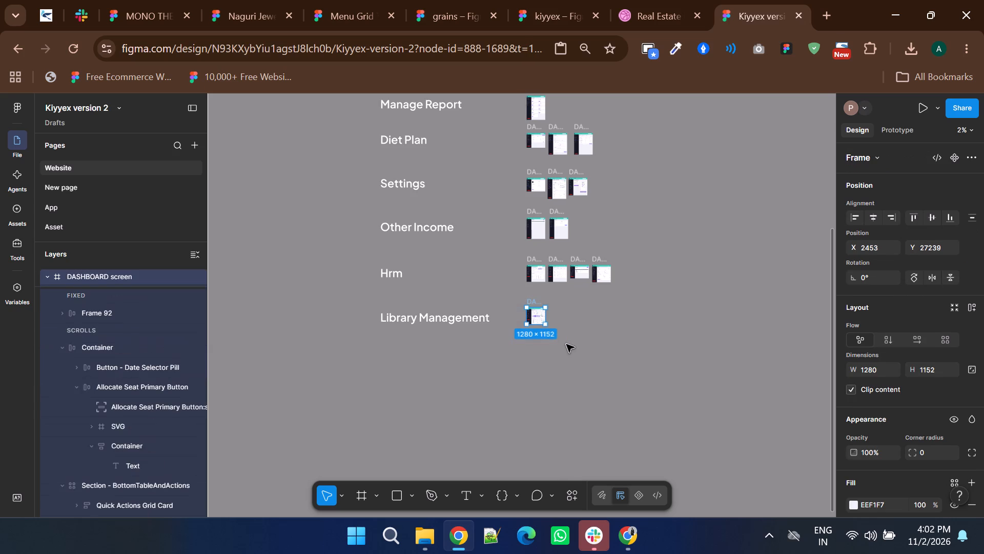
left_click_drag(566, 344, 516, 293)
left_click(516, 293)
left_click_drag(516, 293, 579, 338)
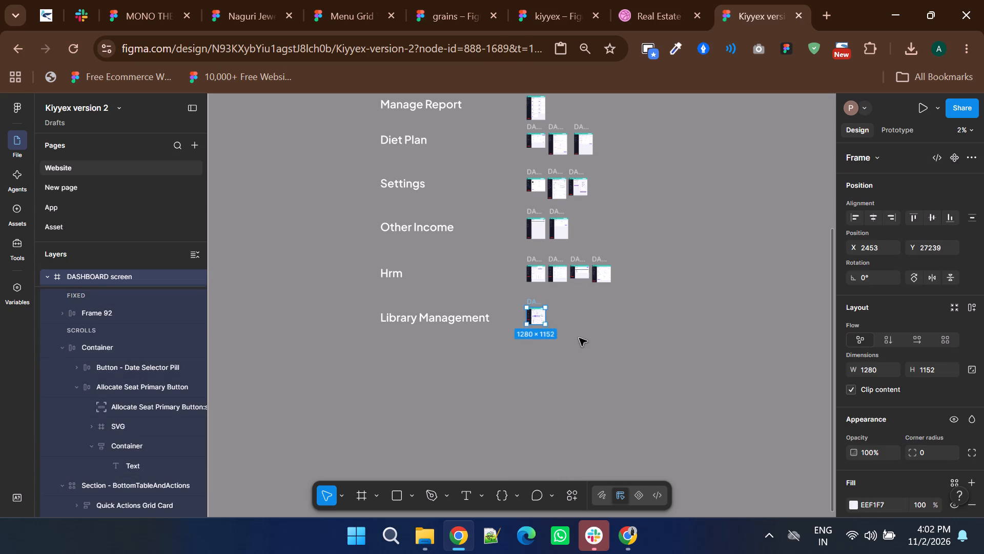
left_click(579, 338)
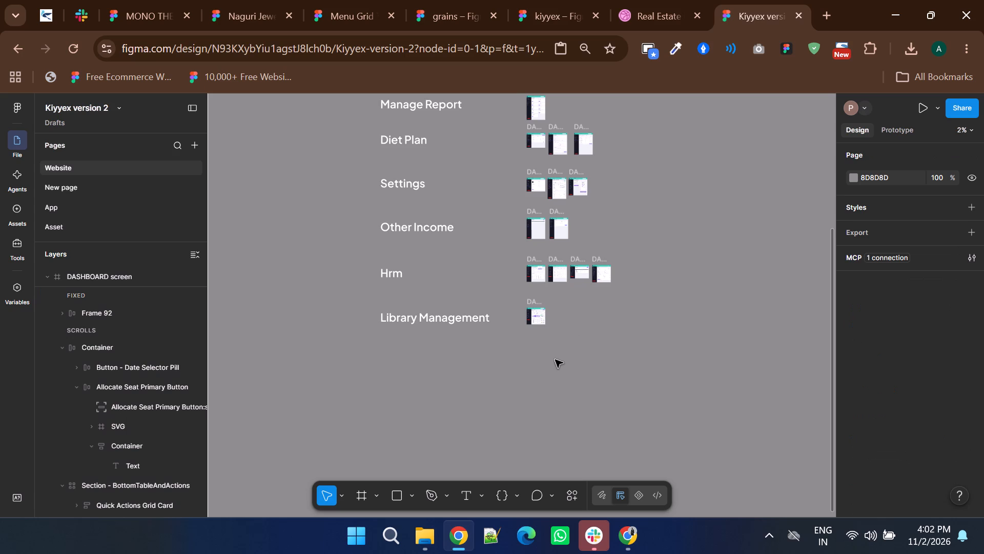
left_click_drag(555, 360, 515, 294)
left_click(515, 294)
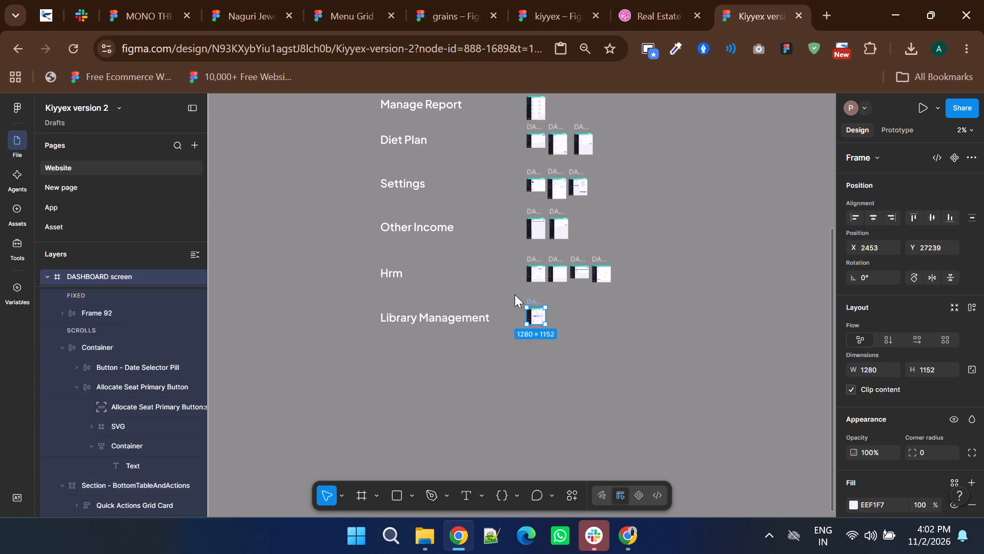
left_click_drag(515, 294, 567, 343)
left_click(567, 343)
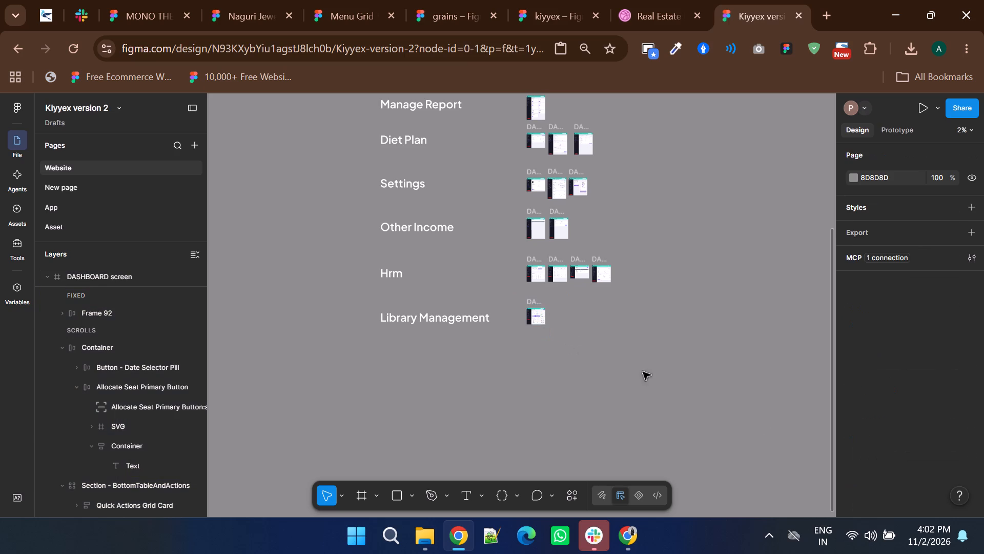
Examine the Library Management dashboard up close, including its stat cards, Seat Occupancy Overview chart and Seat Status card.
scroll(538, 310, "up", 6, "ctrl")
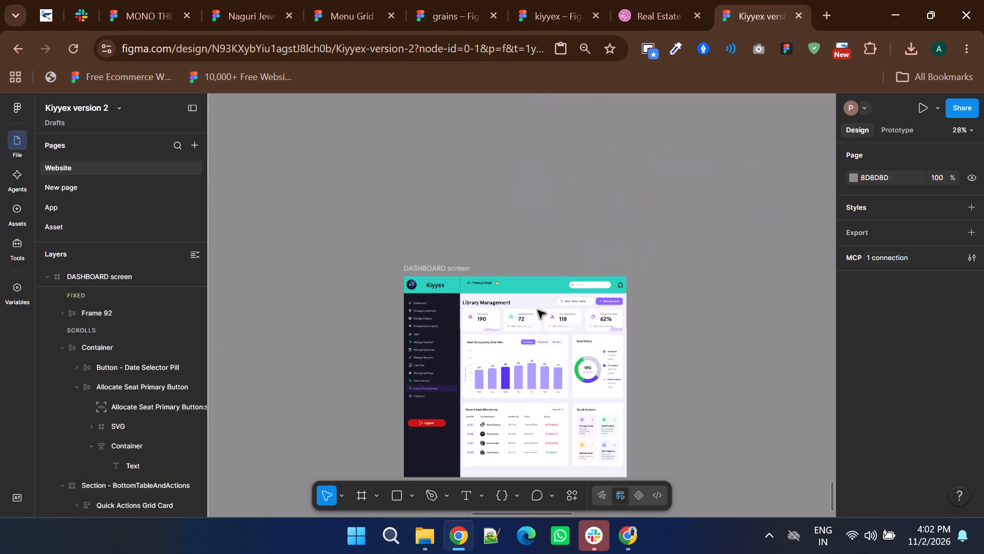
scroll(538, 310, "down", 1)
scroll(538, 310, "up", 1, "shift")
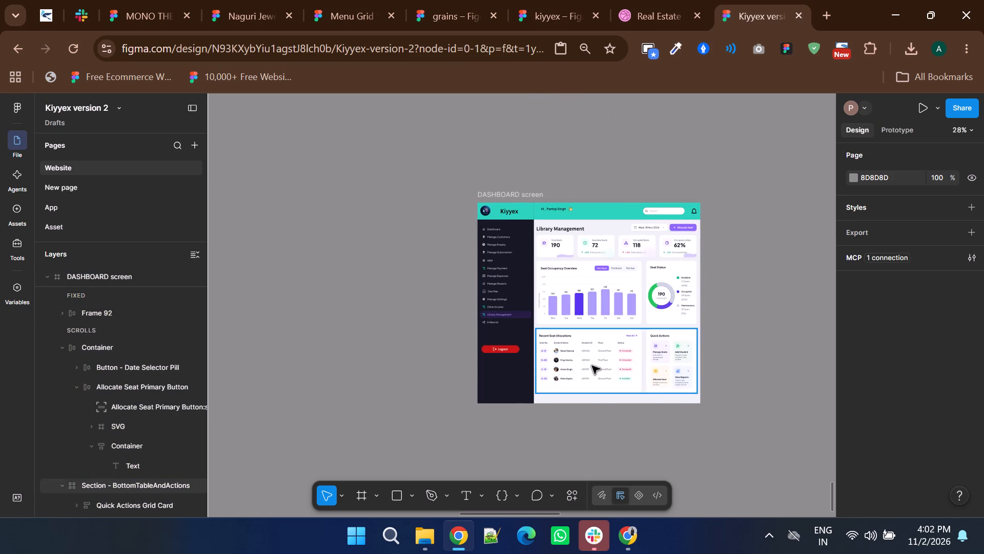
scroll(592, 366, "down", 1, "ctrl")
scroll(655, 324, "up", 4, "ctrl")
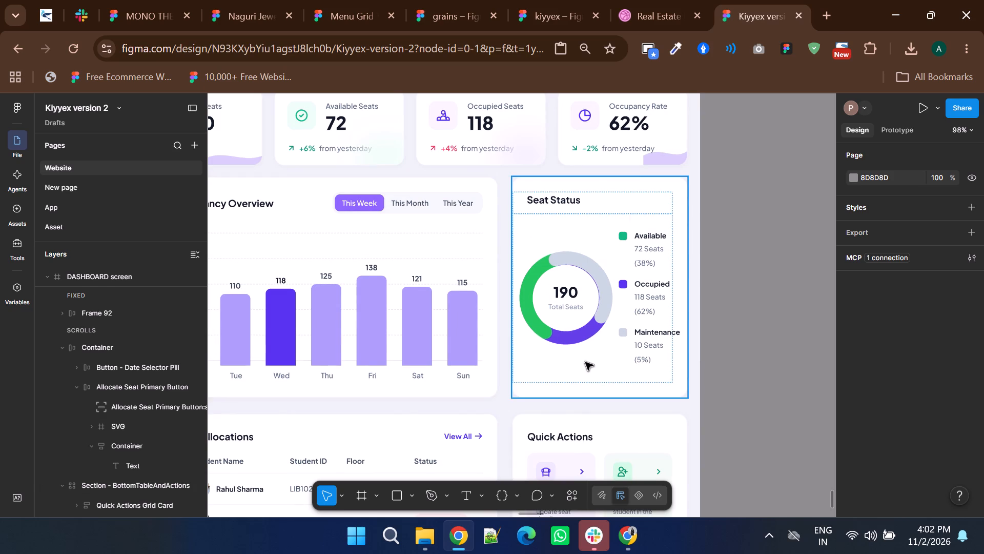
scroll(585, 362, "down", 1, "ctrl")
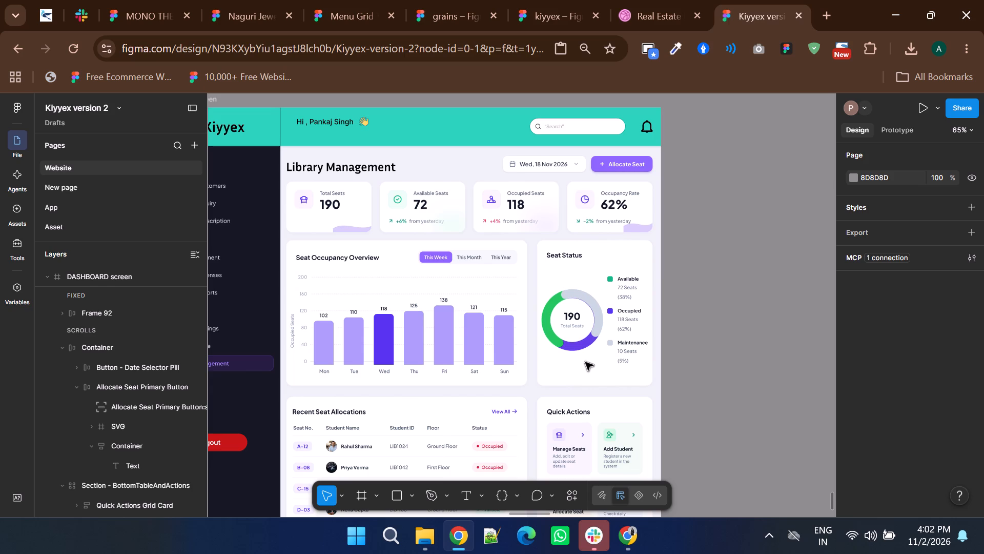
scroll(606, 228, "up", 5, "ctrl")
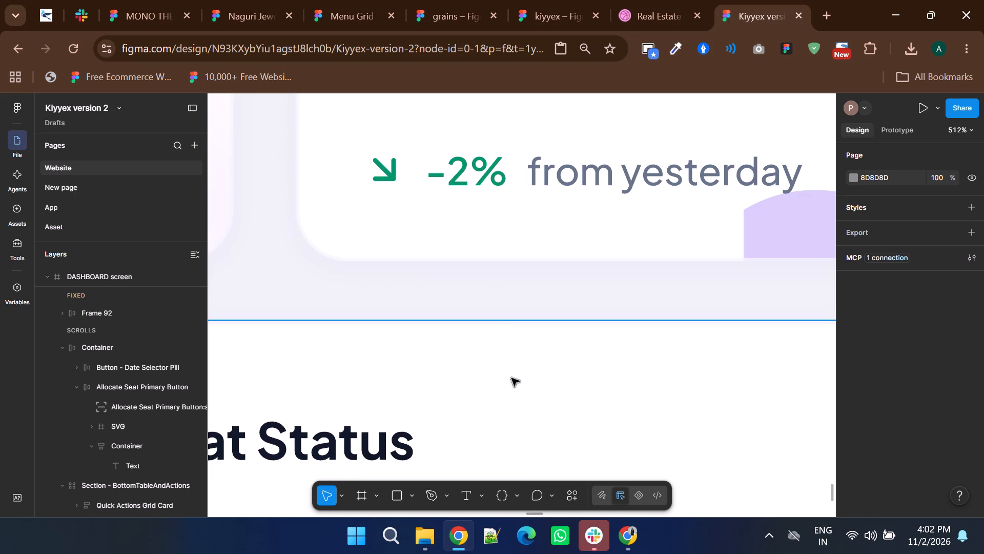
scroll(511, 378, "down", 5, "ctrl")
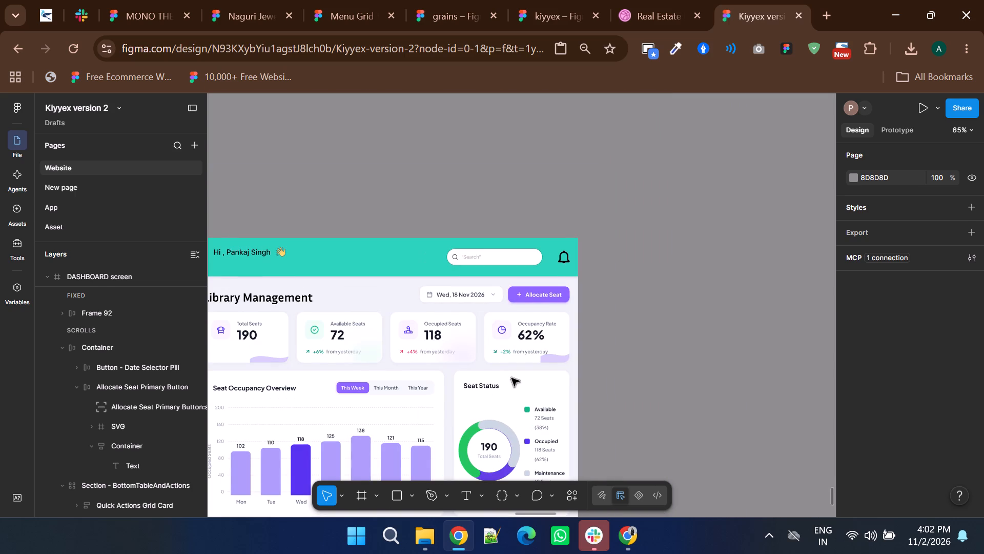
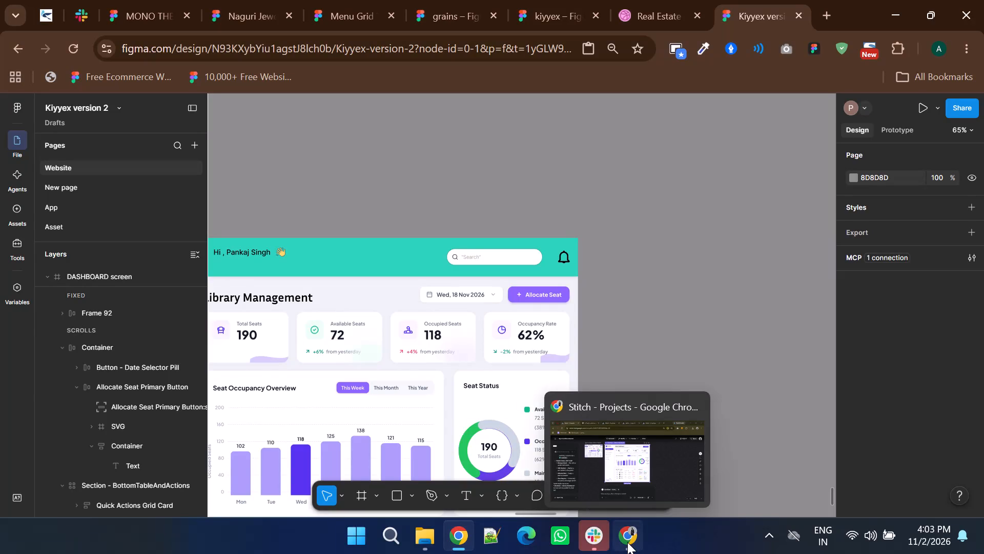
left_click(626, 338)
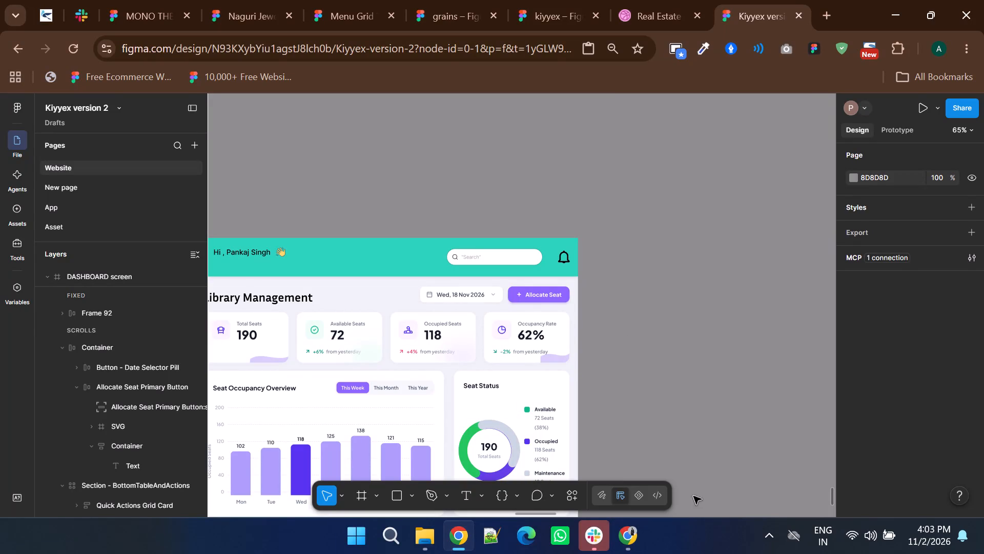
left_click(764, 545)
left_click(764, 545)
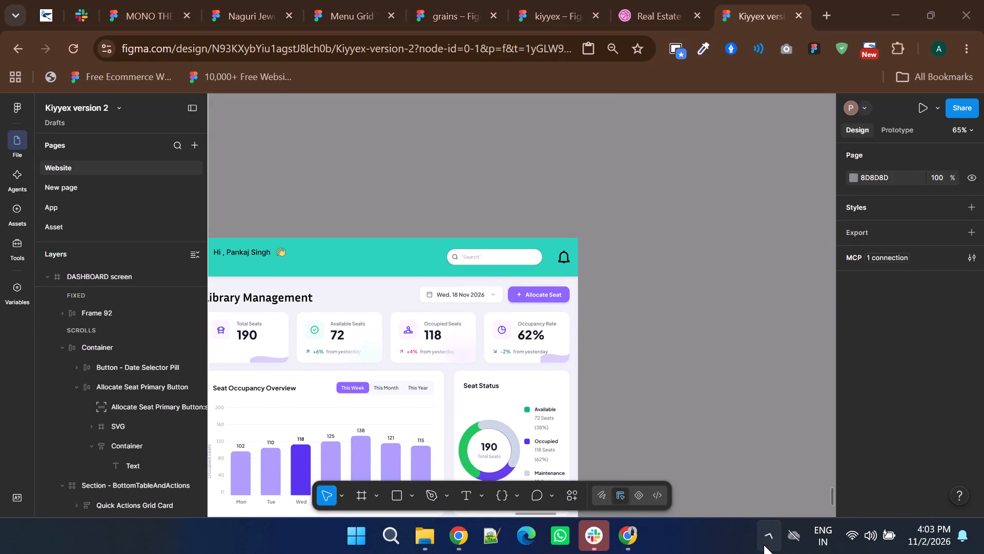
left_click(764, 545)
Examine the Library Management dashboard, including its Seat Status, Recent Seat Allocations and Quick Actions cards.
scroll(732, 371, "up", 2, "shift")
scroll(610, 332, "down", 1, "ctrl")
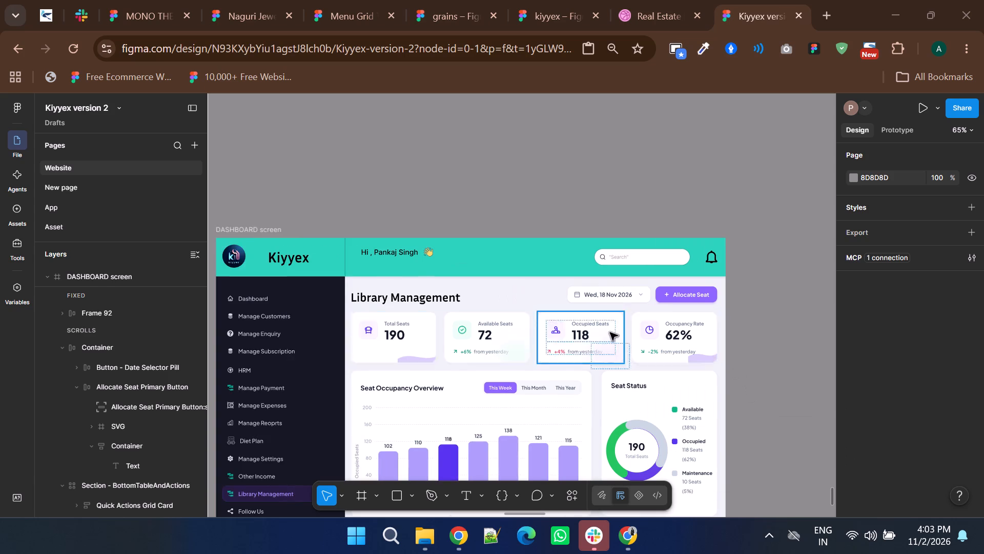
scroll(610, 332, "down", 2, "ctrl")
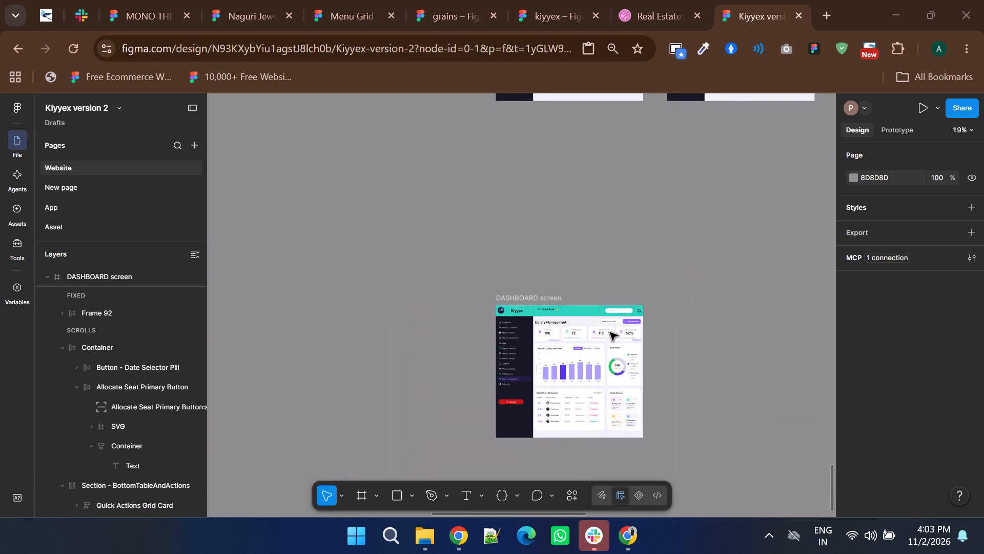
scroll(617, 397, "up", 5, "ctrl")
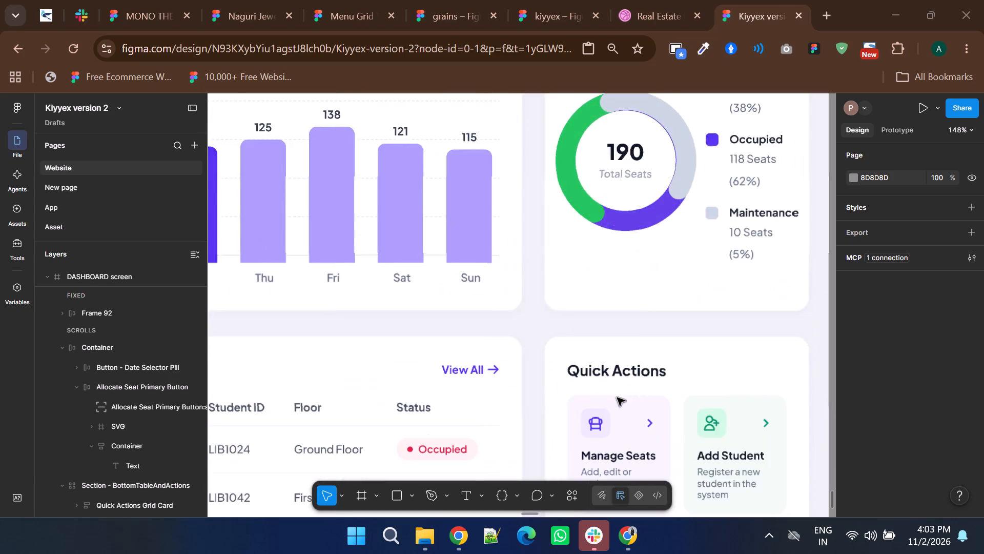
scroll(617, 398, "down", 3)
scroll(617, 398, "down", 1, "ctrl")
scroll(617, 398, "up", 3, "ctrl")
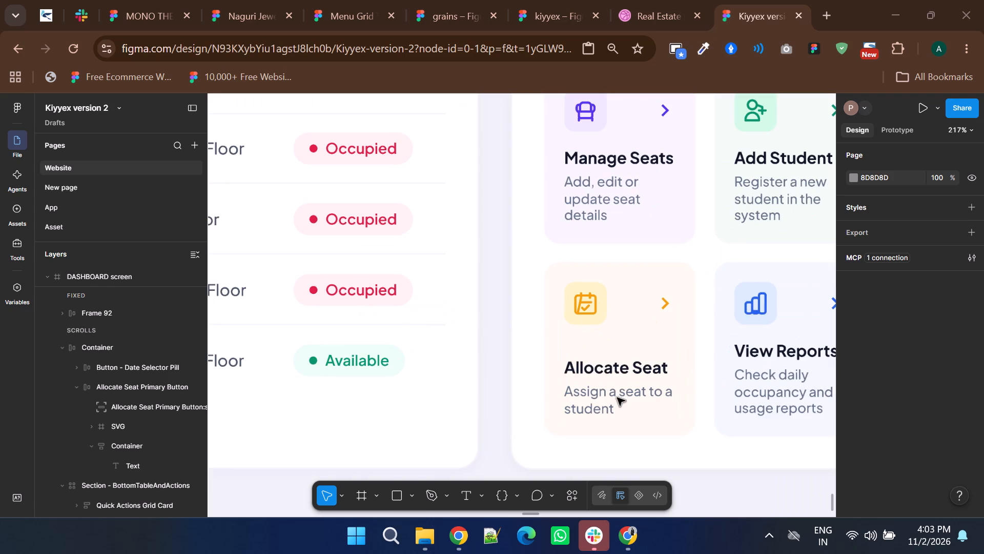
left_click(568, 396, "ctrl")
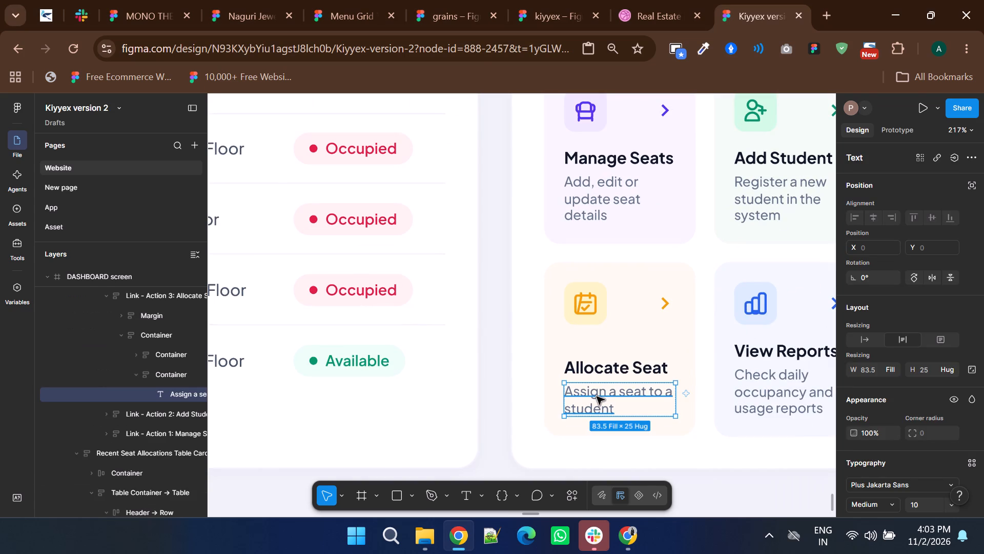
scroll(597, 397, "down", 4, "ctrl")
left_click(634, 390)
left_click(713, 399)
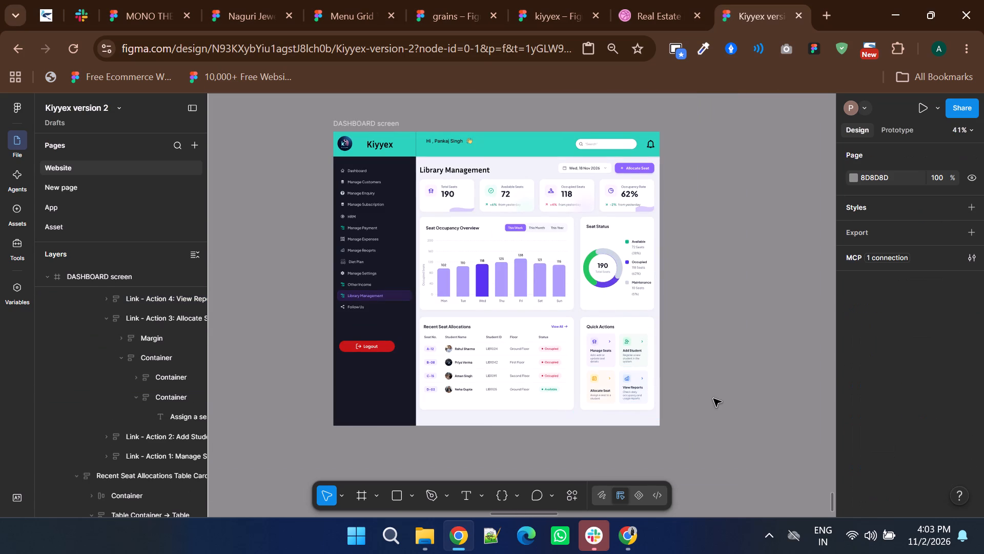
Look over the module rows on the Website page and examine the Settings screens, including the Profile screen.
scroll(713, 399, "down", 2, "ctrl")
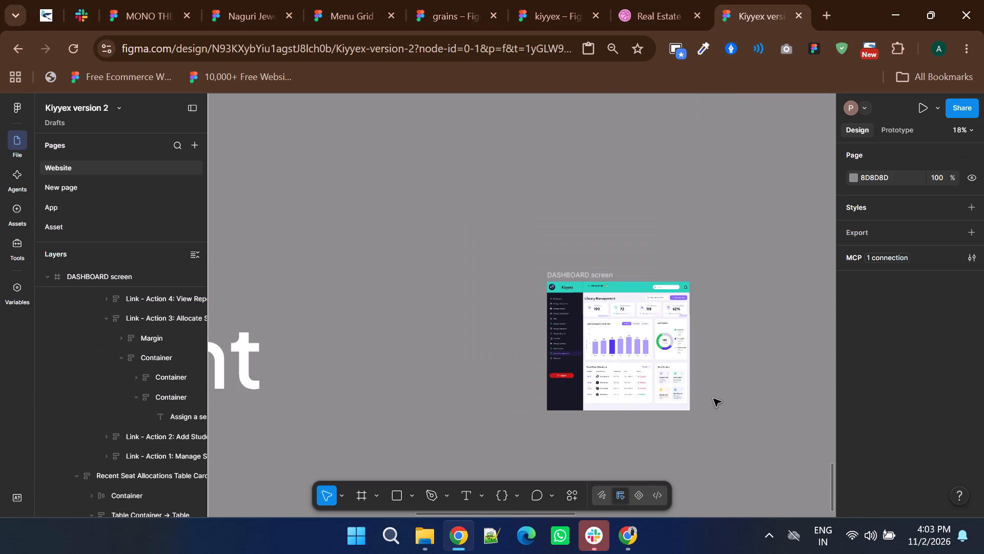
scroll(538, 353, "up", 5, "ctrl")
scroll(539, 353, "down", 8, "ctrl")
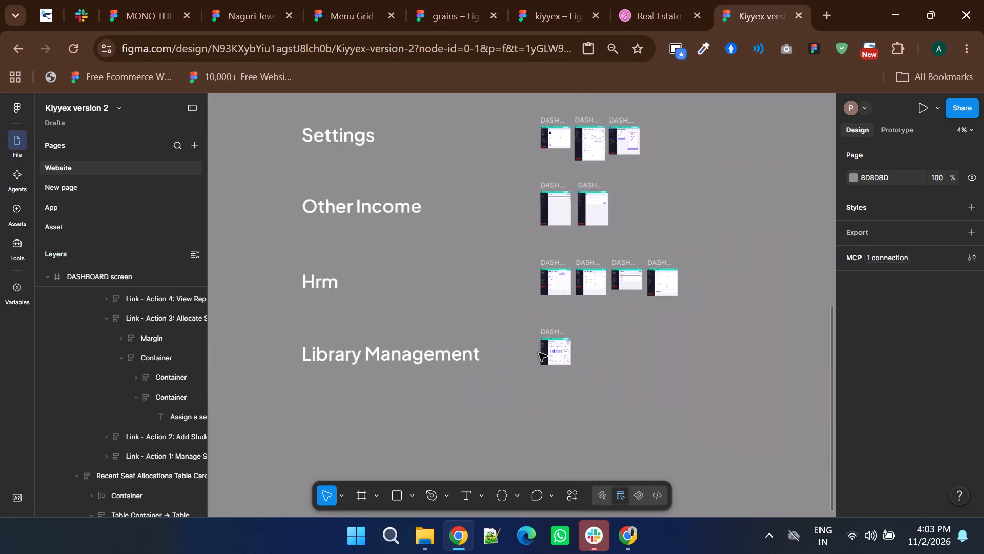
scroll(522, 361, "up", 2)
scroll(553, 279, "up", 7, "ctrl")
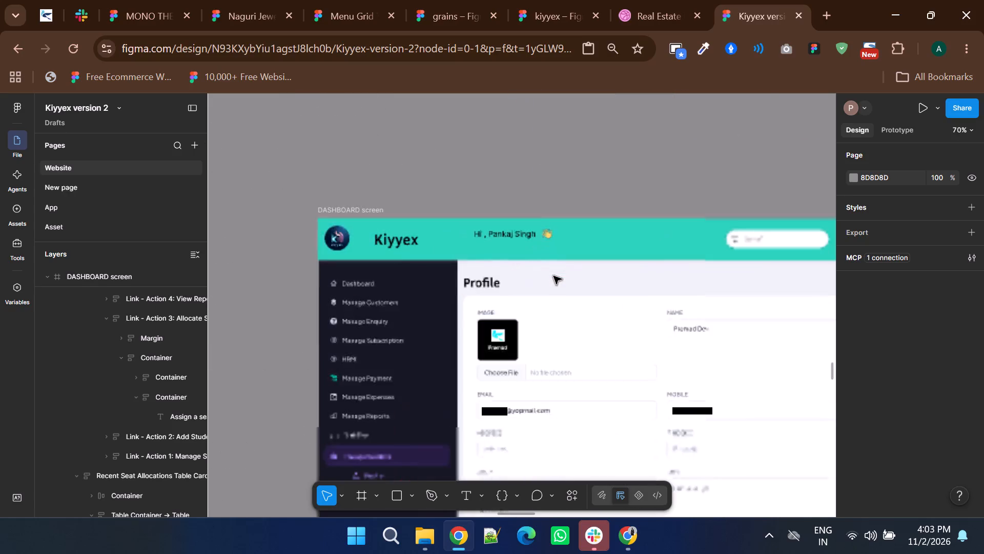
scroll(553, 276, "down", 2)
scroll(553, 276, "down", 2, "ctrl")
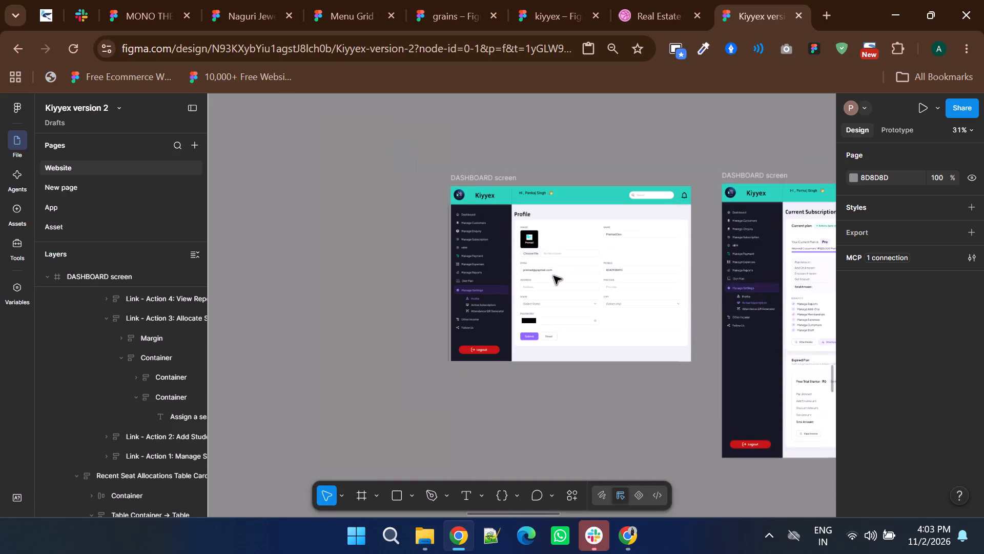
scroll(553, 276, "down", 2, "shift")
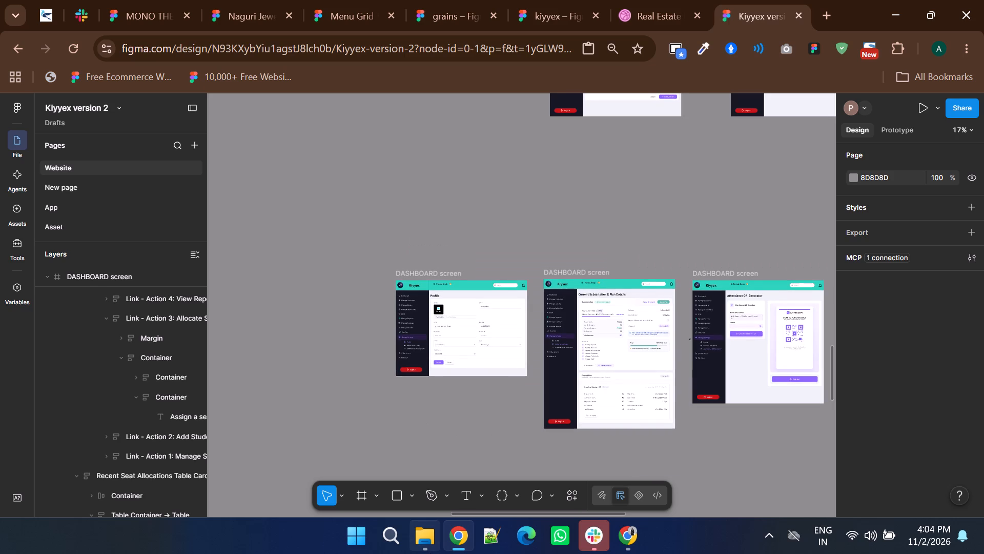
Switch to File Explorer, open the creative posts folder in Documents and look through its festival post images.
left_click(419, 541)
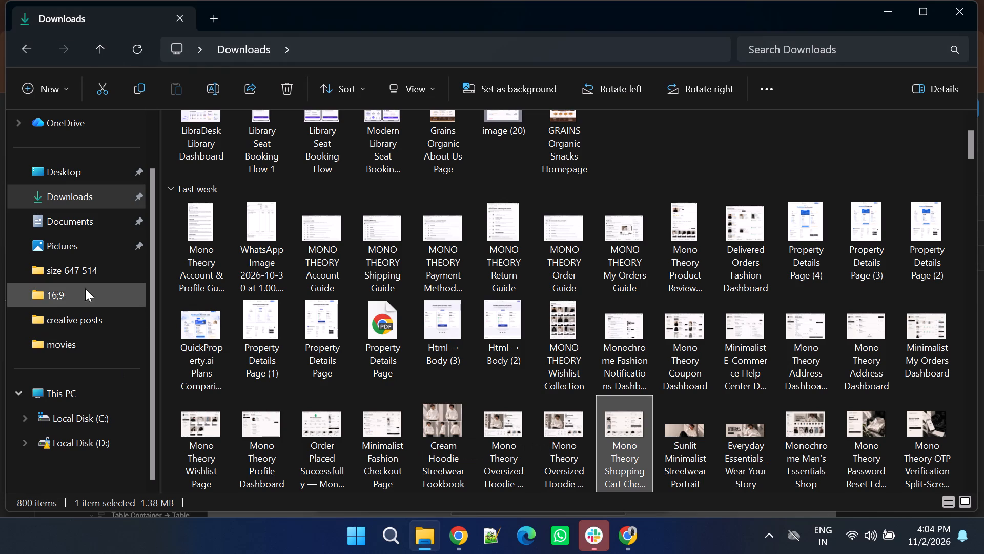
left_click(78, 234)
left_click(78, 224)
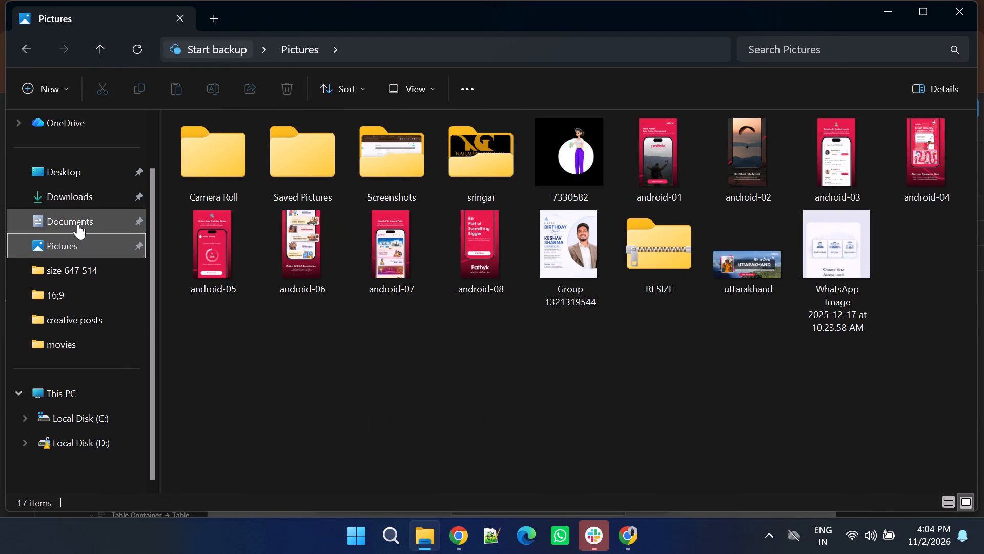
left_click(81, 219)
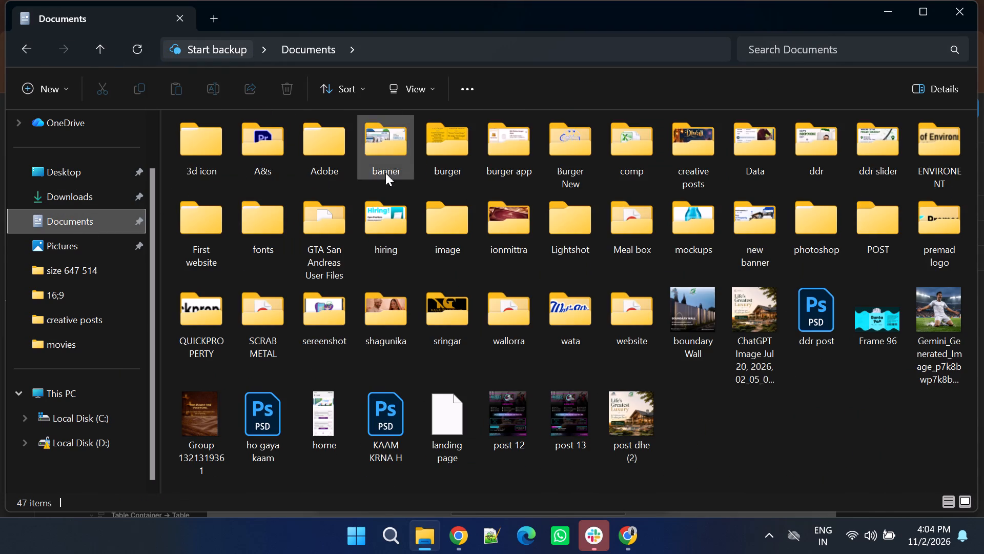
double_click(693, 152)
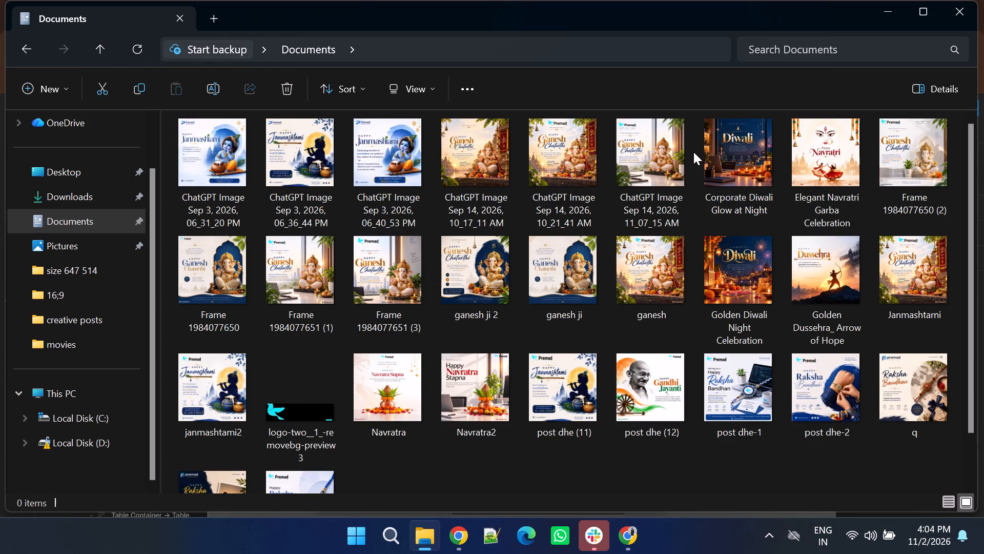
scroll(591, 472, "down", 2)
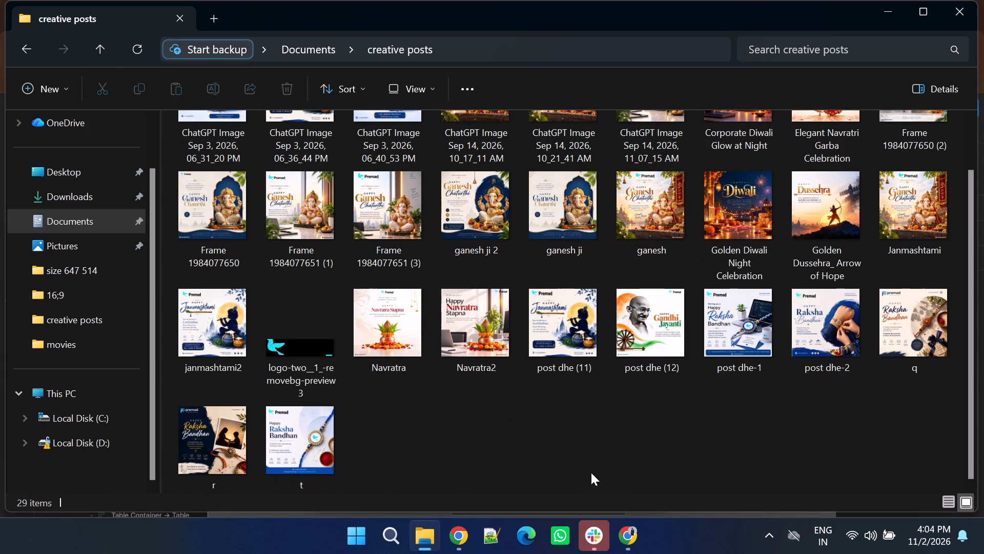
scroll(591, 472, "up", 2)
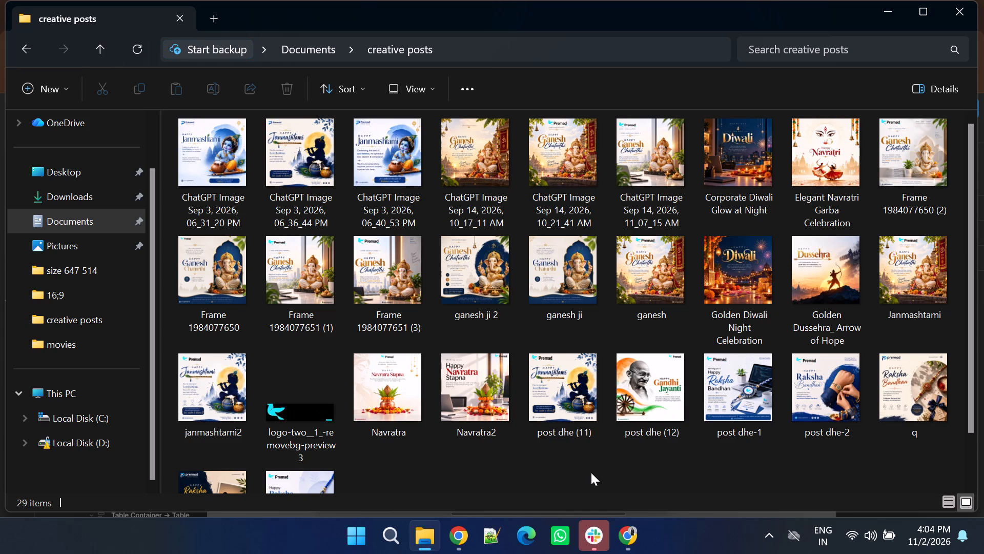
Rename the image file "Corporate Diwali Glow at Night" as "diwali".
left_click(756, 169)
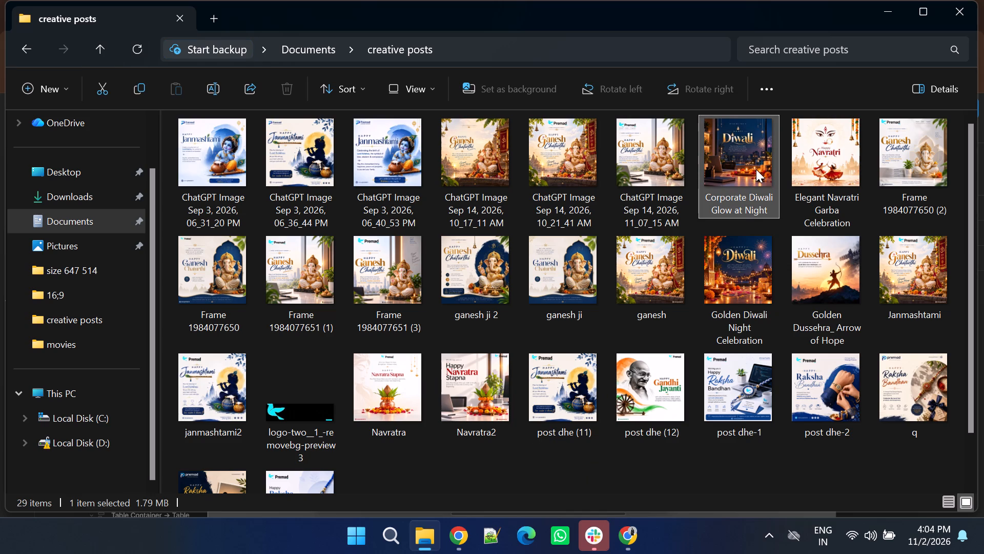
key("F2")
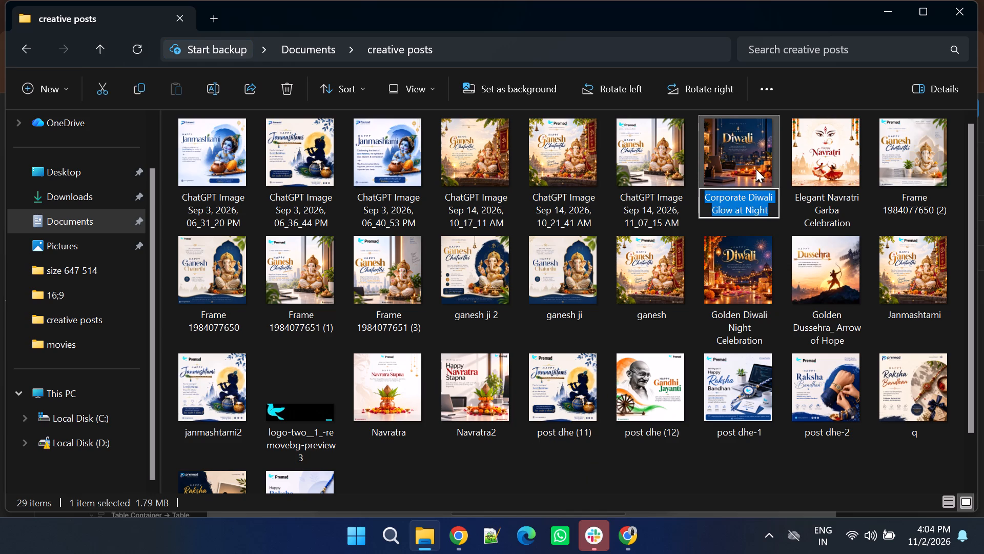
type("eiwal")
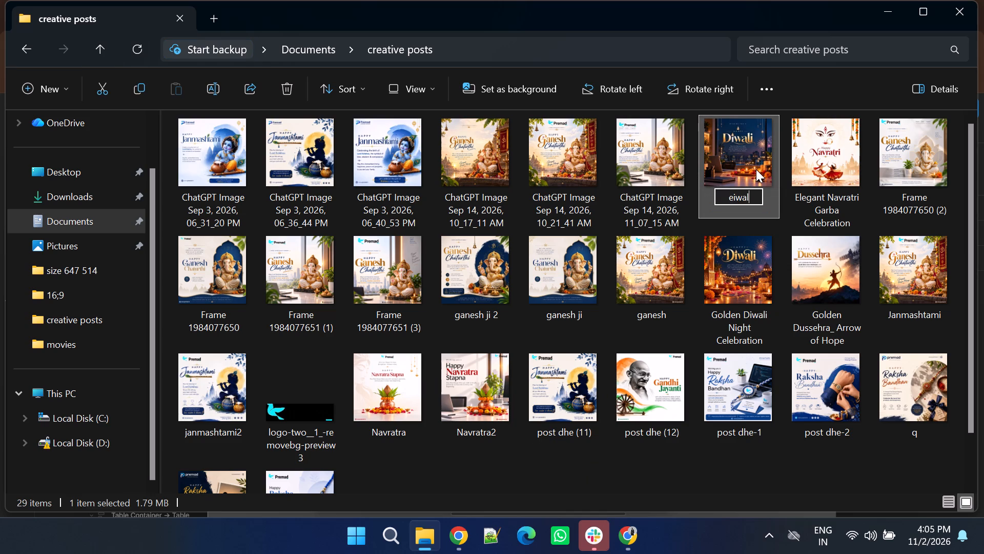
key("BackSpace")
key("BackSpace")
key("BackSpace")
key("BackSpace")
key("BackSpace")
type("diwali")
key("Return")
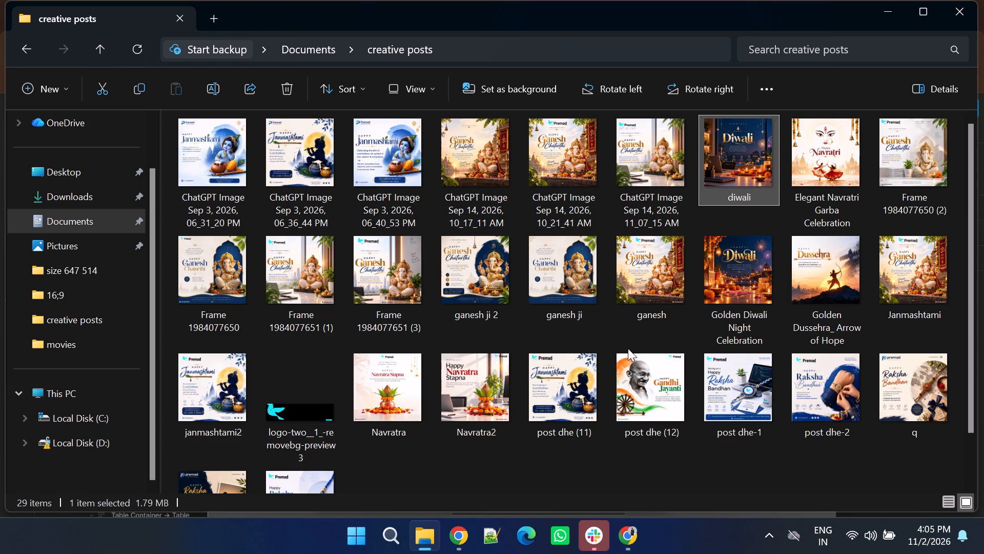
Switch back to the Kiyyex version 2 design in Chrome and examine the Library Management dashboard's charts, seat allocations and Quick Actions.
left_click(463, 544)
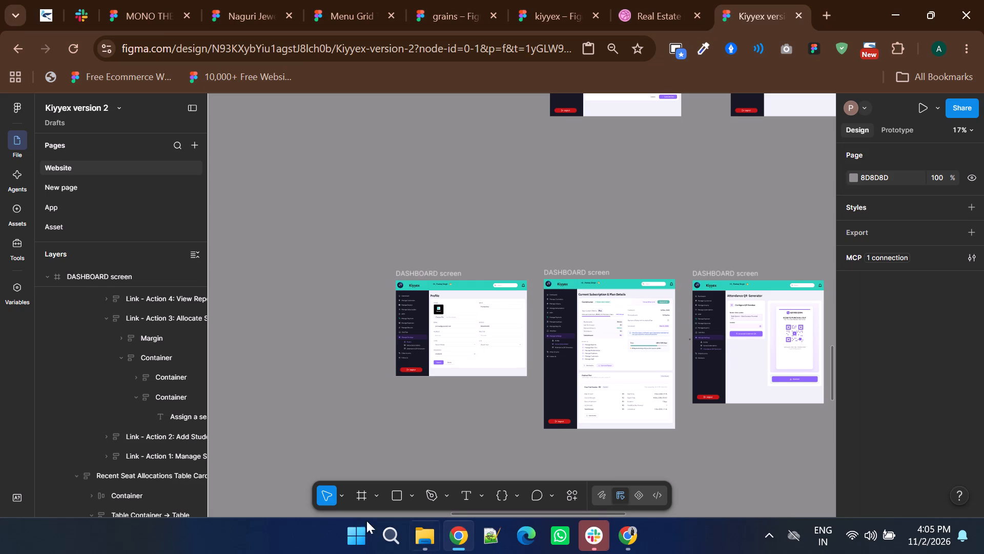
scroll(314, 304, "down", 4, "ctrl")
scroll(396, 329, "down", 2)
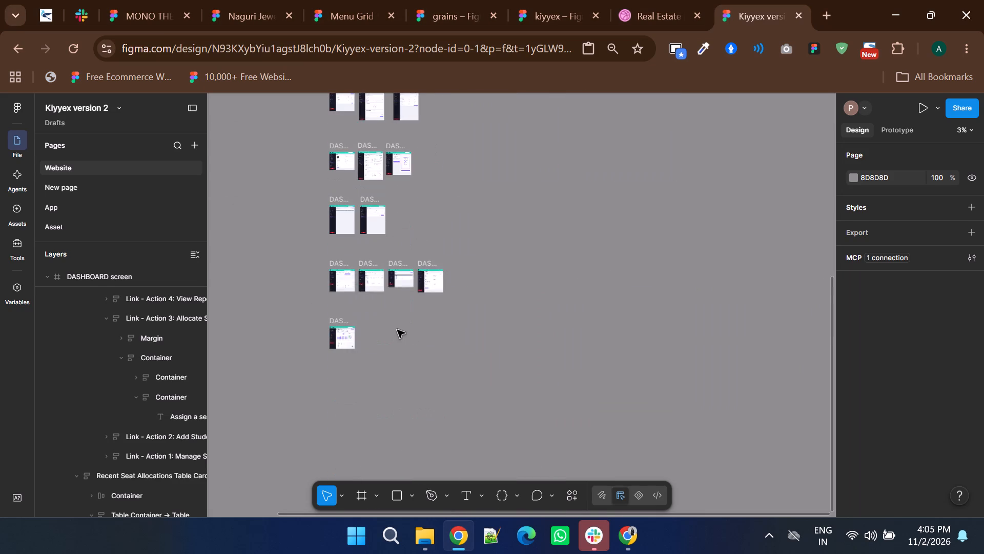
scroll(397, 330, "down", 1)
scroll(340, 268, "up", 7, "ctrl")
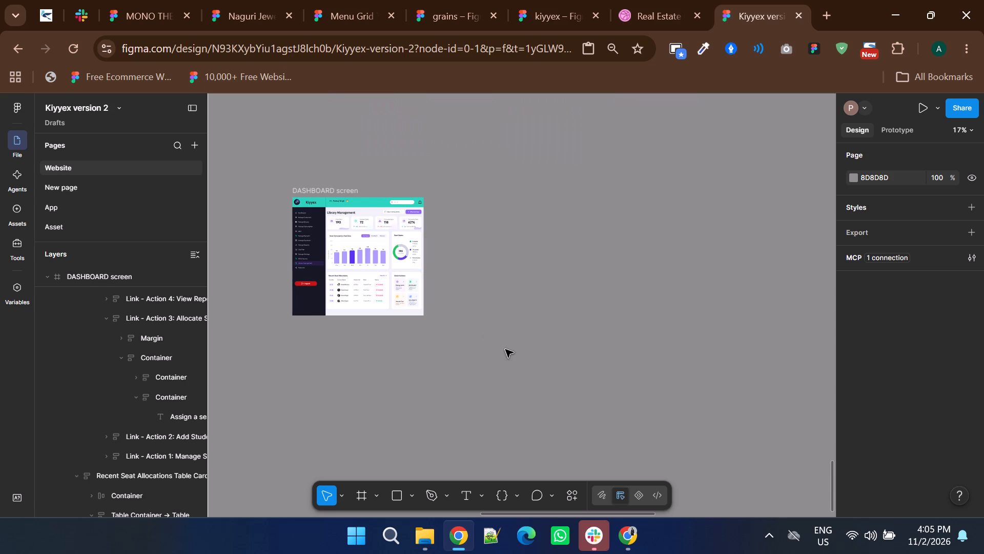
scroll(375, 271, "up", 4, "ctrl")
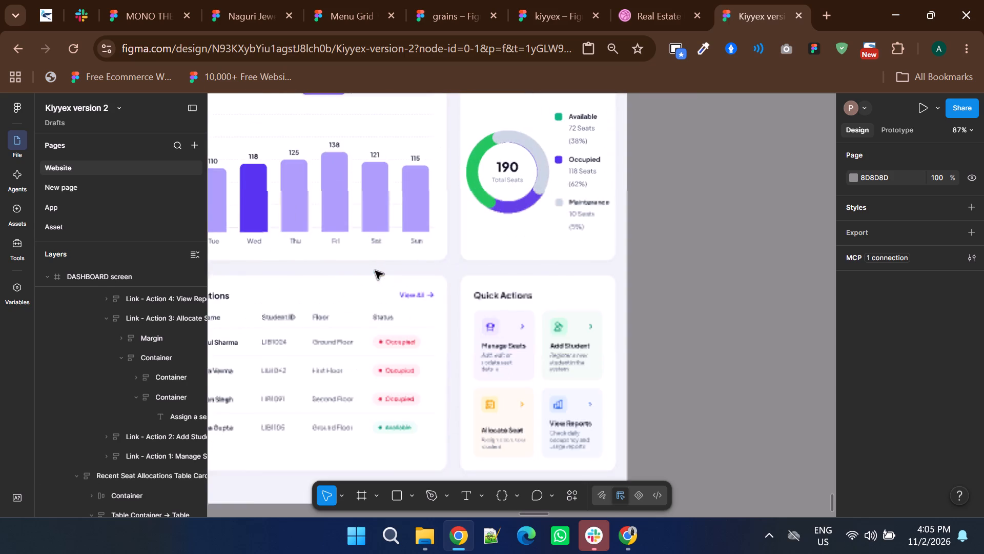
scroll(477, 293, "down", 1, "ctrl")
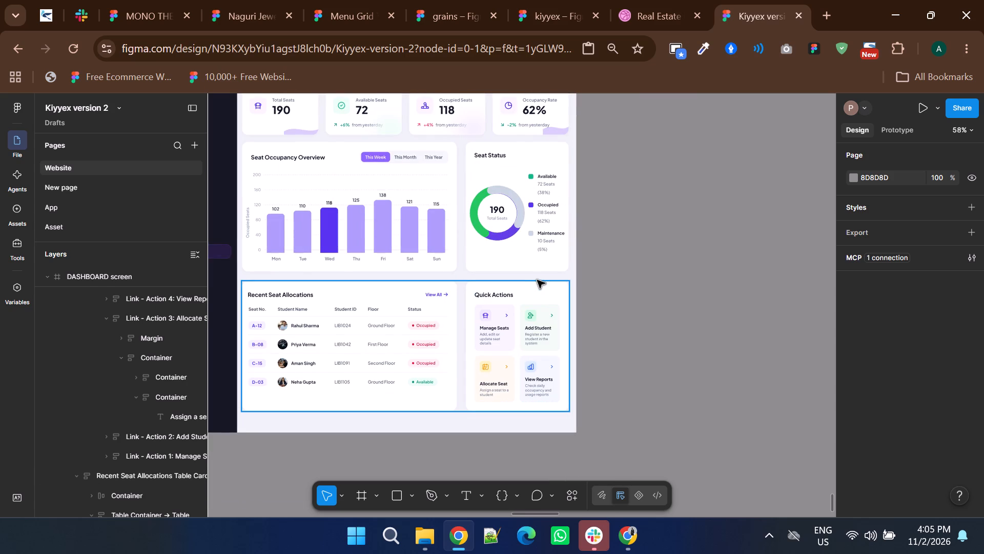
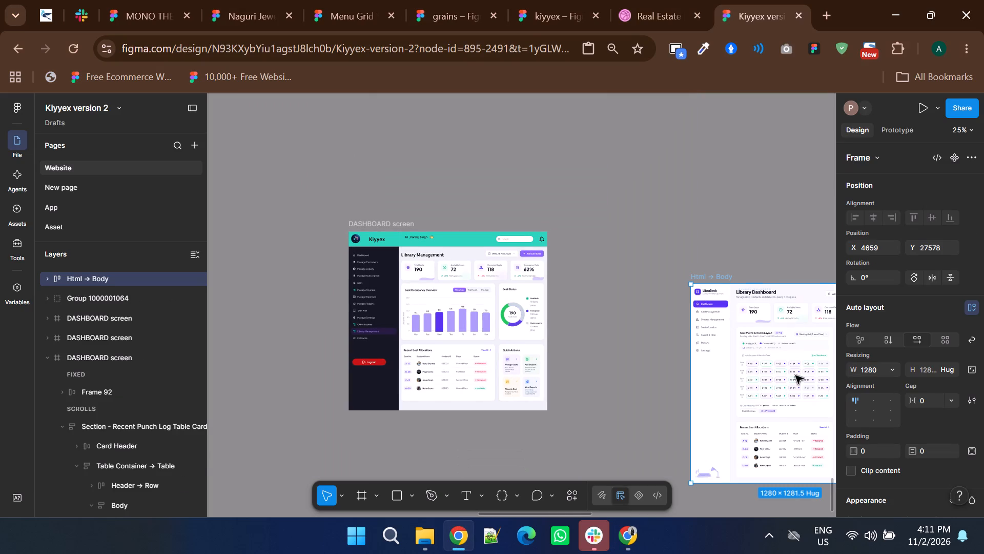
Copy the Seat Matrix & Room Layout card from the pasted design and replace the Seat Occupancy Overview chart with it.
double_click(795, 375)
double_click(795, 375)
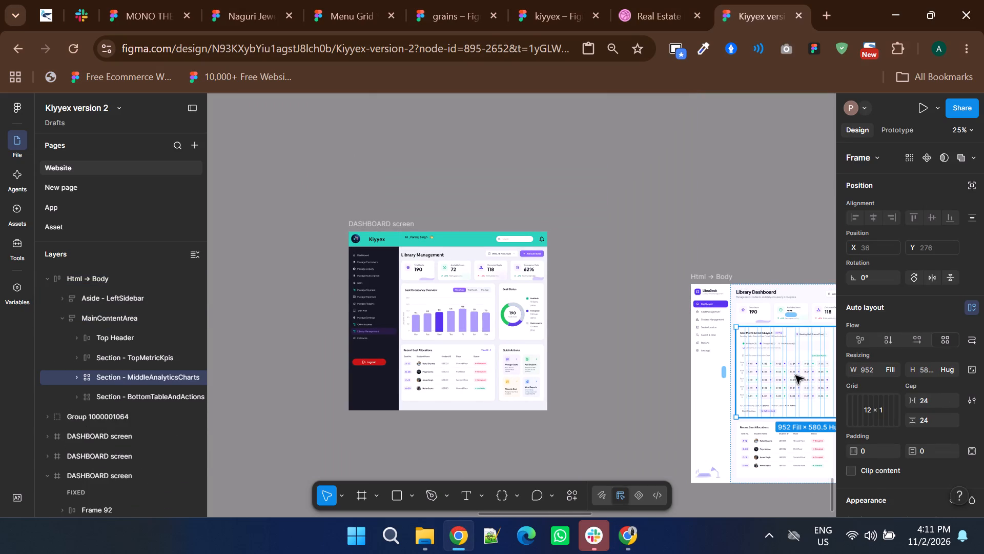
right_click(795, 375)
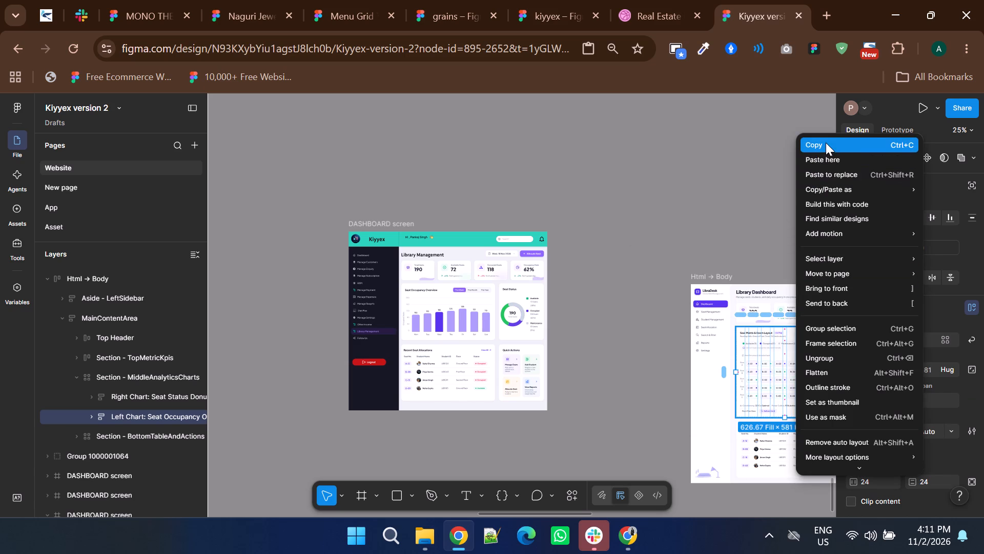
left_click(826, 143)
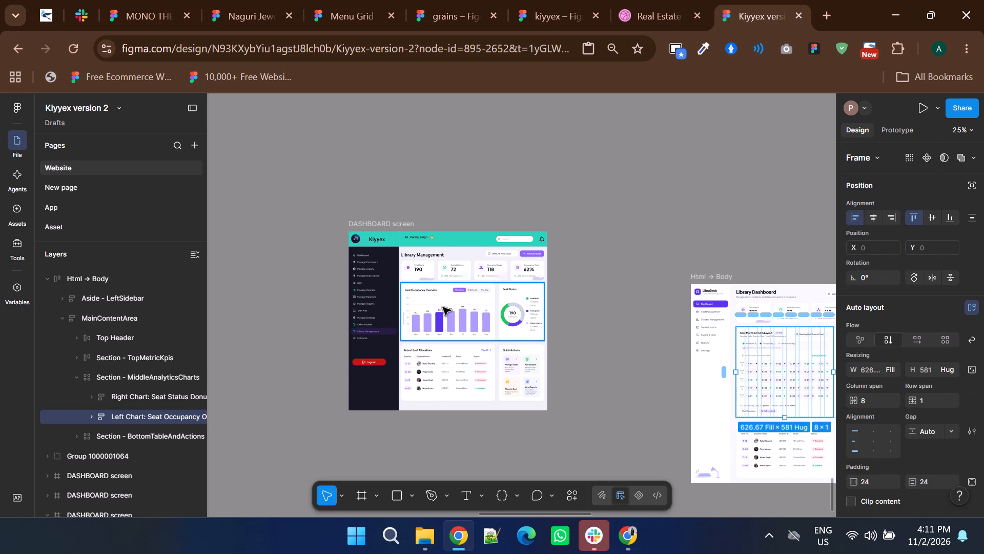
scroll(424, 314, "up", 1, "ctrl")
double_click(448, 314)
double_click(448, 314)
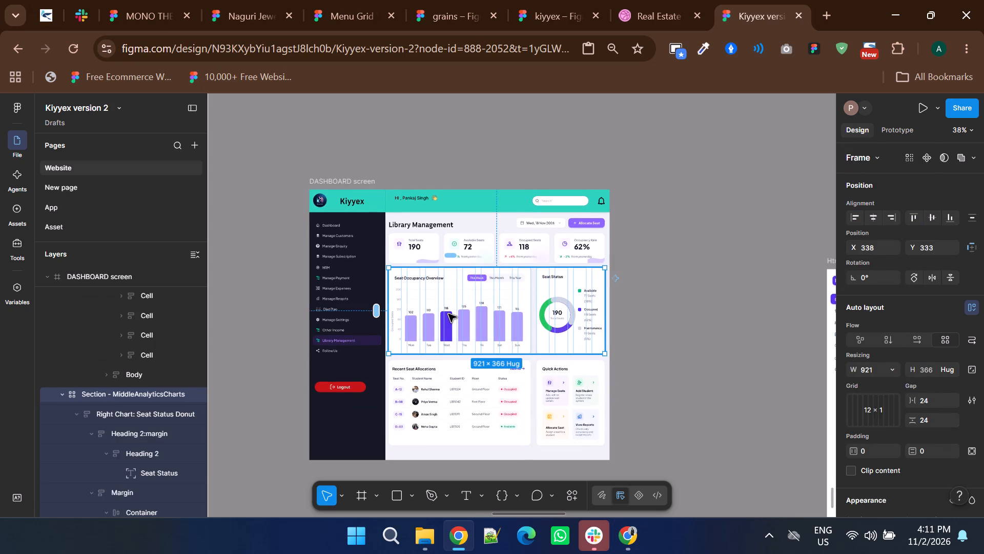
right_click(448, 314)
left_click(479, 171)
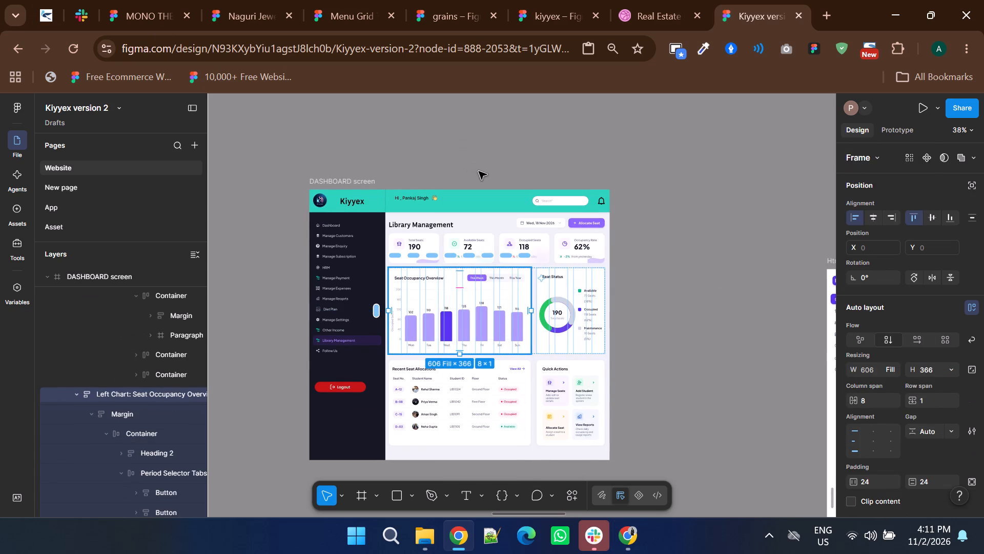
left_click(483, 128)
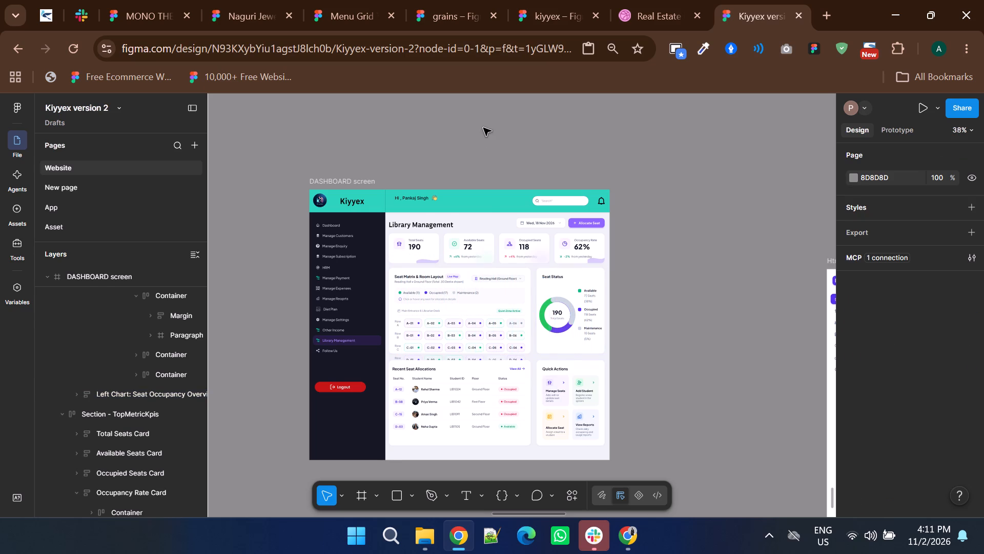
Extend the DASHBOARD screen frame downward to a height of 1441.
scroll(483, 128, "down", 1)
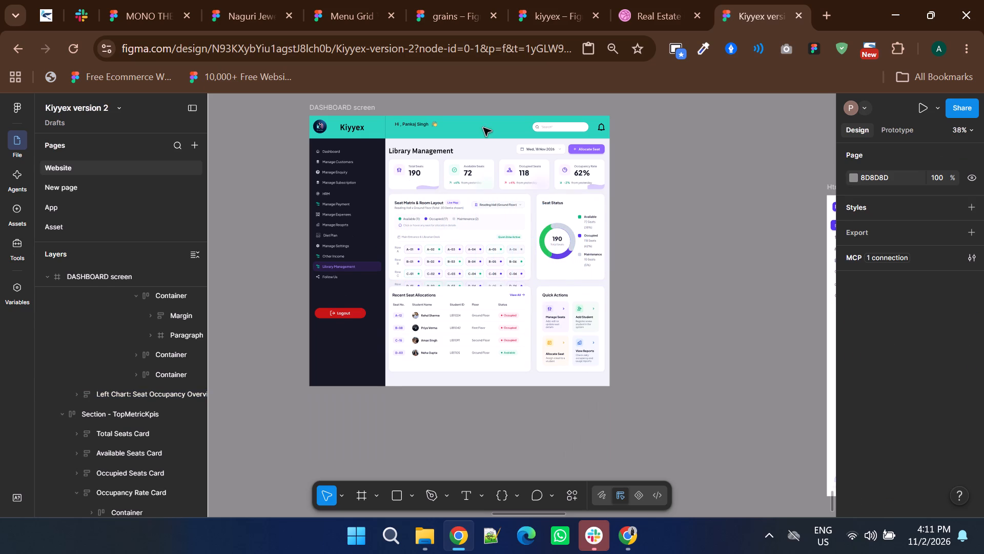
left_click(340, 105)
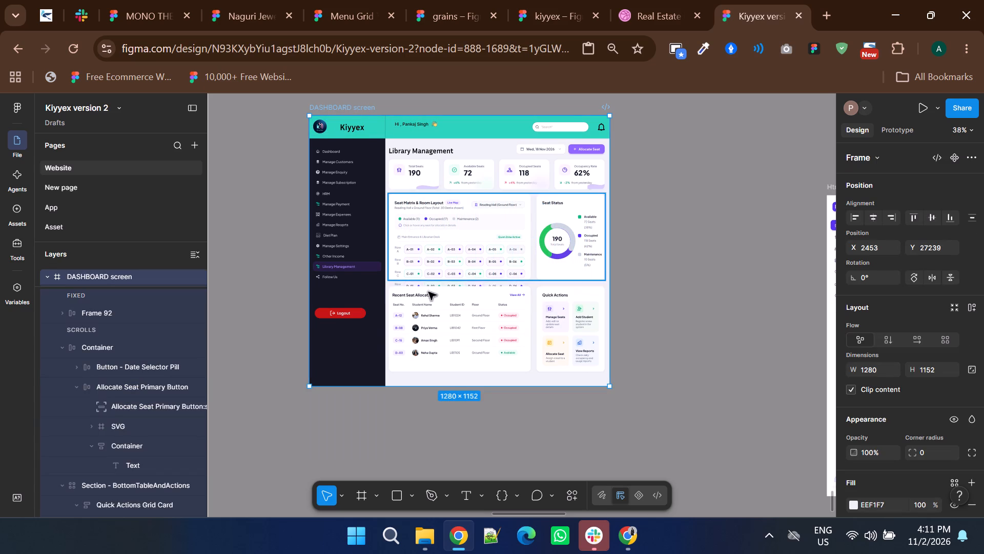
left_click_drag(428, 383, 429, 419, "ctrl")
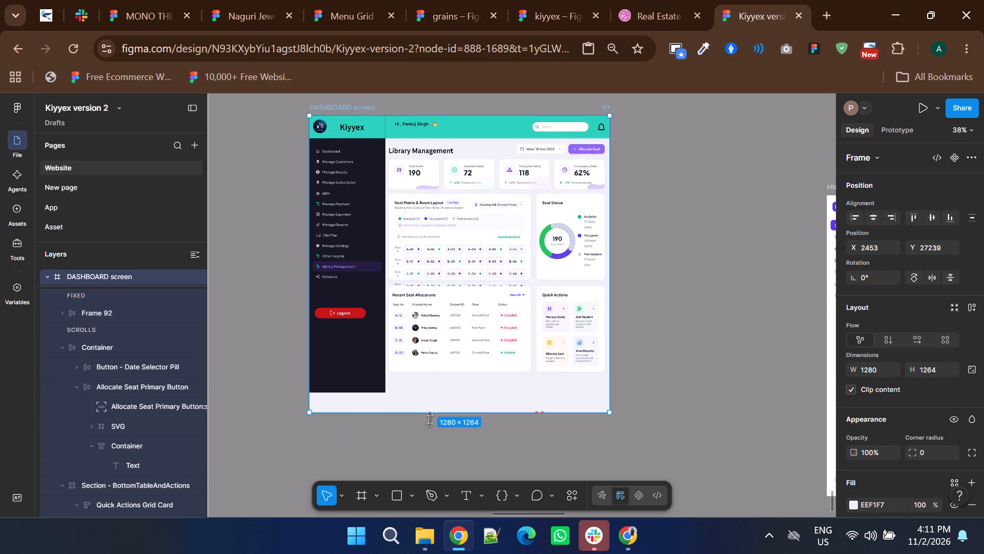
left_click_drag(429, 419, 429, 454, "ctrl")
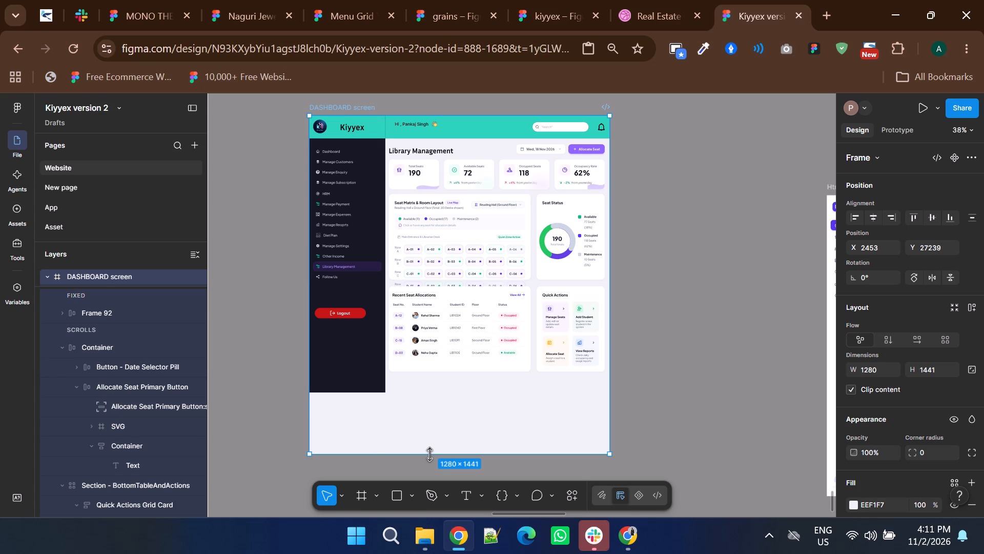
Shift the Recent Seat Allocations and Quick Actions section down to Y 1025, clear of the seat grid.
scroll(429, 454, "down", 2, "ctrl")
scroll(429, 454, "down", 1, "shift")
scroll(512, 361, "down", 1)
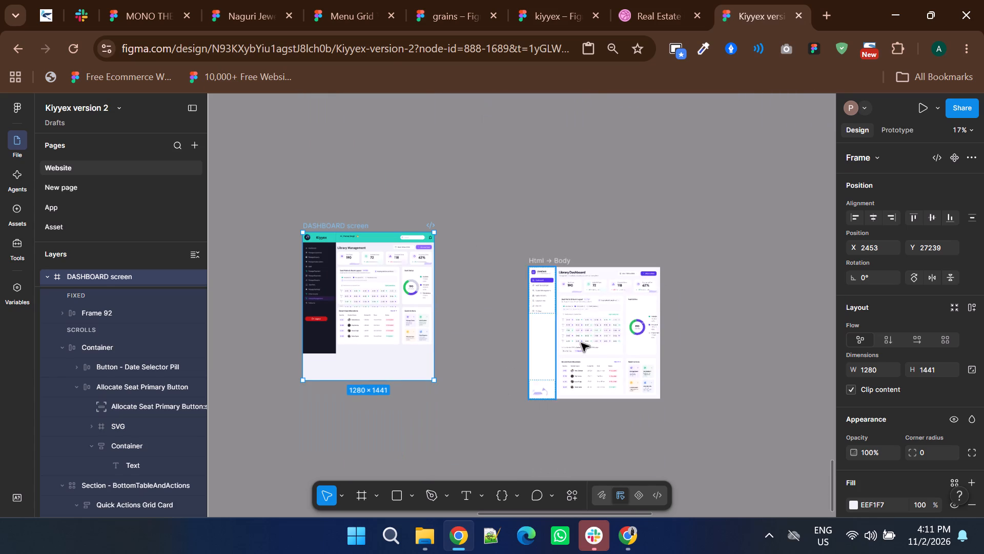
scroll(589, 343, "up", 1, "shift")
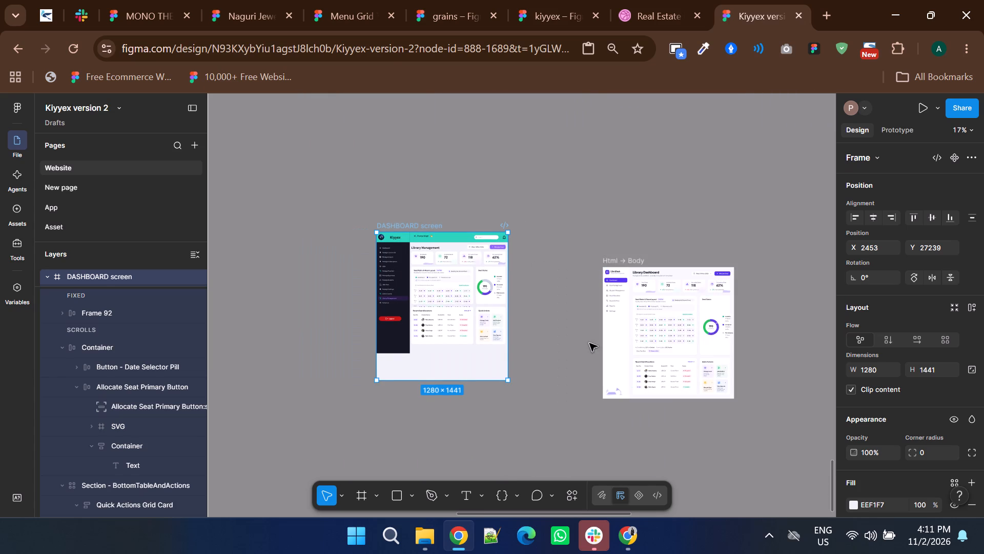
scroll(435, 322, "up", 3, "ctrl")
left_click(487, 340)
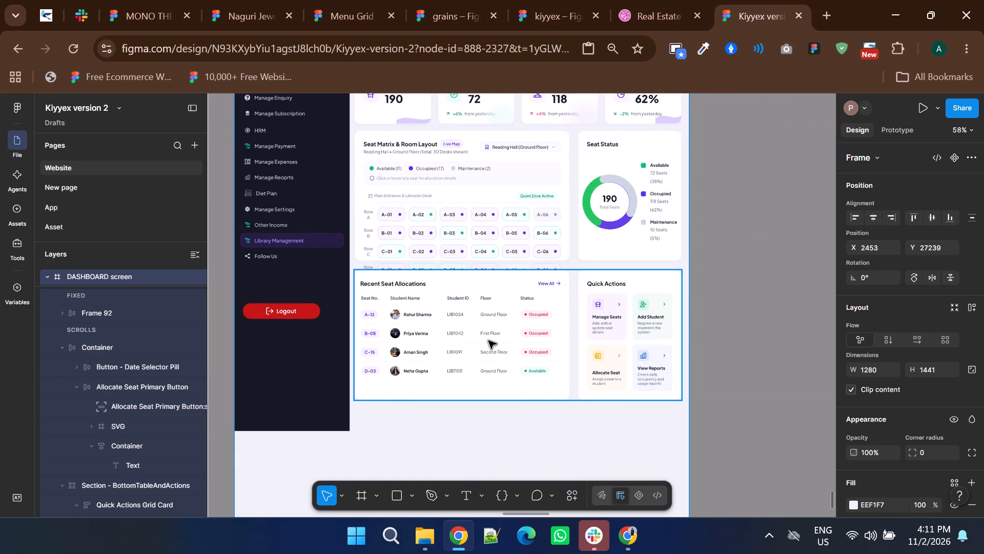
key("Down")
key("Down")
key("Down")
key("Down")
key("Down")
key("Down")
key("Down")
key("Down")
key("Down")
key("Down")
key("Down")
key("Down")
key("Down")
key("Down")
key("Down")
key("Down")
key("Down")
key("Down")
key("Down")
key("Down")
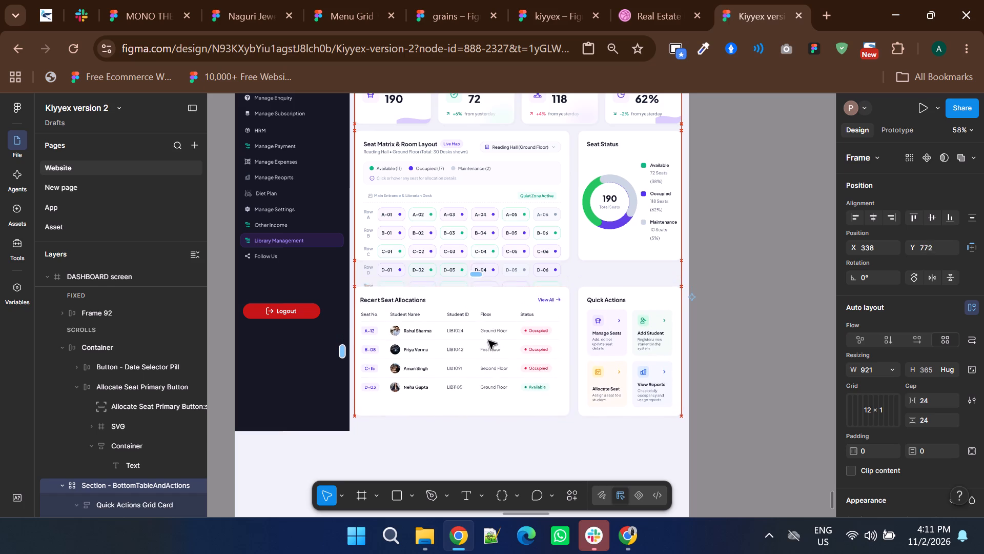
key("shift+Down")
key("shift+Down")
key("shift+Down")
key("shift+Down")
key("shift+Down")
key("shift+Down")
key("shift+Down")
key("shift+Down")
key("shift+Down")
key("shift+Down")
key("shift+Down")
key("shift+Down")
key("shift+Down")
key("shift+Down")
key("shift+Down")
key("shift+Down")
key("shift+Down")
key("shift+Down")
key("shift+Down")
key("shift+Down")
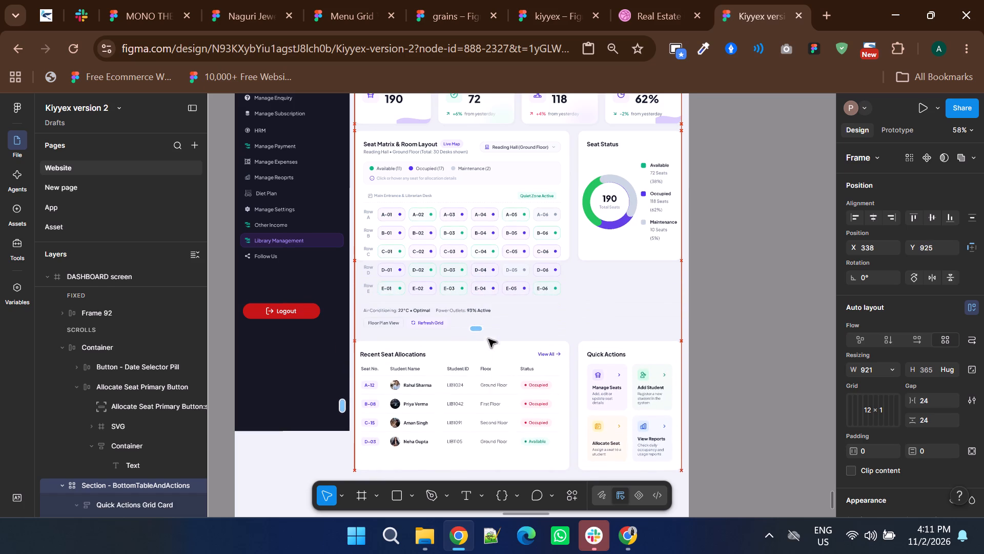
Stretch the Seat Matrix & Room Layout card downward to enclose all seat rows and the Floor Plan View and Refresh Grid buttons.
left_click(566, 166, "ctrl")
left_click_drag(550, 263, 549, 303, "ctrl")
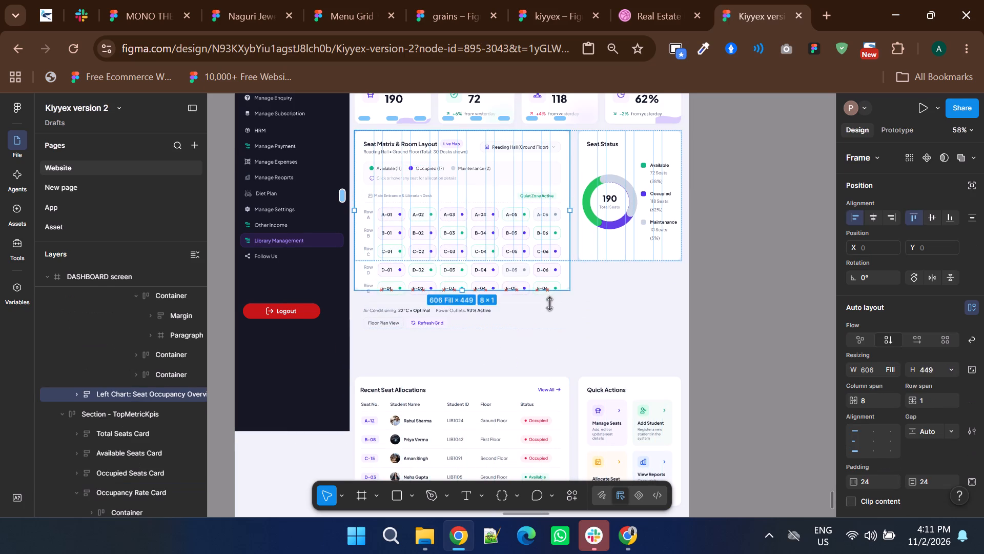
left_click_drag(549, 303, 549, 338, "ctrl")
Extend the Seat Status card downward to match the height of the Seat Matrix & Room Layout card.
left_click(602, 245)
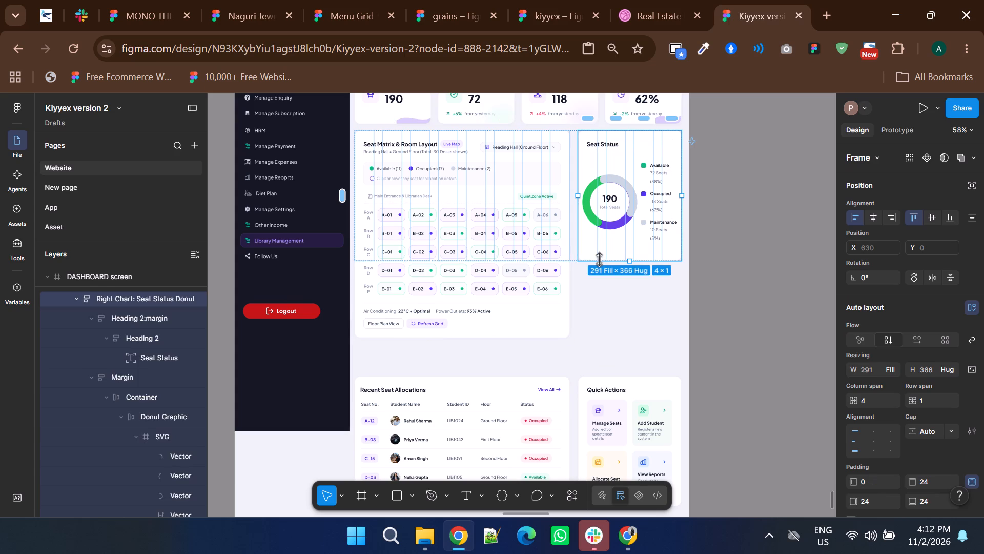
left_click_drag(599, 259, 595, 333, "ctrl")
left_click(777, 294)
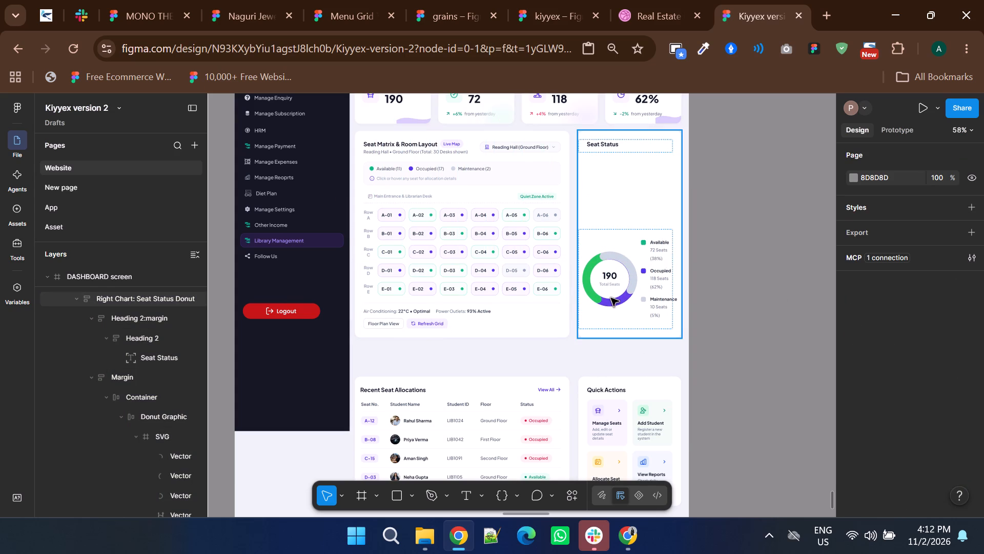
Exempt the Seat Status donut and legend from auto layout and place them around the vertical middle of the card.
double_click(607, 286)
left_click_drag(607, 286, 606, 242)
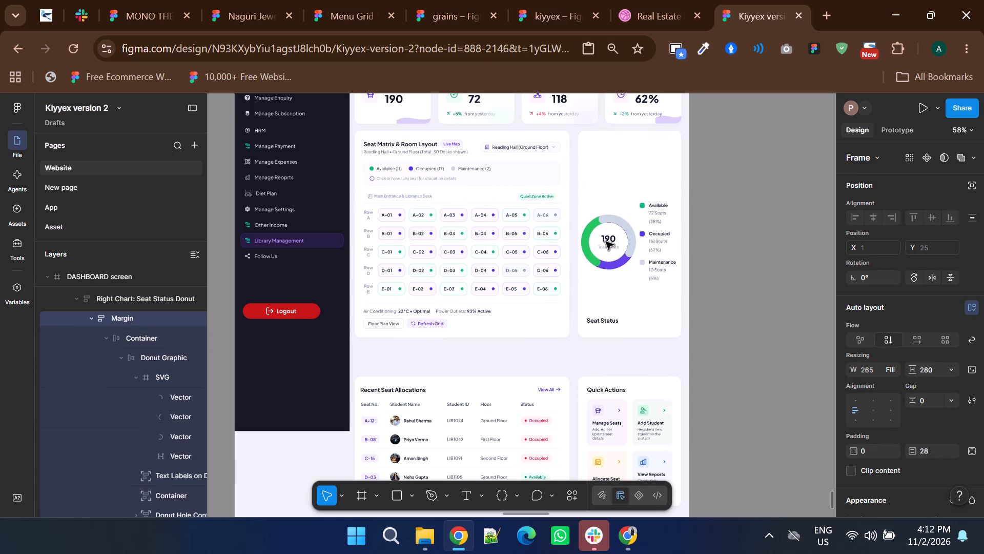
left_click_drag(606, 242, 610, 266)
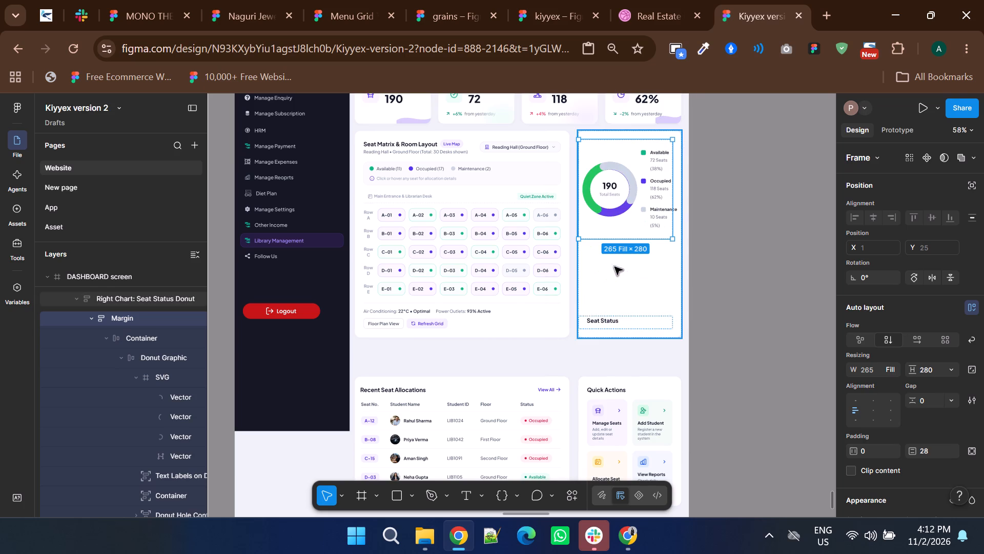
left_click(967, 188)
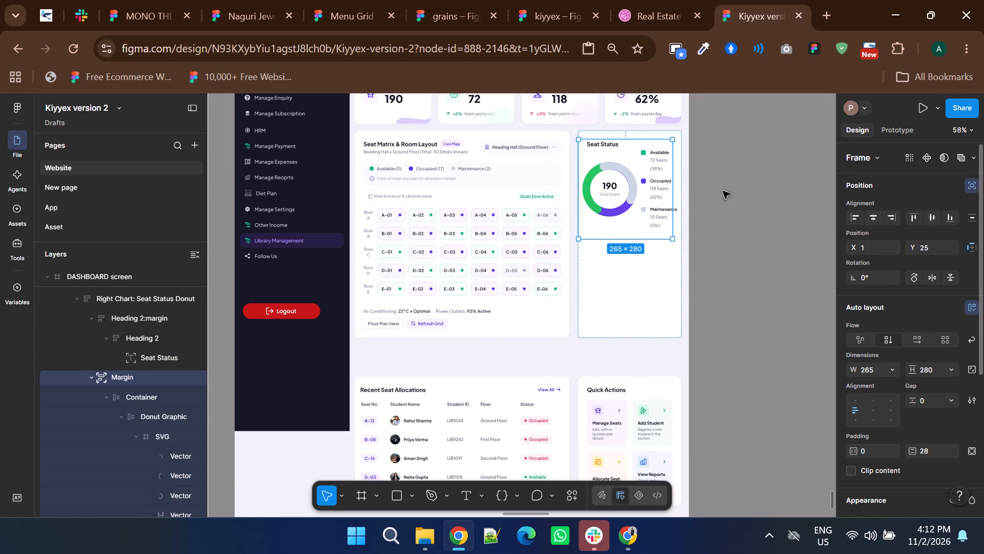
left_click_drag(639, 185, 641, 217)
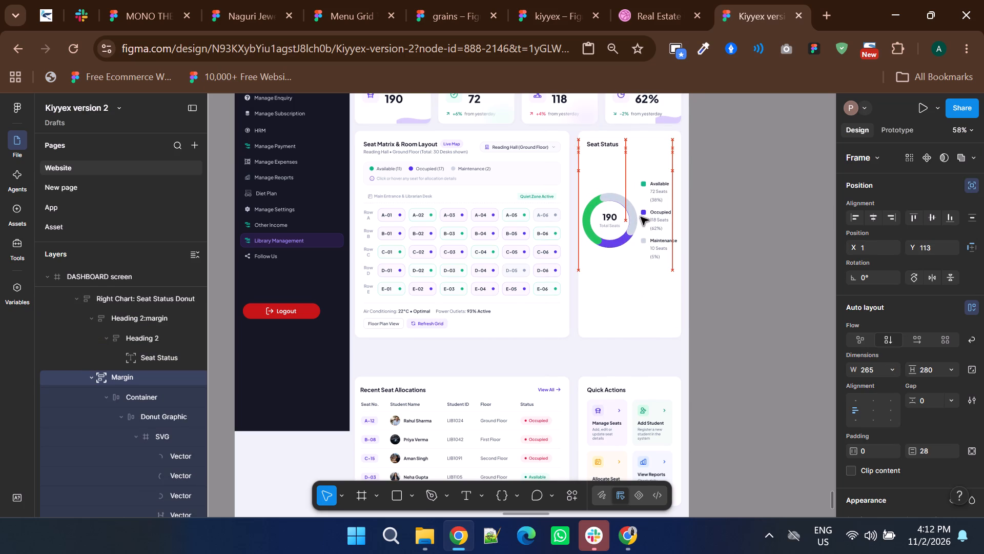
left_click_drag(641, 217, 643, 223)
left_click(794, 274)
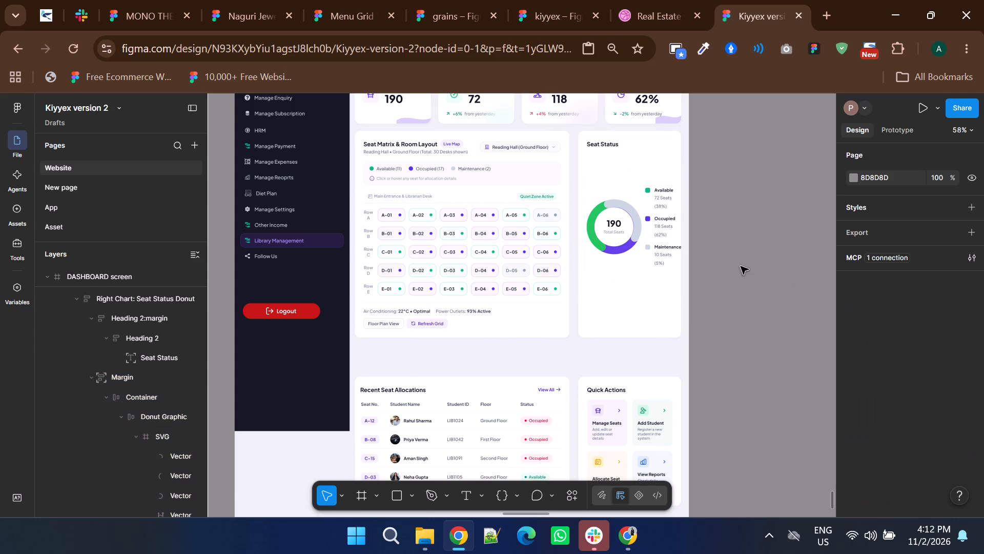
Raise the Recent Seat Allocations and Quick Actions section to Y 941, closing the gap below the seat cards.
scroll(741, 266, "down", 2)
left_click(525, 266)
key("Up")
key("Up")
key("Up")
key("Up")
key("Up")
key("Up")
key("Up")
key("Up")
key("Up")
key("Up")
key("Up")
key("Up")
key("Up")
key("Up")
key("Up")
key("Up")
key("Up")
key("Up")
key("Up")
key("Up")
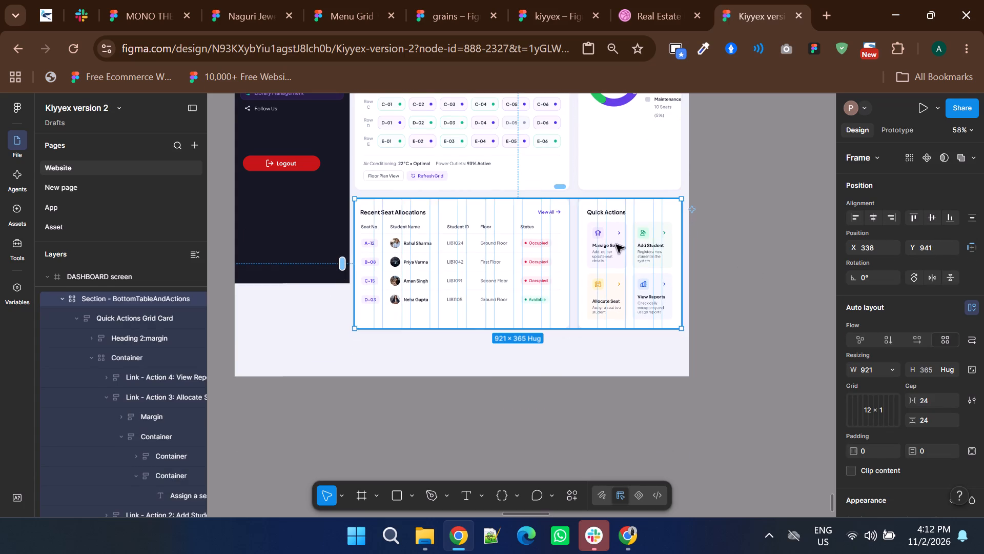
left_click(728, 254)
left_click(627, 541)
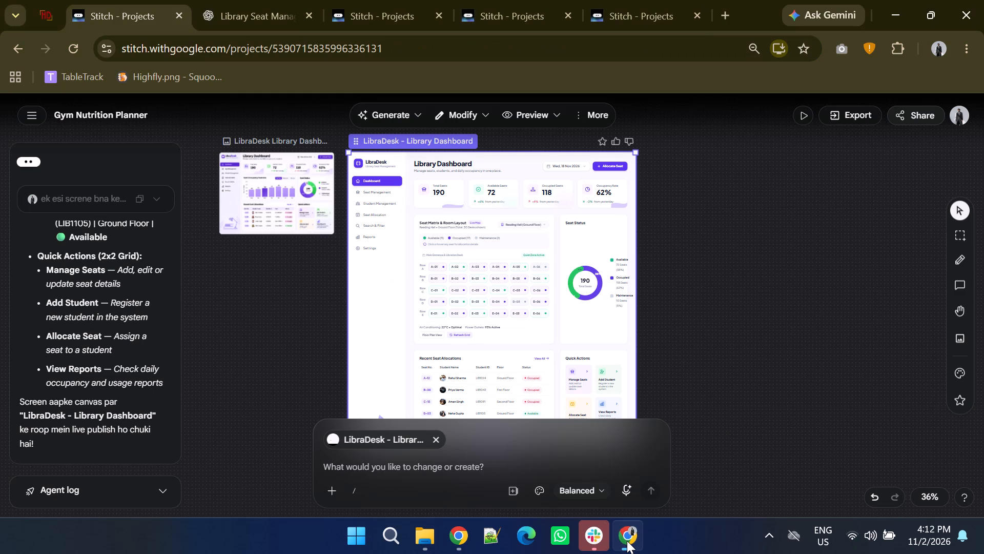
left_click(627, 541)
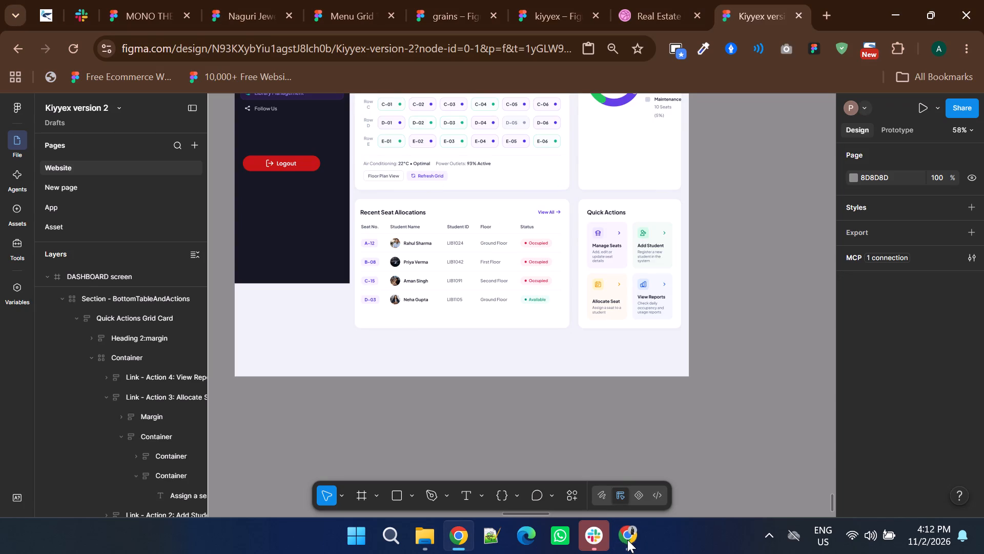
Extend the dark sidebar down to the bottom edge of the DASHBOARD screen, with a height of 1344.
left_click(308, 265, "ctrl")
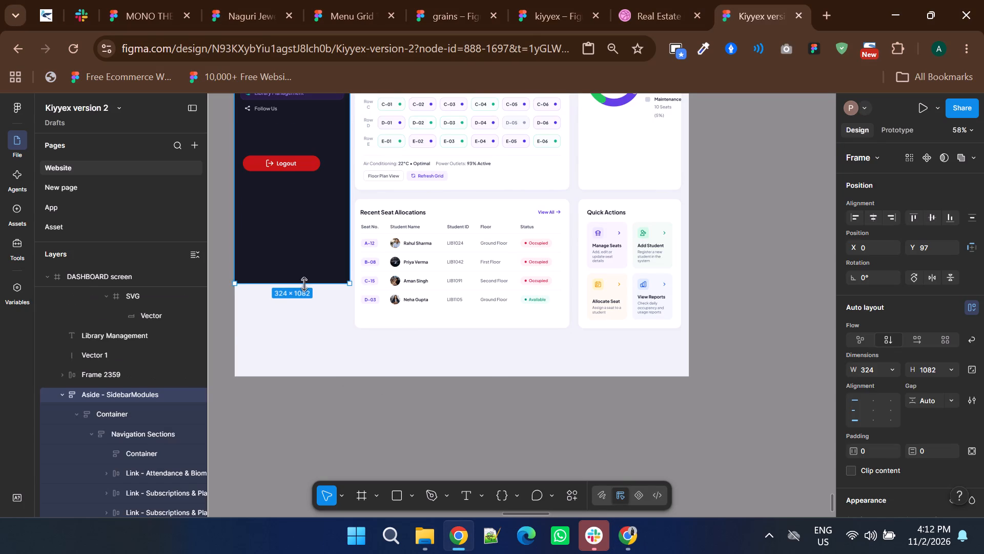
left_click_drag(303, 284, 302, 374, "ctrl")
left_click(890, 429)
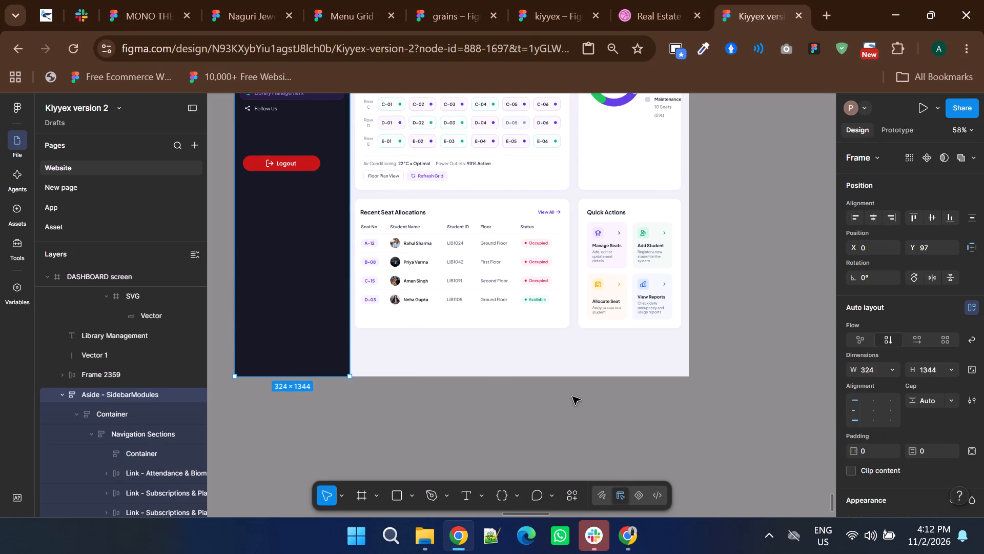
left_click(572, 397, "ctrl")
scroll(526, 427, "down", 1, "ctrl")
scroll(490, 374, "down", 1, "ctrl")
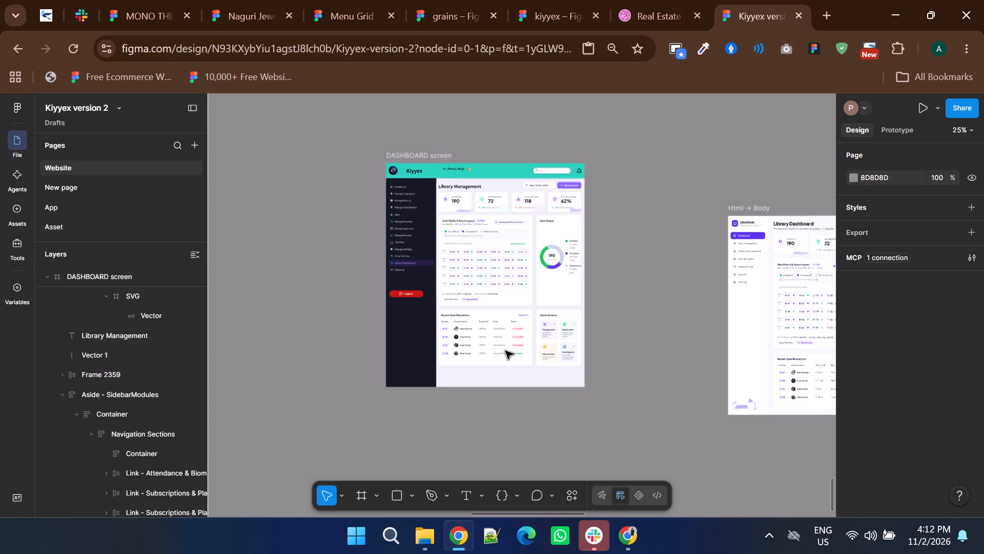
Delete the imported Html → Body frame with the Library Dashboard design beside the DASHBOARD screen.
left_click(737, 195)
left_click(739, 203)
key("Delete")
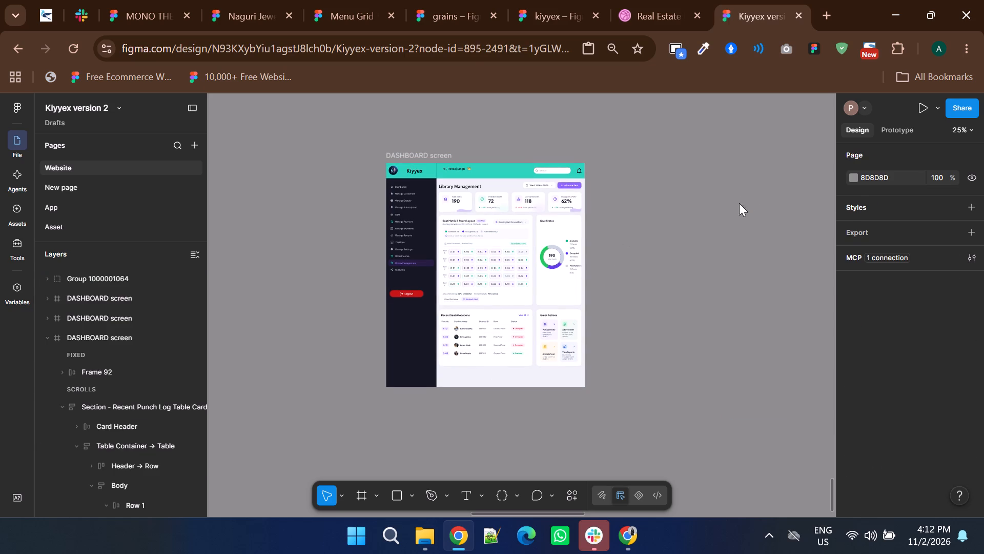
Extend the Section - MiddleAnalyticsCharts frame downward to enclose the full height of the Seat Matrix & Room Layout and Seat Status cards.
scroll(484, 278, "up", 2, "ctrl")
left_click(475, 221)
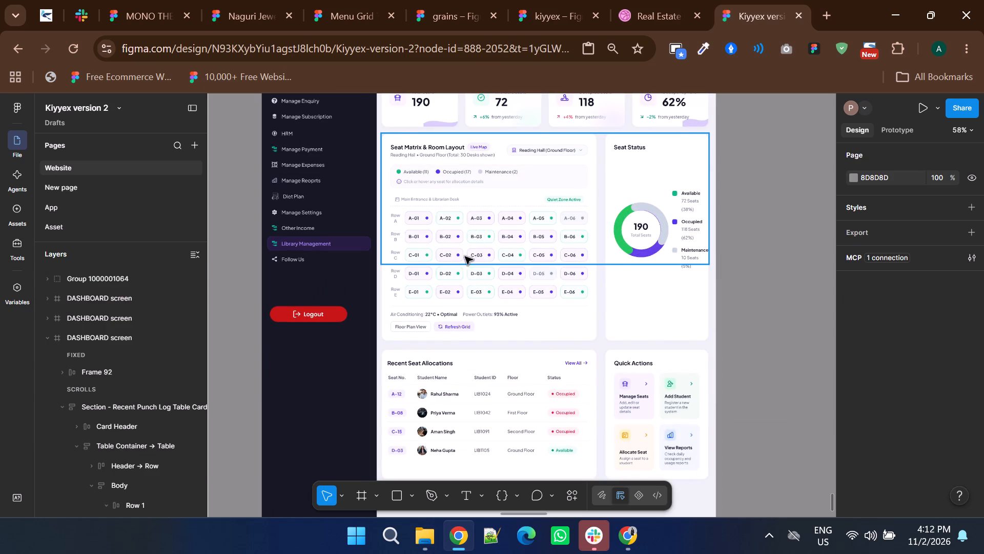
left_click_drag(463, 265, 460, 339, "ctrl")
left_click(763, 338)
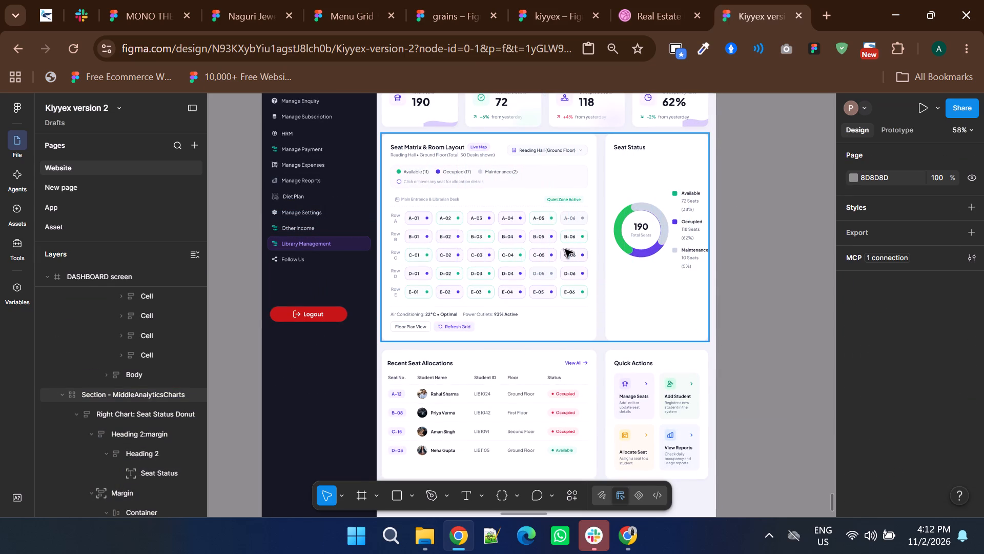
Examine the Library Management layout, checking the Seat Matrix & Room Layout card's legend, seat rows and footer up close.
scroll(391, 201, "up", 1, "ctrl")
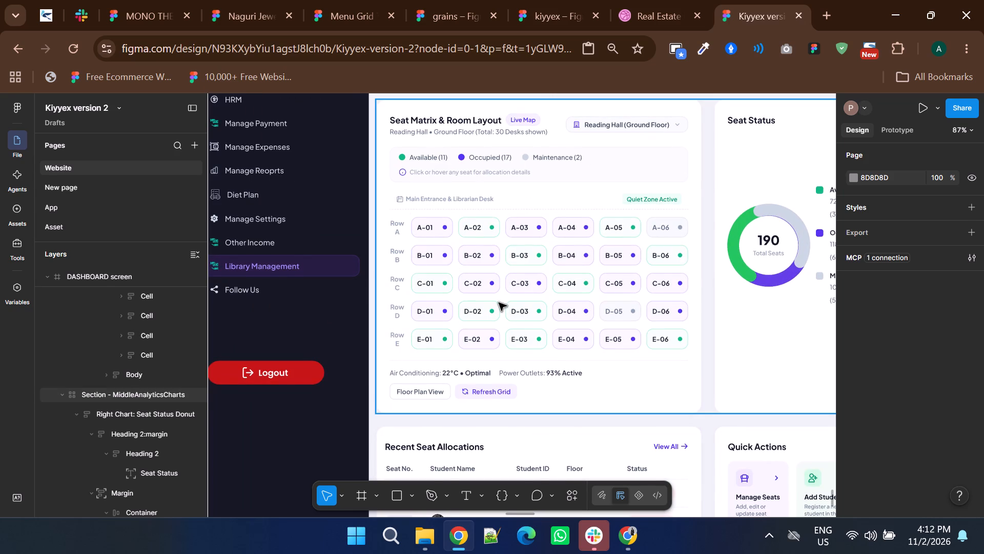
scroll(499, 303, "up", 1)
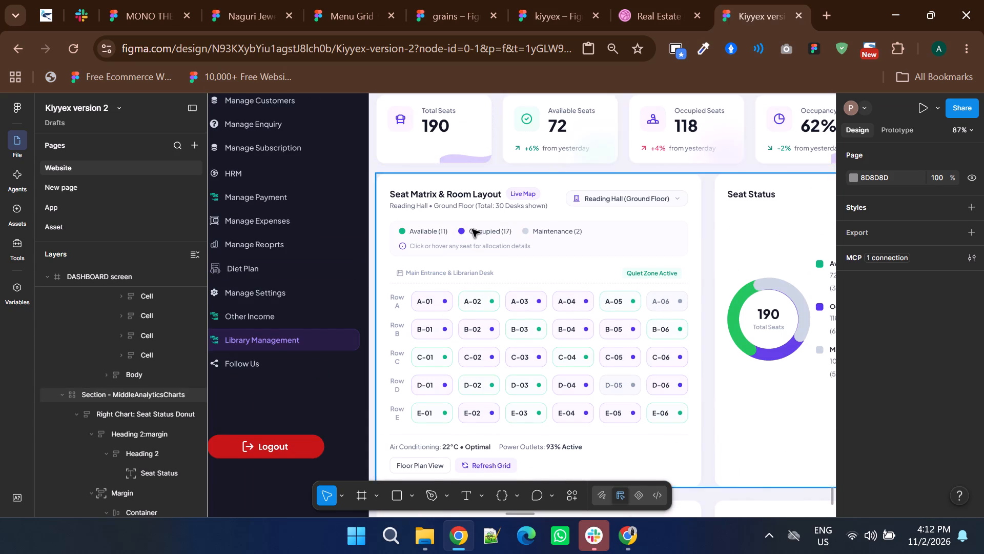
scroll(471, 229, "down", 2)
scroll(471, 239, "down", 4, "ctrl")
left_click(625, 282)
scroll(501, 217, "up", 2, "ctrl")
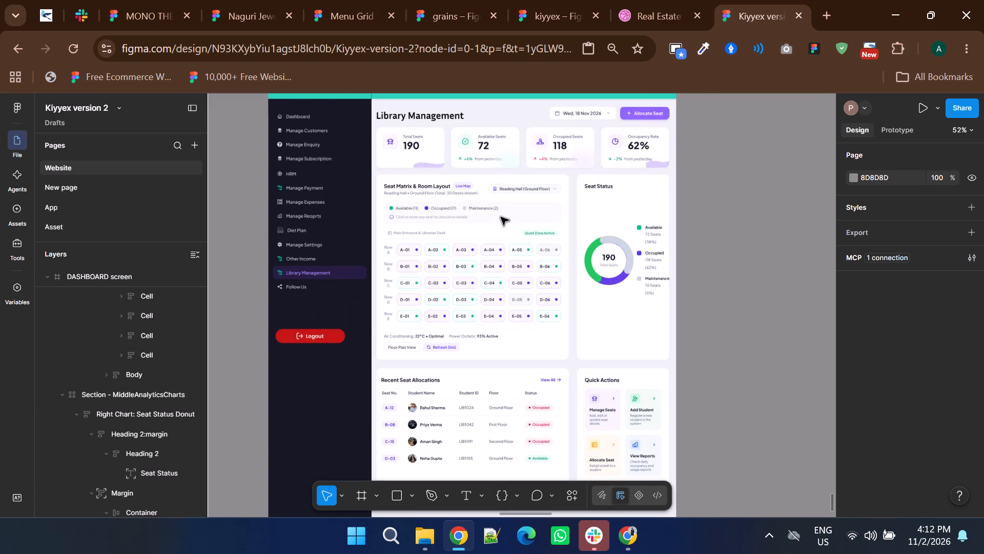
scroll(480, 314, "up", 1, "ctrl")
scroll(461, 349, "up", 1)
scroll(461, 349, "up", 1, "shift")
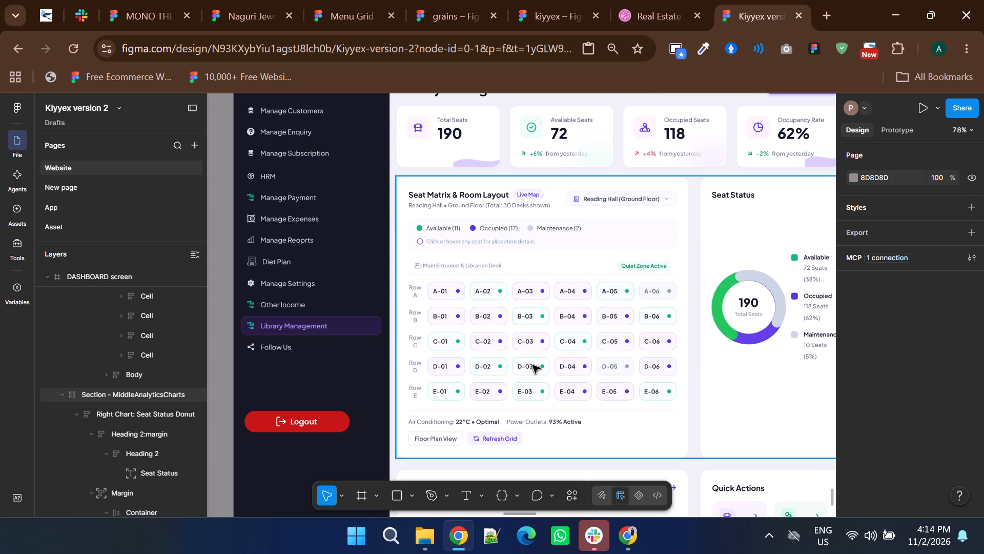
scroll(511, 365, "up", 2, "ctrl")
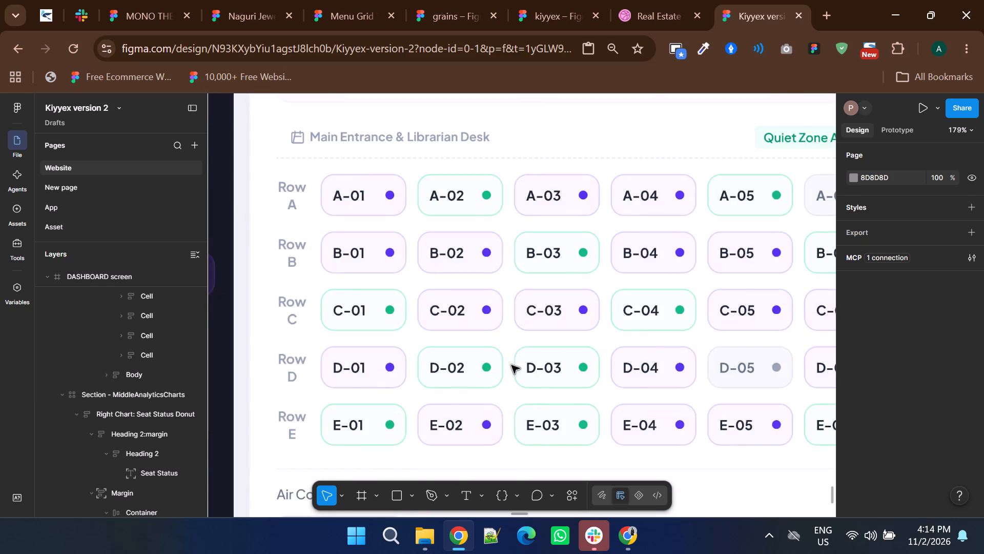
scroll(511, 365, "down", 1, "ctrl")
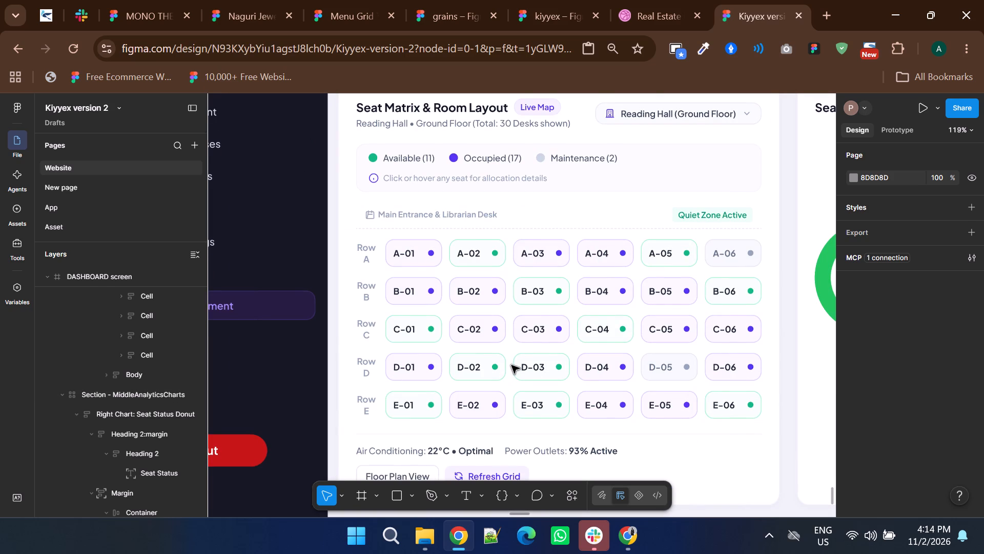
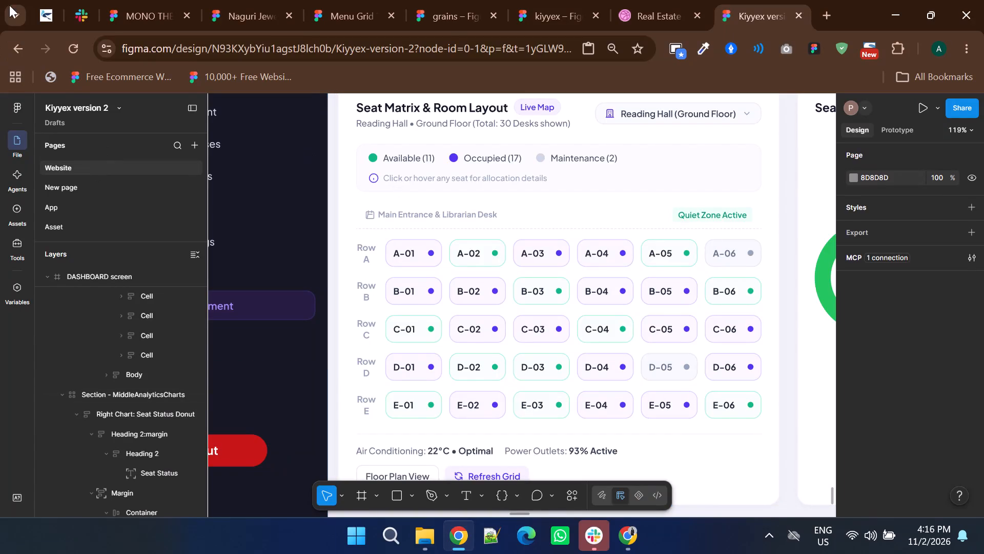
Switch to the Premad HRM site and start a break from the work timer, with Tea Break as the break type.
left_click(42, 19)
left_click(735, 111)
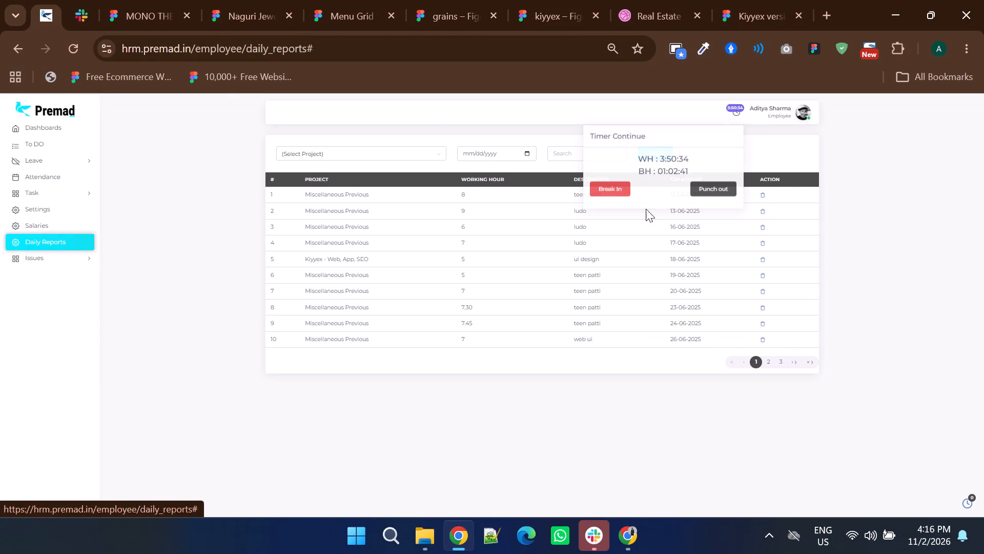
left_click(588, 186)
left_click(614, 194)
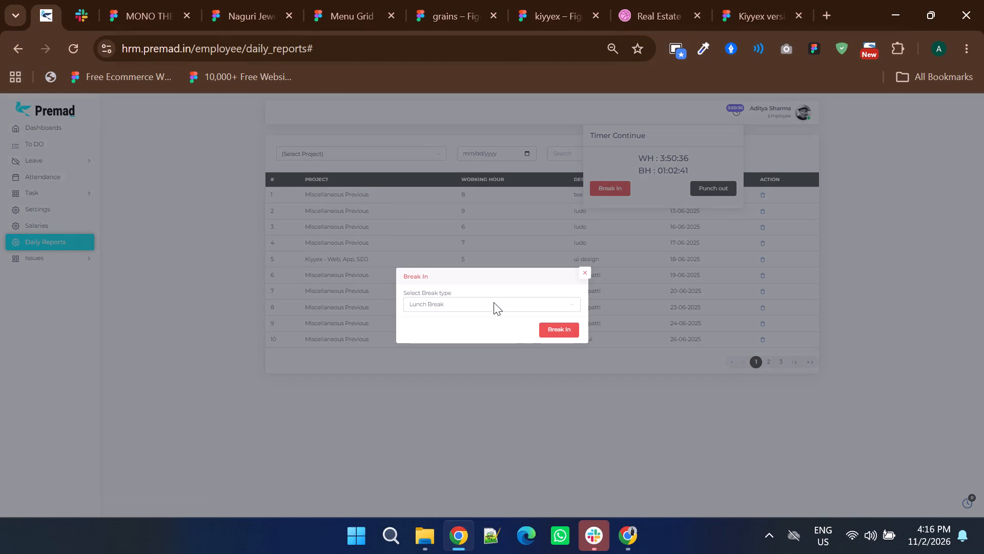
left_click(493, 301)
left_click(453, 360)
left_click(548, 333)
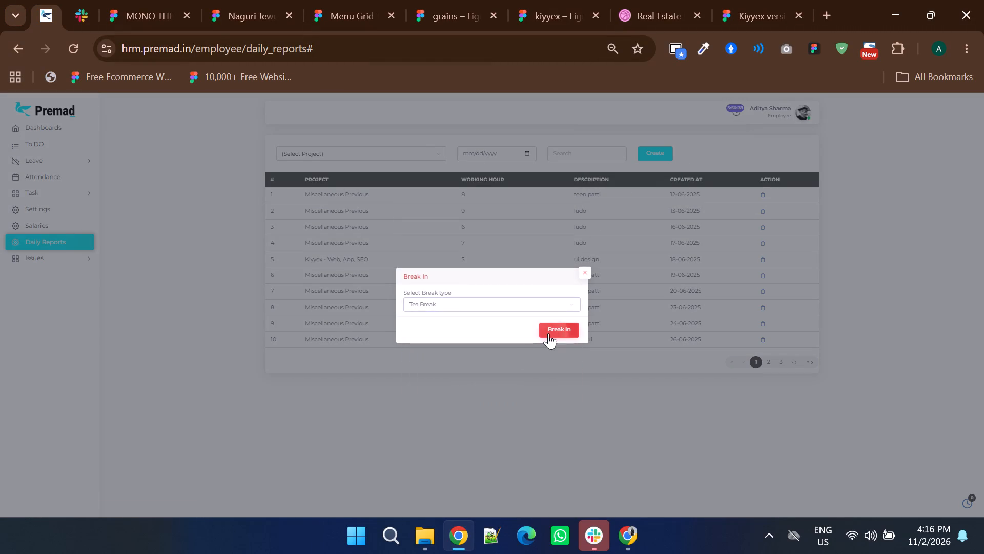